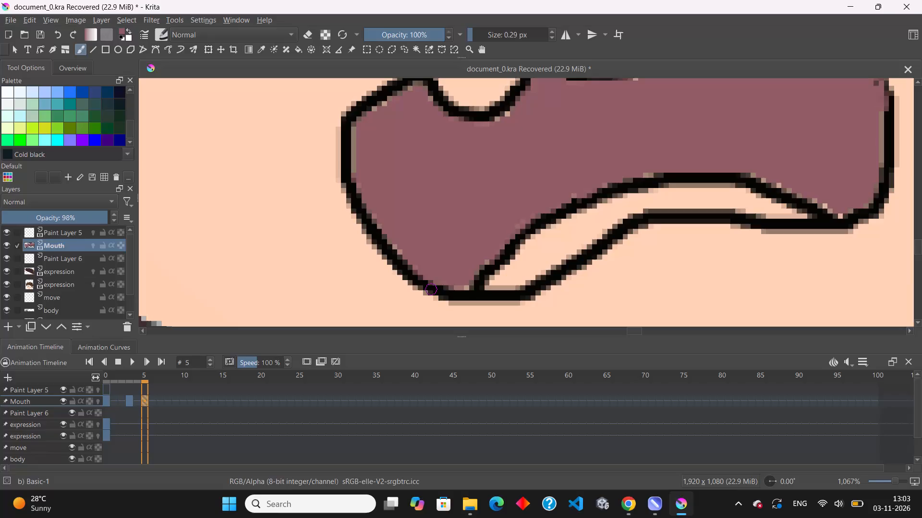
Brush the mauve mouth colour along the lower inner edge of the frame 5 mouth beside the tongue outline.
{"action": "left_click", "coordinate": [464, 283]}
{"action": "left_click_drag", "start_coordinate": [465, 283], "coordinate": [480, 263]}
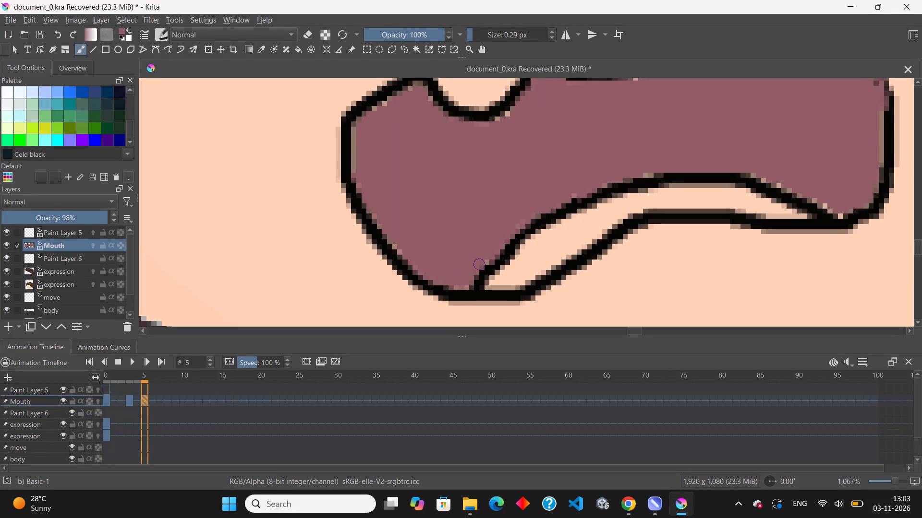
{"action": "left_click_drag", "start_coordinate": [480, 263], "coordinate": [483, 259]}
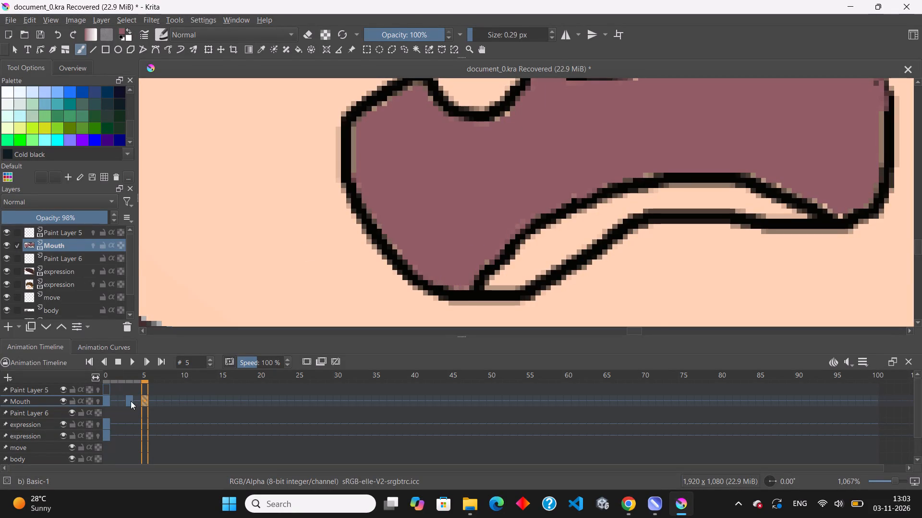
Sample the pink tongue colour from the Mouth layer's frame 3 and fill the tongue area on frame 5 with it.
{"action": "left_click", "coordinate": [131, 401]}
{"action": "scroll", "coordinate": [338, 177], "scroll_direction": "down", "scroll_amount": 3}
{"action": "left_click", "coordinate": [263, 46]}
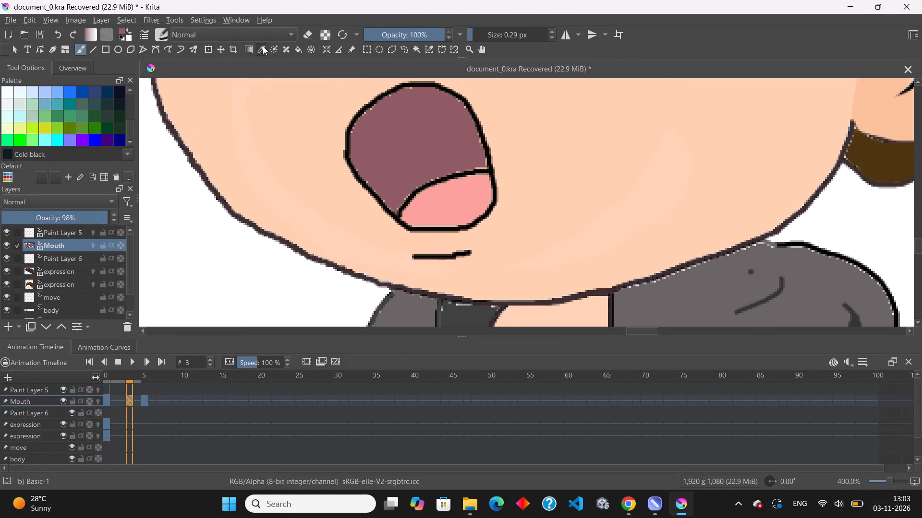
{"action": "double_click", "coordinate": [469, 200]}
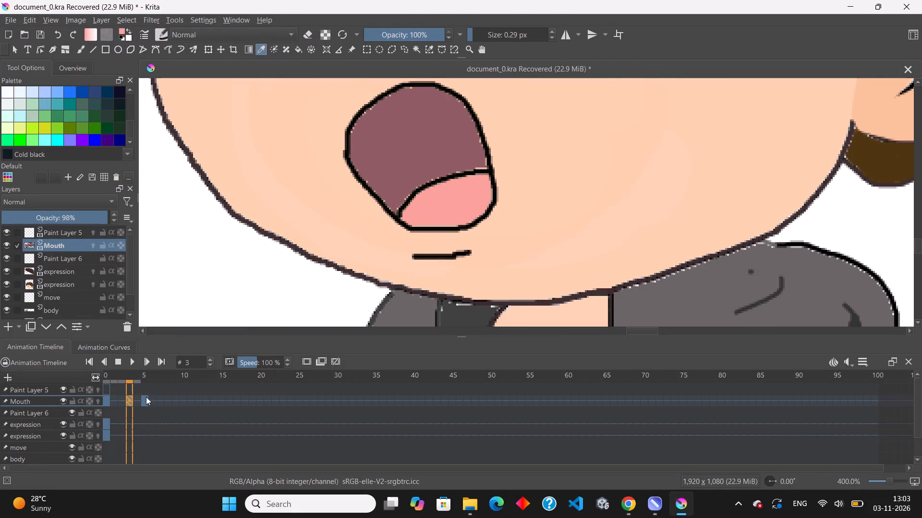
{"action": "left_click", "coordinate": [148, 399]}
{"action": "key", "text": "f"}
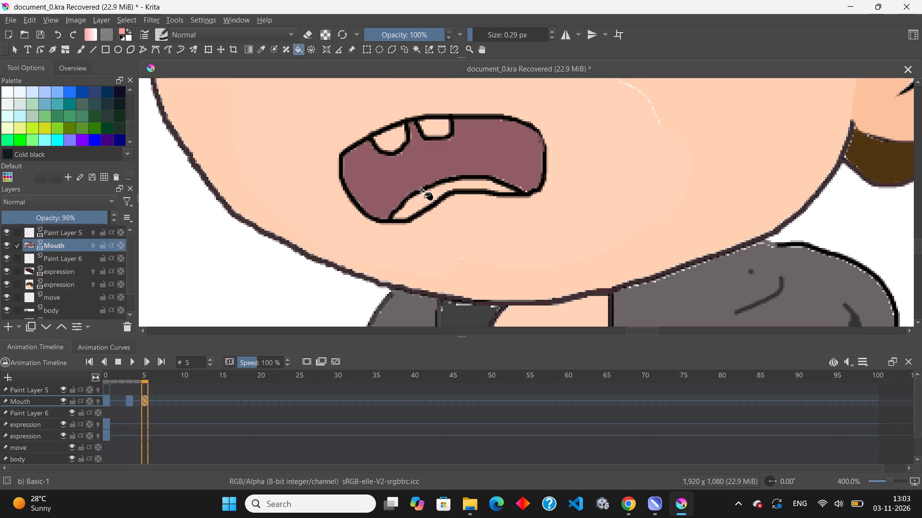
{"action": "left_click", "coordinate": [425, 200]}
{"action": "scroll", "coordinate": [425, 200], "scroll_direction": "down", "scroll_amount": 2}
{"action": "scroll", "coordinate": [425, 165], "scroll_direction": "up", "scroll_amount": 2}
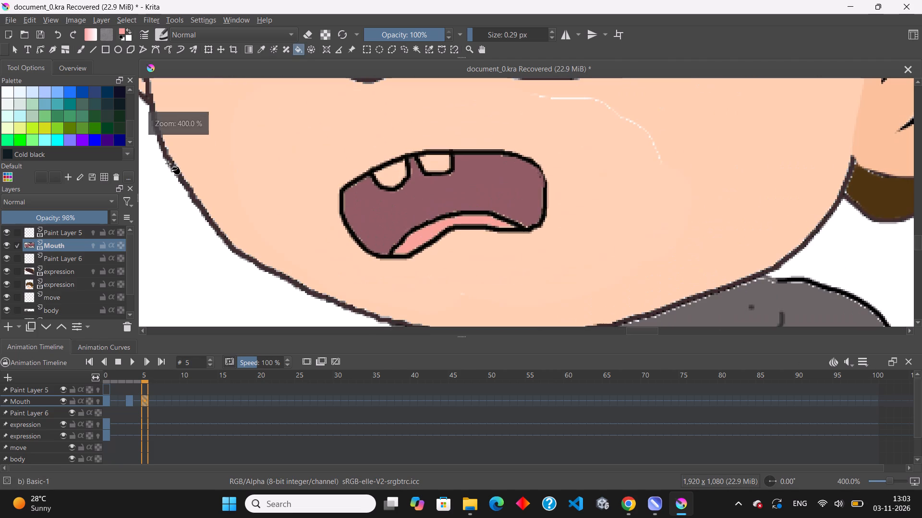
Fill both upper teeth of the frame 5 mouth with cold white.
{"action": "left_click", "coordinate": [5, 94]}
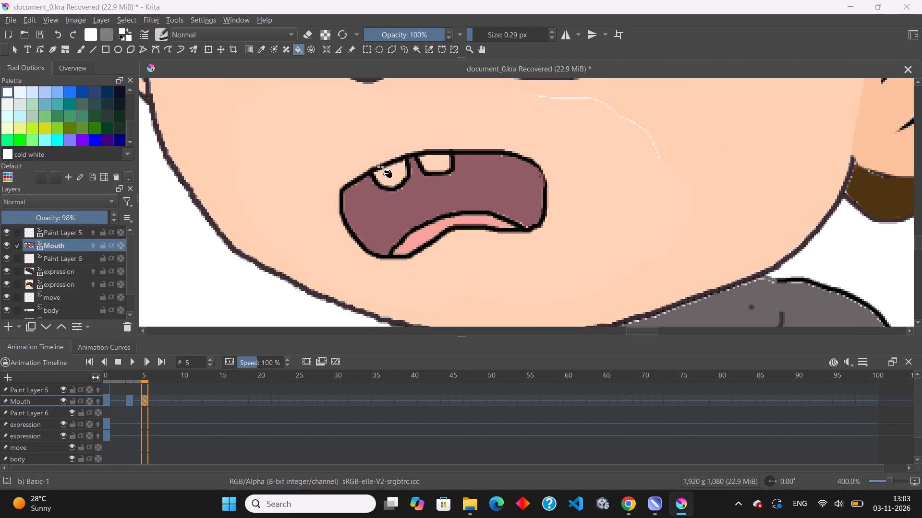
{"action": "left_click", "coordinate": [390, 173]}
{"action": "left_click", "coordinate": [429, 165]}
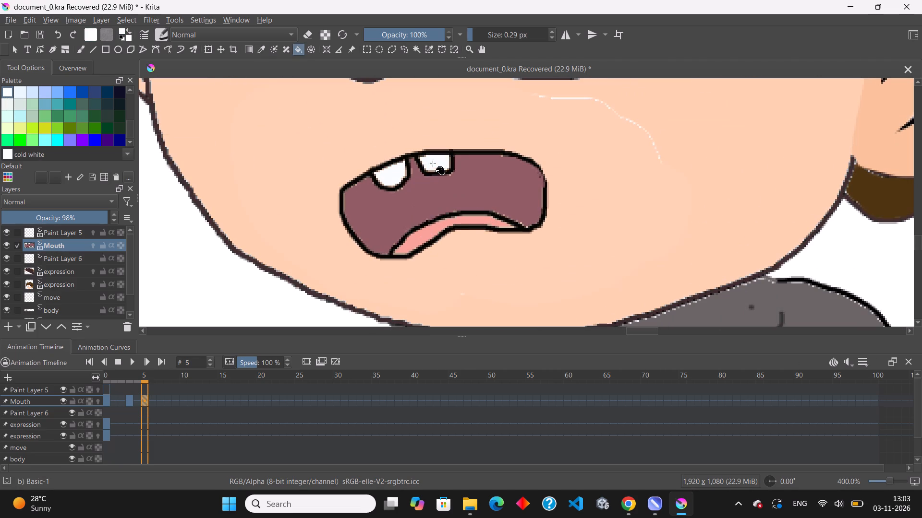
Brush cold white over the unfilled edge pixels inside the upper tooth nearer the middle of the mouth.
{"action": "scroll", "coordinate": [451, 156], "scroll_direction": "up", "scroll_amount": 3}
{"action": "scroll", "coordinate": [416, 173], "scroll_direction": "up", "scroll_amount": 2}
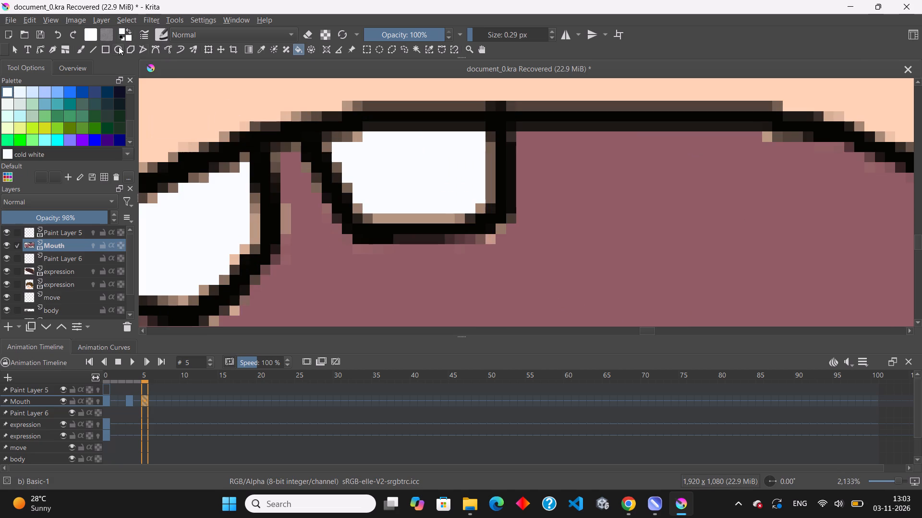
{"action": "left_click", "coordinate": [80, 47]}
{"action": "left_click_drag", "start_coordinate": [340, 143], "coordinate": [371, 139]}
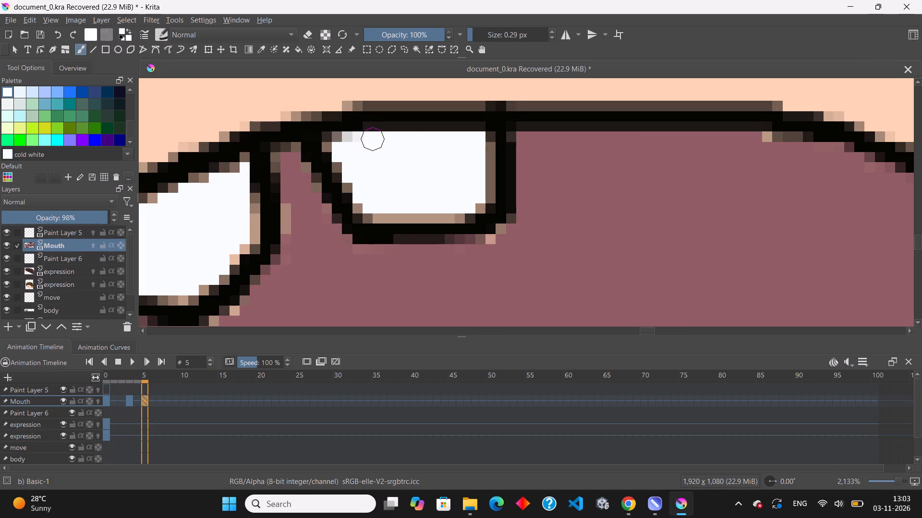
{"action": "left_click_drag", "start_coordinate": [371, 139], "coordinate": [466, 203]}
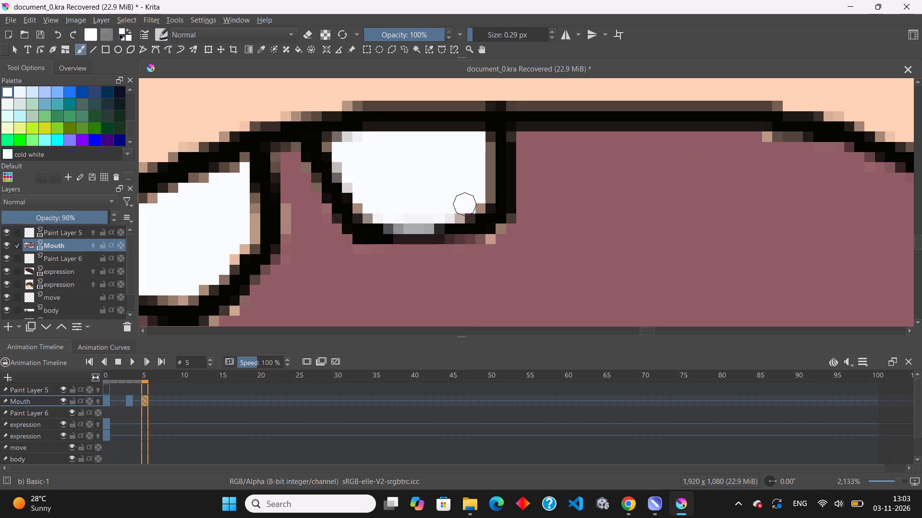
{"action": "left_click_drag", "start_coordinate": [466, 203], "coordinate": [432, 217]}
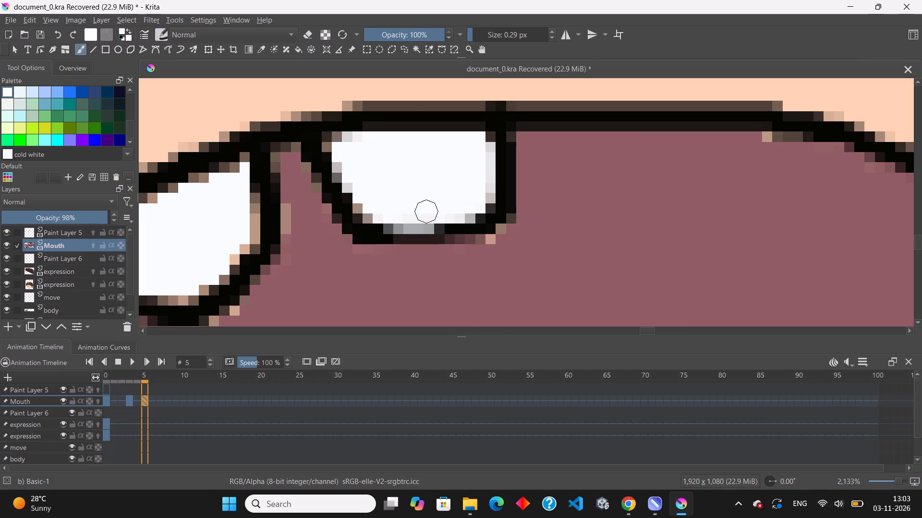
Brush cold white over the unfilled edge pixels inside the other, rounded upper tooth.
{"action": "scroll", "coordinate": [435, 207], "scroll_direction": "down", "scroll_amount": 2}
{"action": "scroll", "coordinate": [273, 214], "scroll_direction": "up", "scroll_amount": 2}
{"action": "left_click_drag", "start_coordinate": [261, 220], "coordinate": [381, 167]}
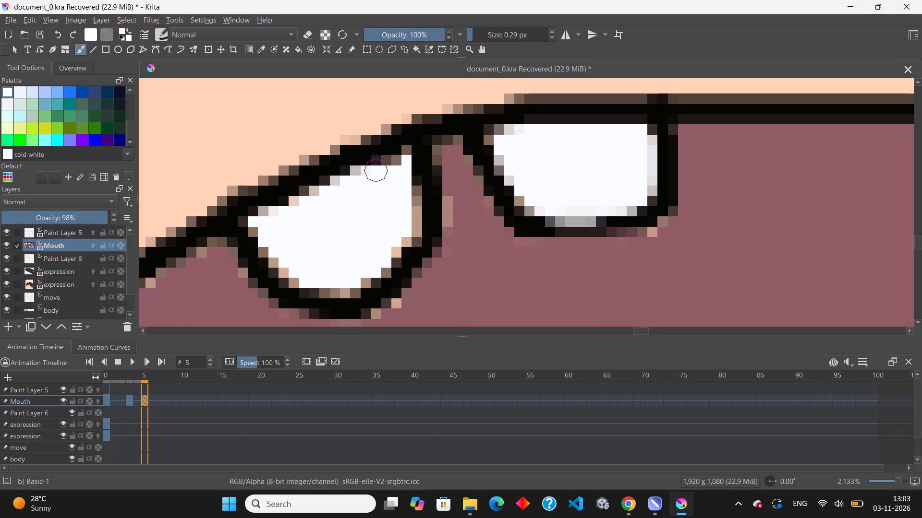
{"action": "left_click_drag", "start_coordinate": [381, 167], "coordinate": [367, 271]}
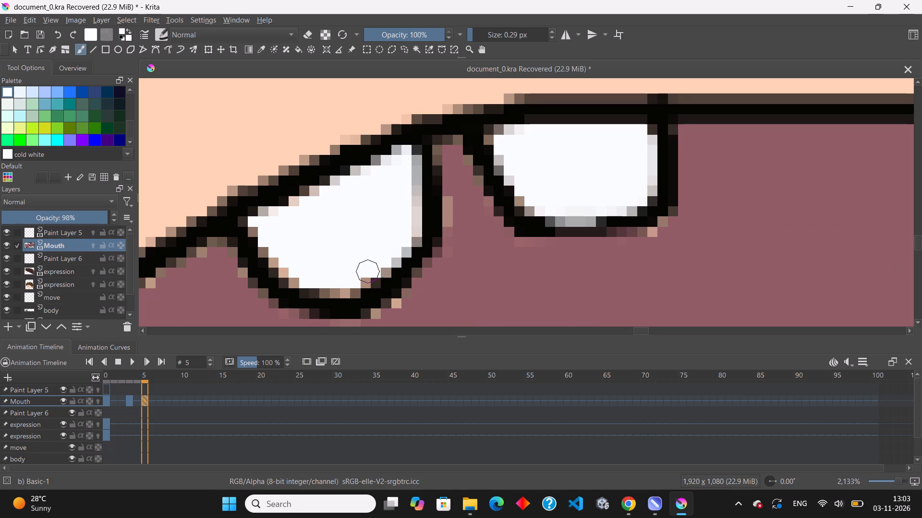
{"action": "left_click_drag", "start_coordinate": [367, 271], "coordinate": [286, 273]}
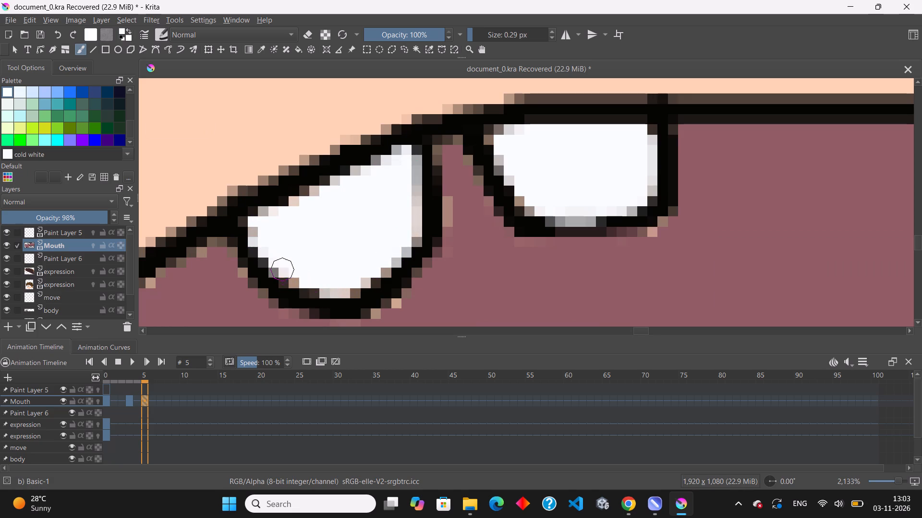
{"action": "left_click_drag", "start_coordinate": [286, 273], "coordinate": [415, 237]}
{"action": "scroll", "coordinate": [369, 228], "scroll_direction": "down", "scroll_amount": 4}
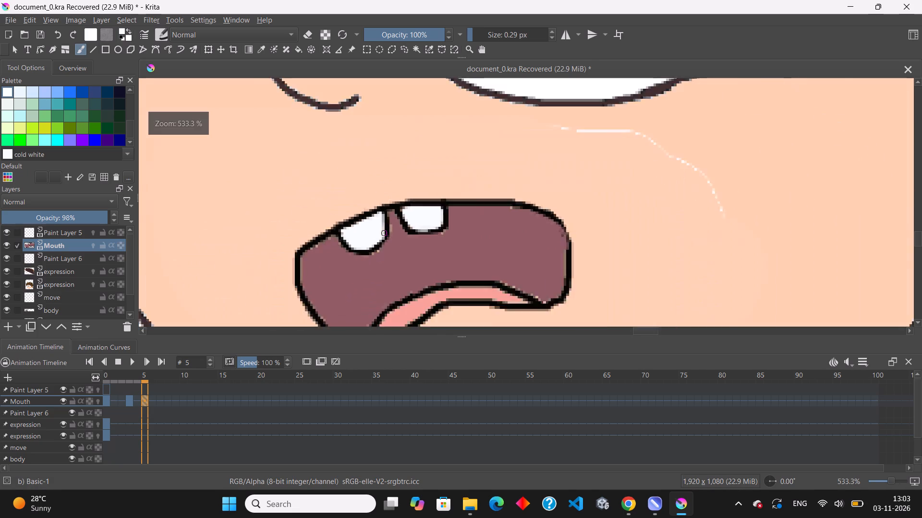
Sample the skin colour and paint over the thin white line on the cheek with a 13.51 px brush.
{"action": "scroll", "coordinate": [386, 226], "scroll_direction": "down", "scroll_amount": 6}
{"action": "scroll", "coordinate": [442, 226], "scroll_direction": "up", "scroll_amount": 5}
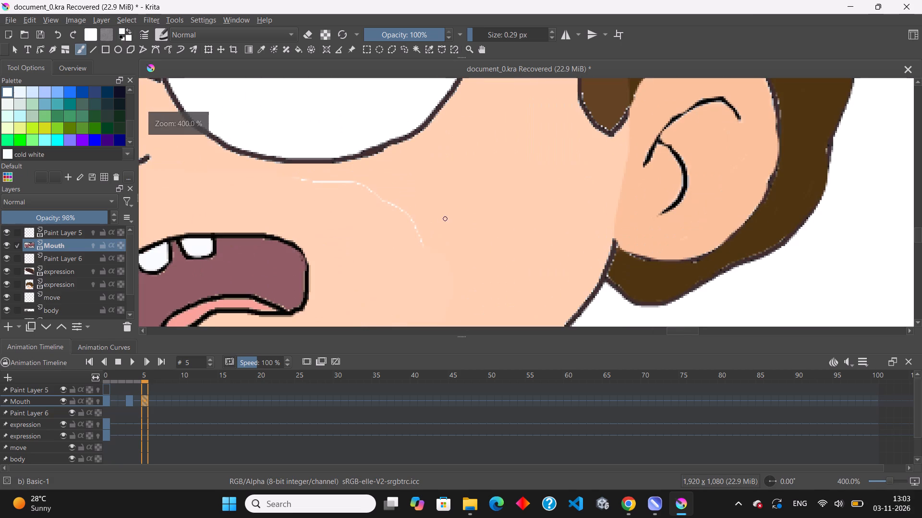
{"action": "left_click", "coordinate": [263, 47]}
{"action": "double_click", "coordinate": [478, 152]}
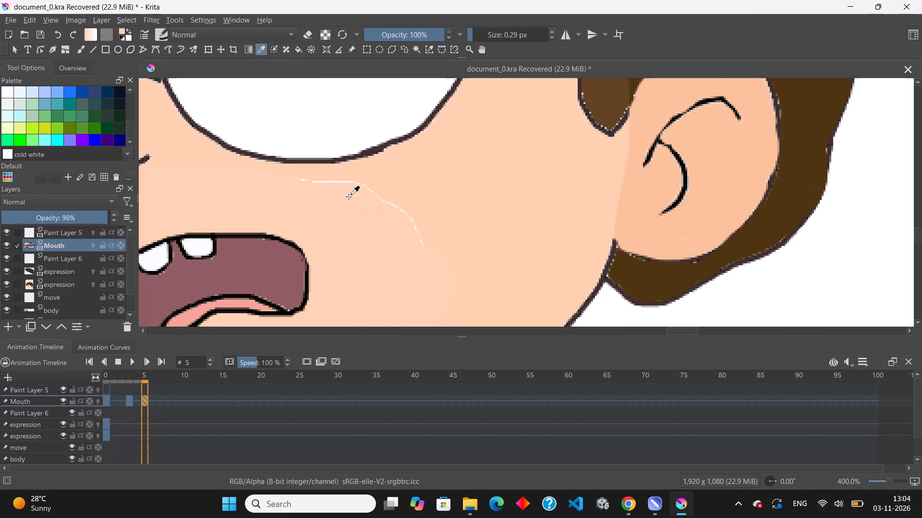
{"action": "left_click", "coordinate": [476, 35]}
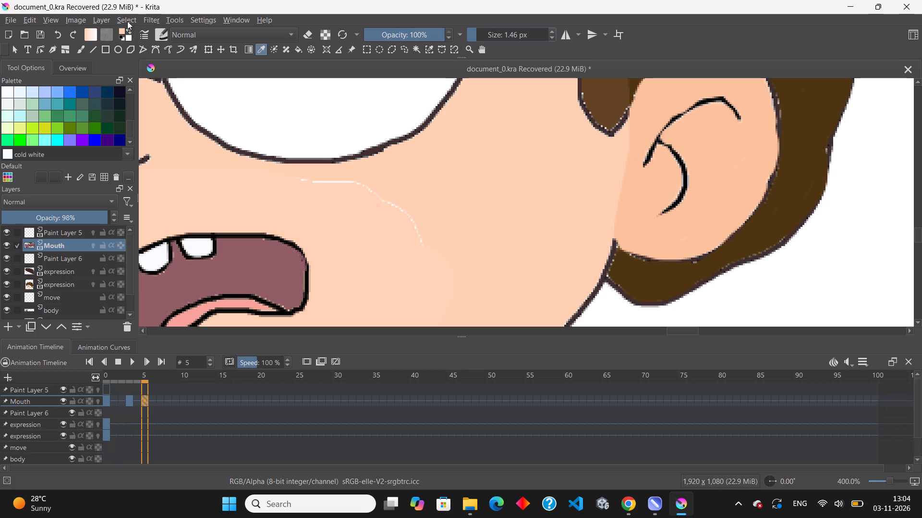
{"action": "left_click", "coordinate": [80, 47]}
{"action": "left_click", "coordinate": [486, 32]}
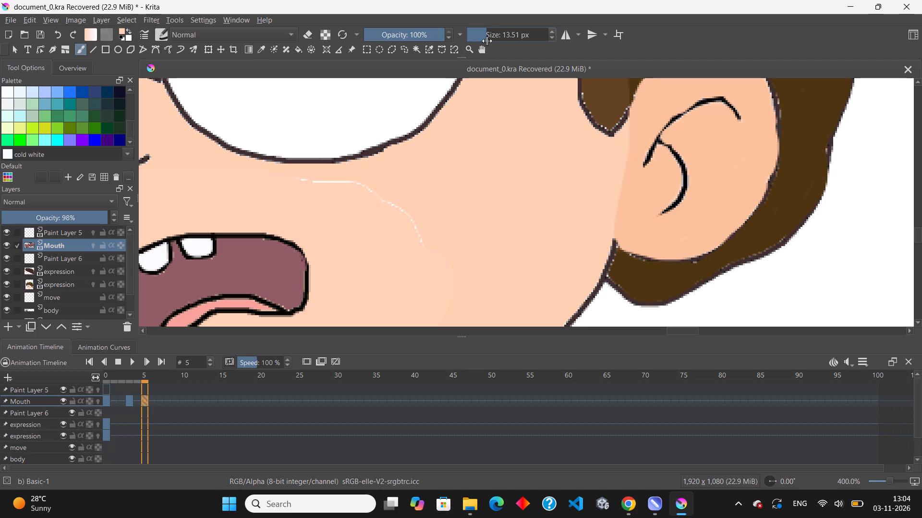
{"action": "left_click_drag", "start_coordinate": [390, 212], "coordinate": [299, 183]}
{"action": "scroll", "coordinate": [491, 254], "scroll_direction": "down", "scroll_amount": 4}
{"action": "scroll", "coordinate": [288, 203], "scroll_direction": "down", "scroll_amount": 2}
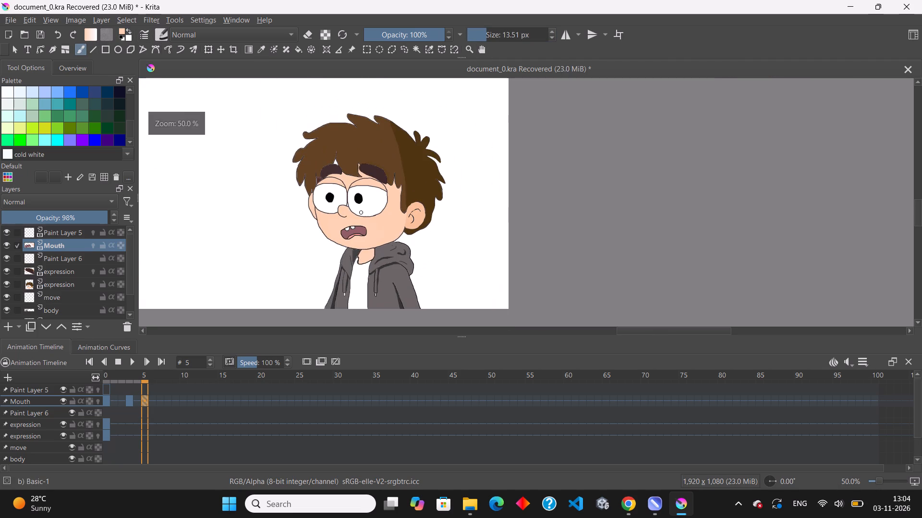
Play the animation from frame 0 to review the mouth movement.
{"action": "left_click", "coordinate": [107, 400]}
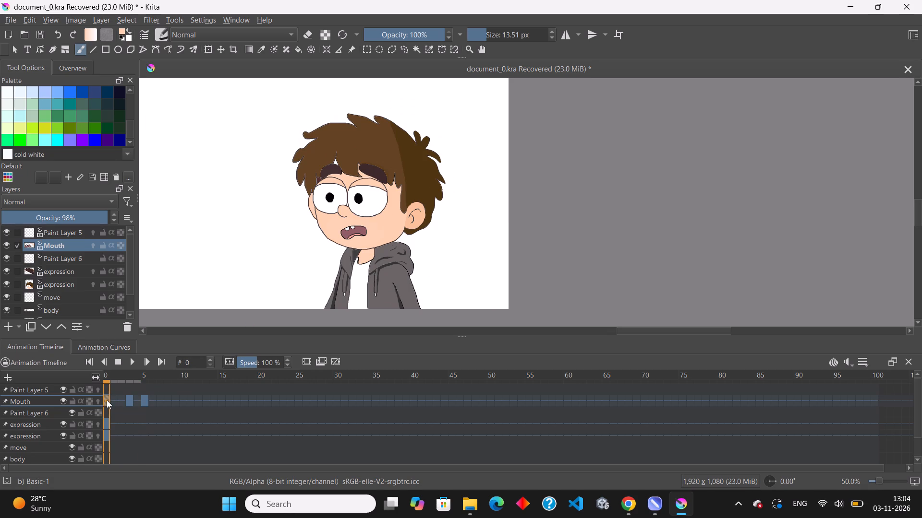
{"action": "left_click", "coordinate": [132, 361]}
{"action": "left_click", "coordinate": [132, 361]}
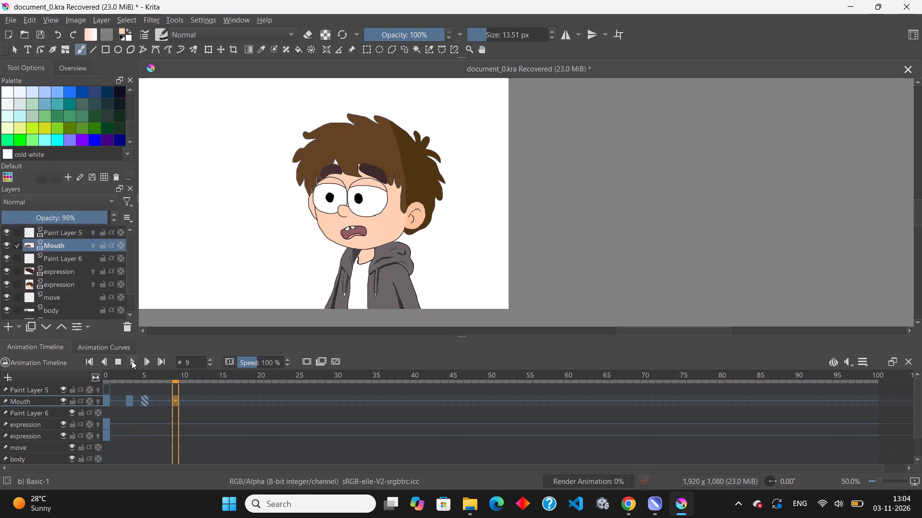
Create a blank keyframe at frame 8 on the Mouth layer and turn on that layer's onion skins.
{"action": "left_click", "coordinate": [152, 395]}
{"action": "left_click", "coordinate": [156, 397]}
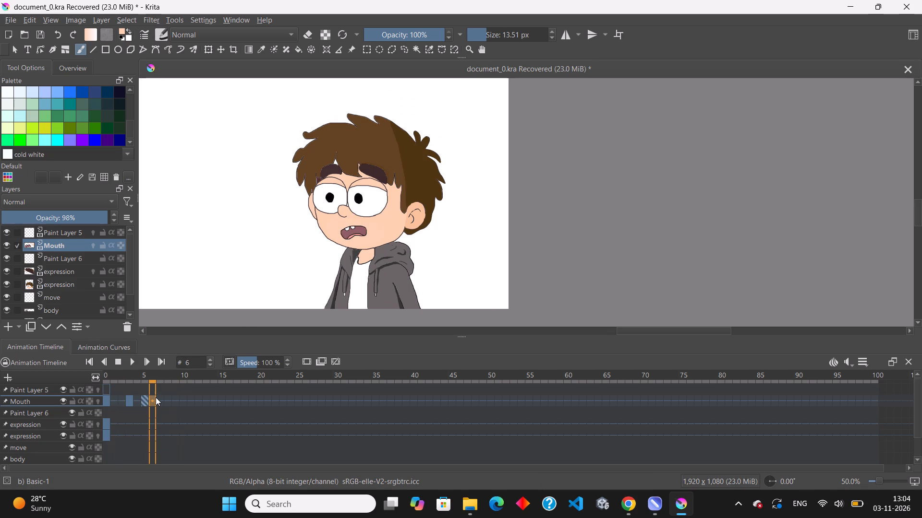
{"action": "left_click", "coordinate": [160, 400]}
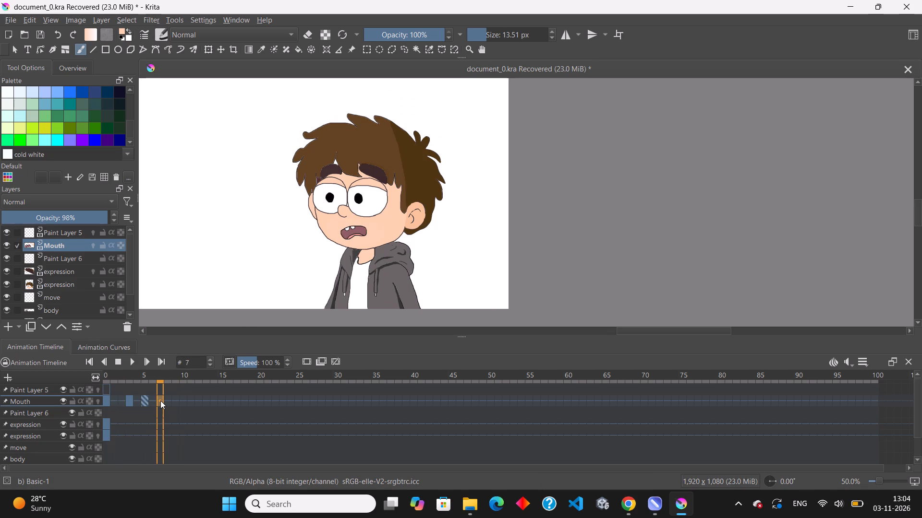
{"action": "left_click", "coordinate": [165, 401]}
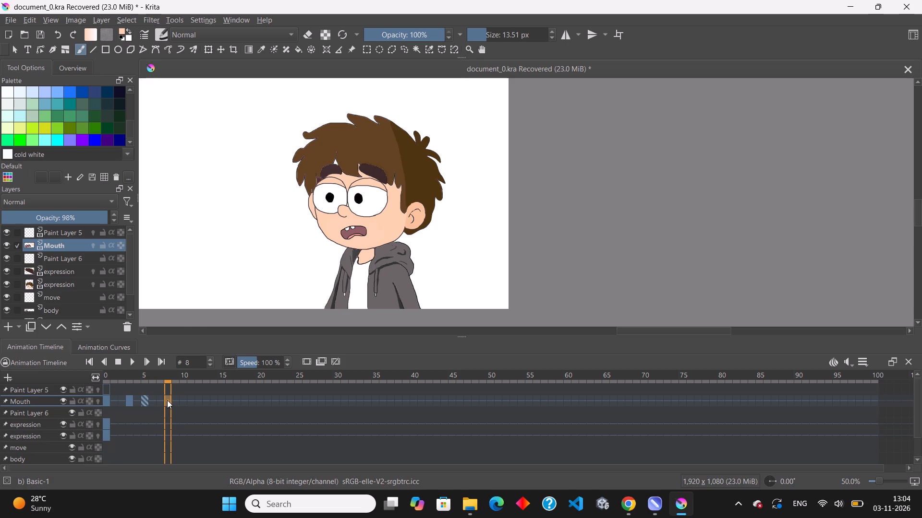
{"action": "right_click", "coordinate": [167, 400]}
{"action": "left_click", "coordinate": [211, 364]}
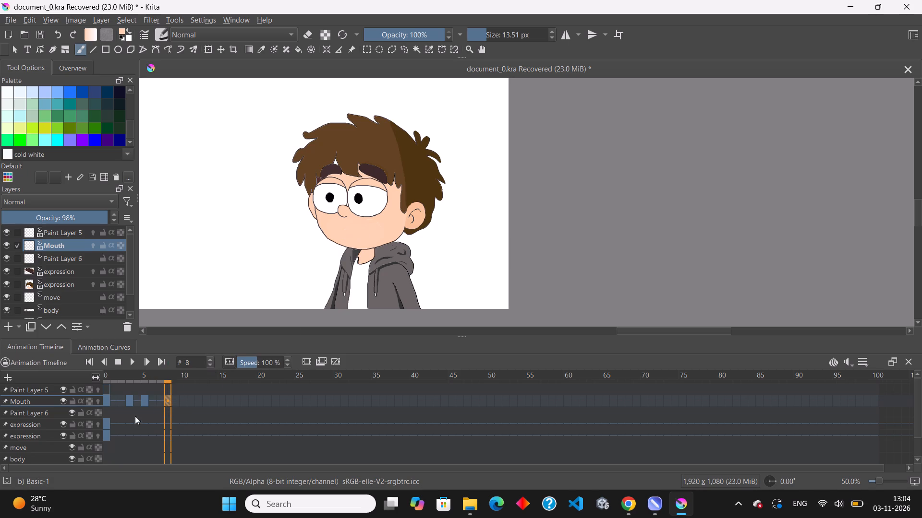
{"action": "left_click", "coordinate": [97, 399]}
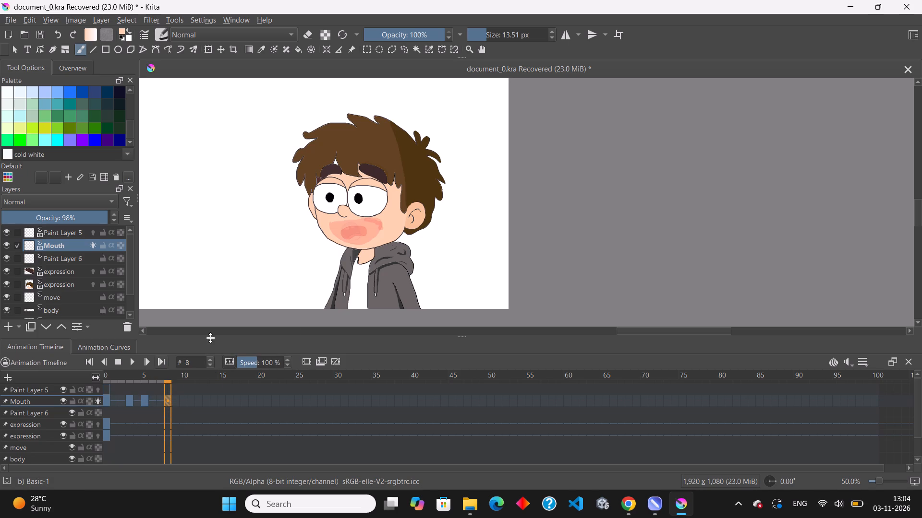
Set up the freehand brush at 1.46 px with the foreground colour black (#000000).
{"action": "scroll", "coordinate": [354, 237], "scroll_direction": "up", "scroll_amount": 4}
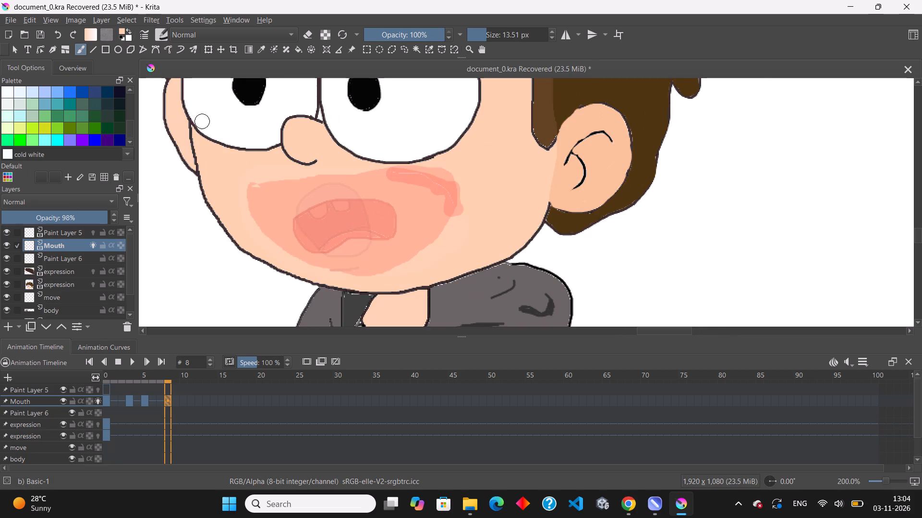
{"action": "left_click", "coordinate": [82, 48]}
{"action": "left_click", "coordinate": [474, 38]}
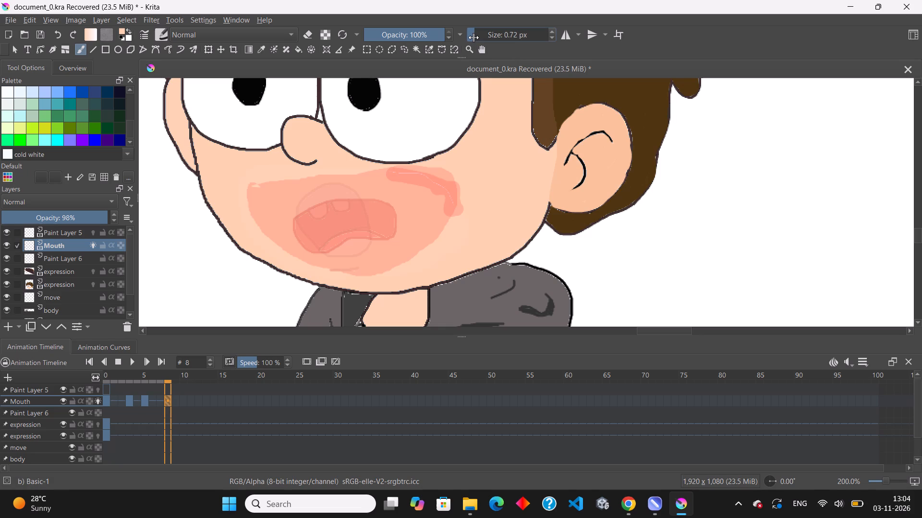
{"action": "left_click", "coordinate": [473, 37]}
{"action": "left_click", "coordinate": [476, 37]}
{"action": "scroll", "coordinate": [327, 209], "scroll_direction": "up", "scroll_amount": 2}
{"action": "scroll", "coordinate": [327, 206], "scroll_direction": "down", "scroll_amount": 1}
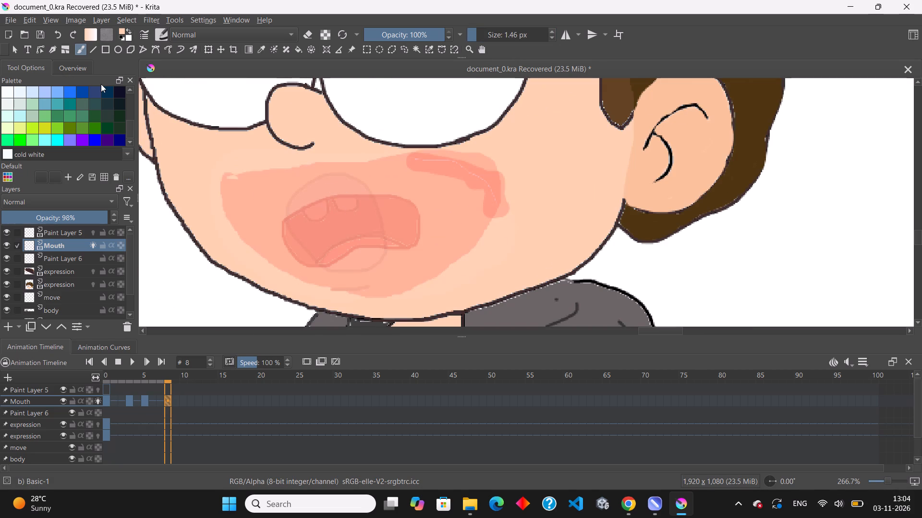
{"action": "double_click", "coordinate": [122, 30]}
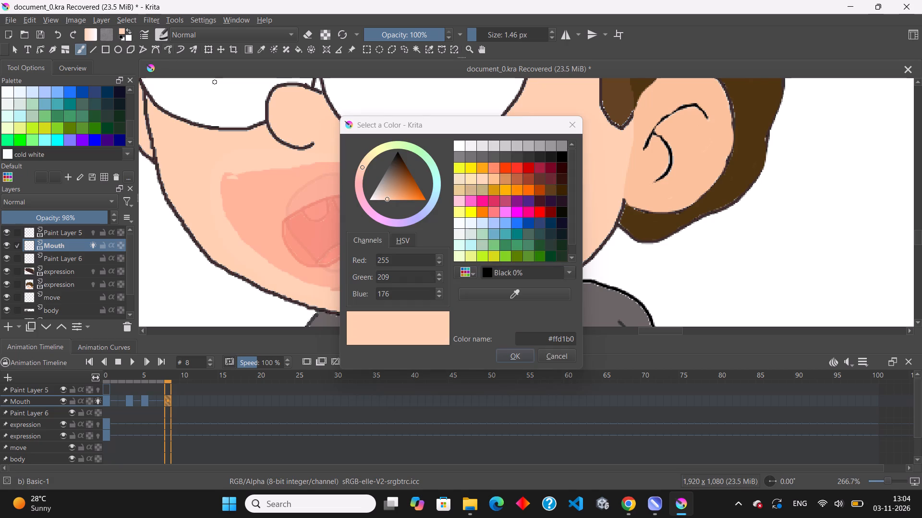
{"action": "left_click_drag", "start_coordinate": [391, 166], "coordinate": [392, 144]}
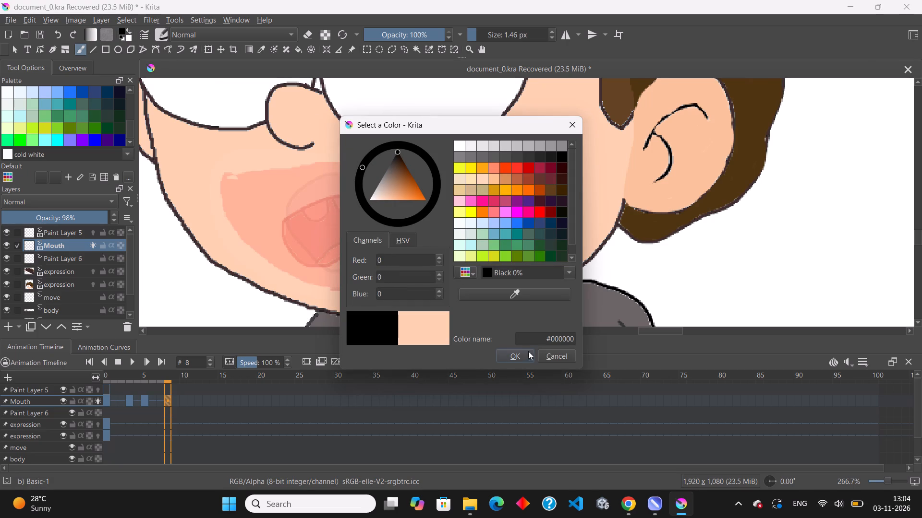
{"action": "left_click", "coordinate": [521, 354]}
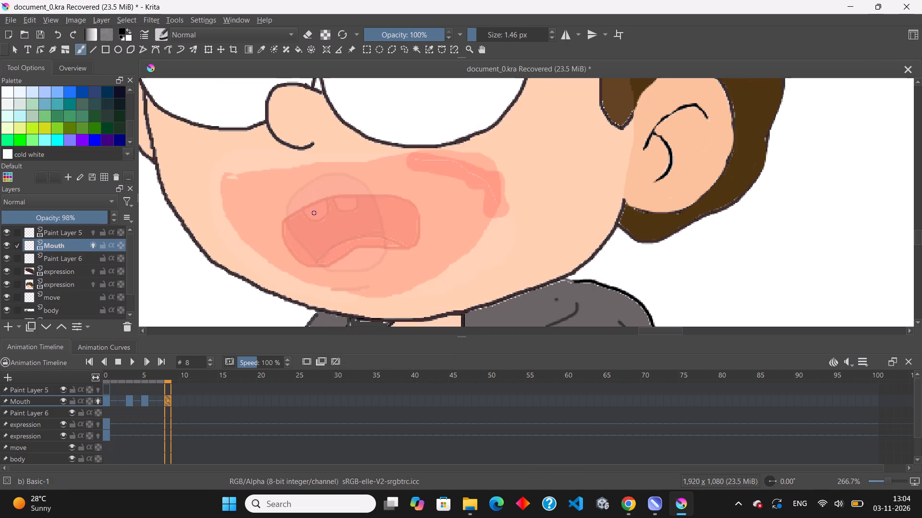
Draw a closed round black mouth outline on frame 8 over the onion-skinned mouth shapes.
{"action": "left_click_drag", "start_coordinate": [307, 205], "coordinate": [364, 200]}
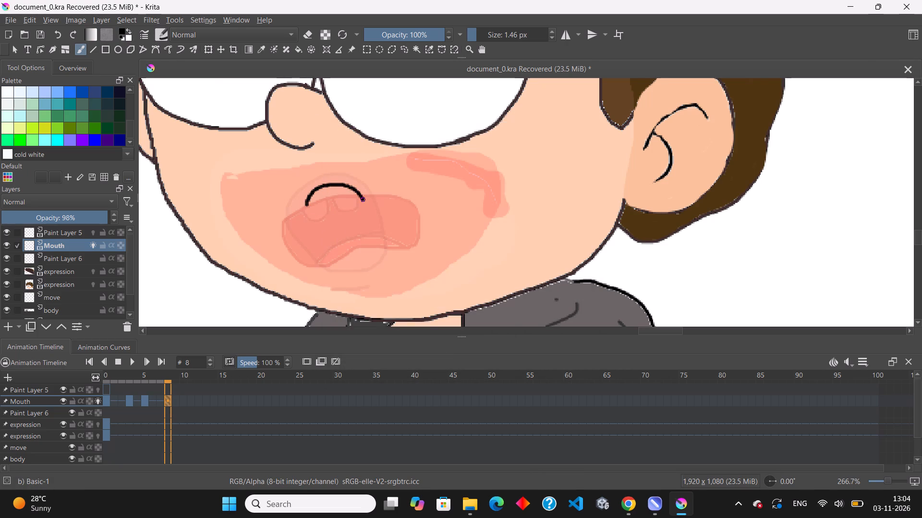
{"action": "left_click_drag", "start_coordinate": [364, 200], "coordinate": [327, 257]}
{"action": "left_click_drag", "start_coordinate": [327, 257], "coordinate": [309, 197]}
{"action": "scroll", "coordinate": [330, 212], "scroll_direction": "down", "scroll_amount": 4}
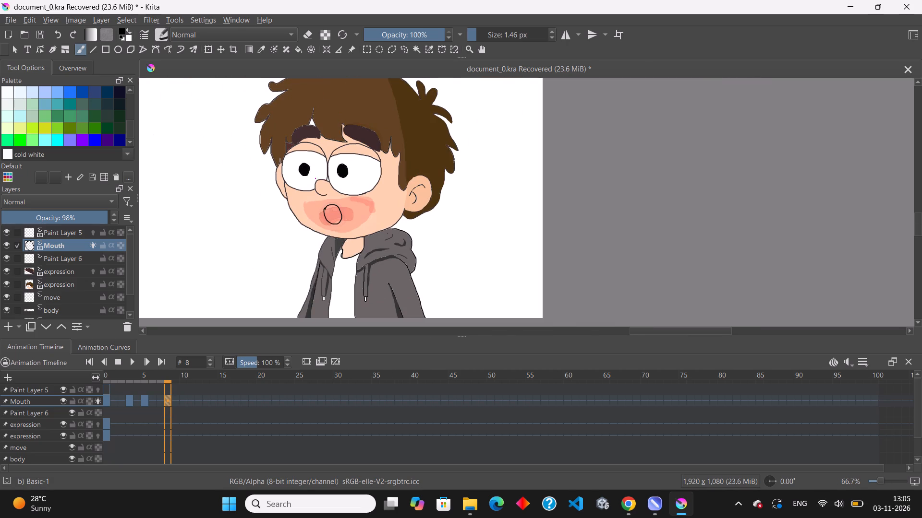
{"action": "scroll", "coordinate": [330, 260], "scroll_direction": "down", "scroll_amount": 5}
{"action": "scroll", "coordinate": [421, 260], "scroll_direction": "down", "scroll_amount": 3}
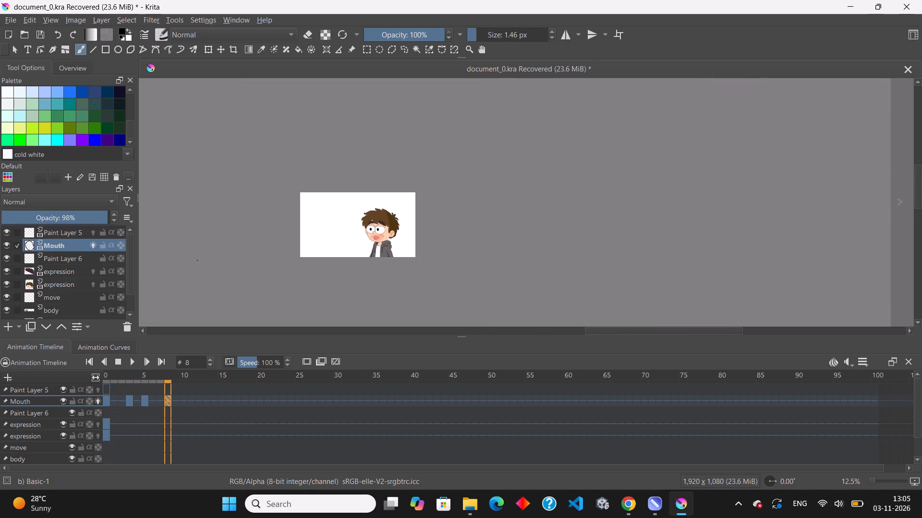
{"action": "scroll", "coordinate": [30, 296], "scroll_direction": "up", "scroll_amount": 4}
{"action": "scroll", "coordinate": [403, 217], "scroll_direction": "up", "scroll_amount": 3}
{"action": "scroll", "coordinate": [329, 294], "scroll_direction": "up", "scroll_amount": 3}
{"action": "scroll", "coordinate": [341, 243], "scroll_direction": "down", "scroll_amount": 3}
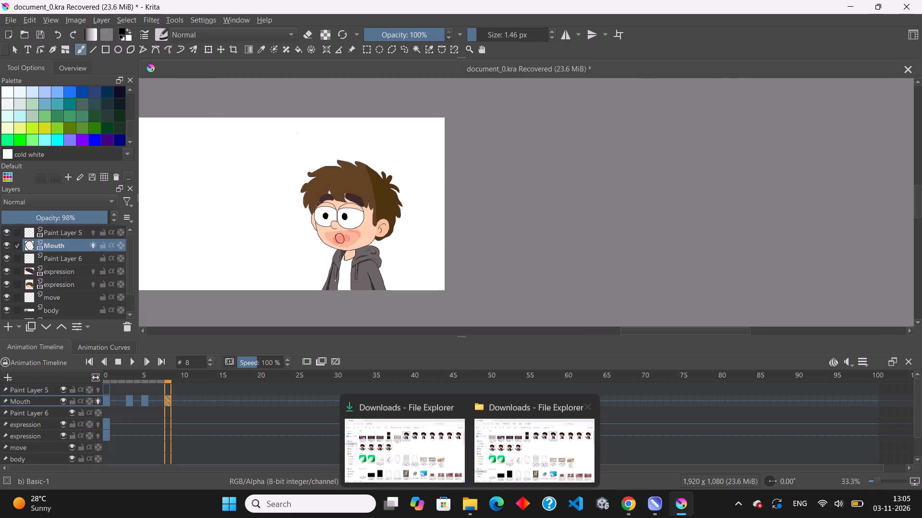
Switch to File Explorer, open image 5 from Downloads, examine its mouth shape up close, and return to Krita.
{"action": "left_click", "coordinate": [469, 503]}
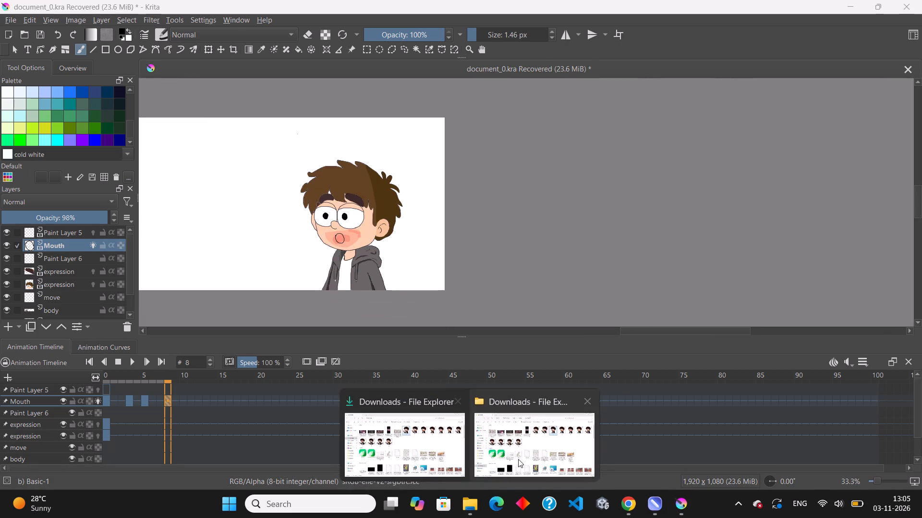
{"action": "left_click", "coordinate": [542, 459]}
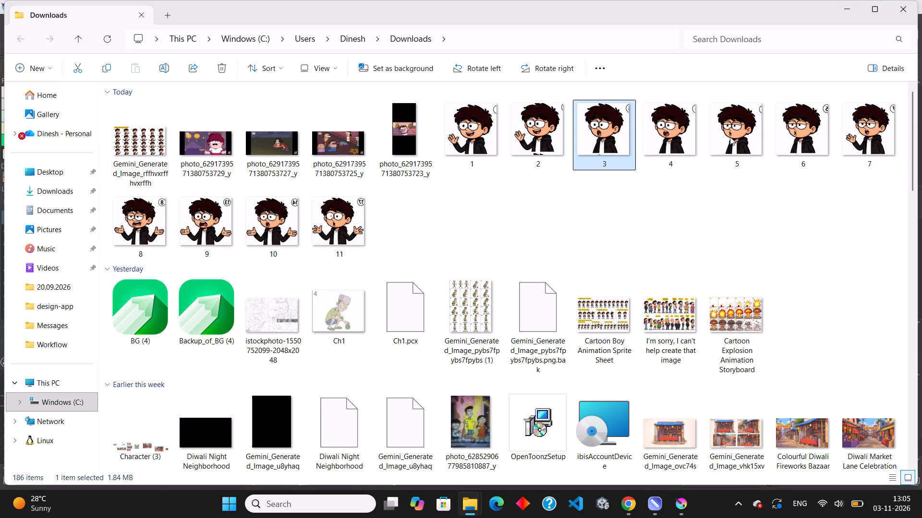
{"action": "double_click", "coordinate": [742, 133]}
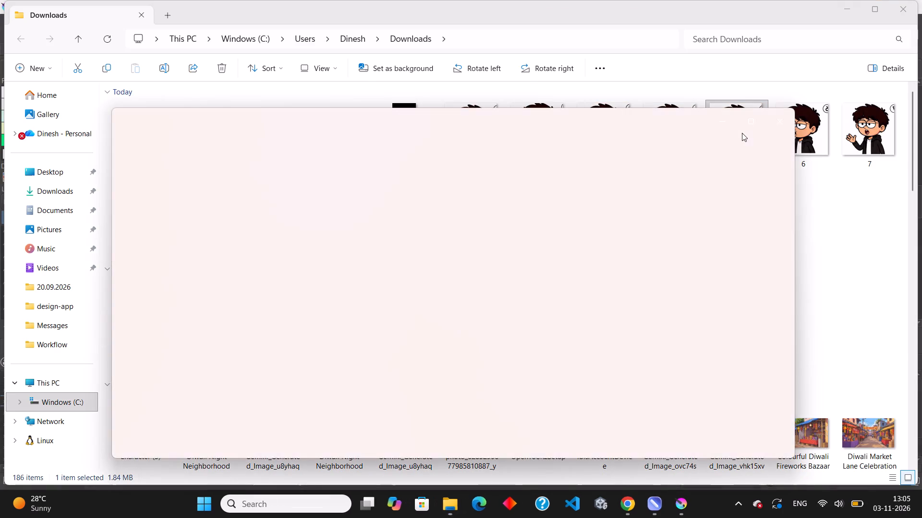
{"action": "scroll", "coordinate": [400, 339], "scroll_direction": "up", "scroll_amount": 6}
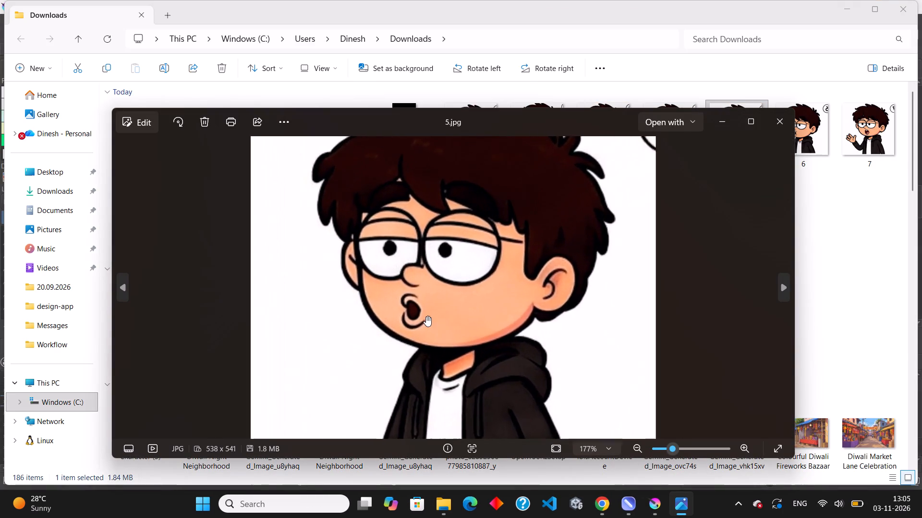
{"action": "scroll", "coordinate": [426, 316], "scroll_direction": "up", "scroll_amount": 1}
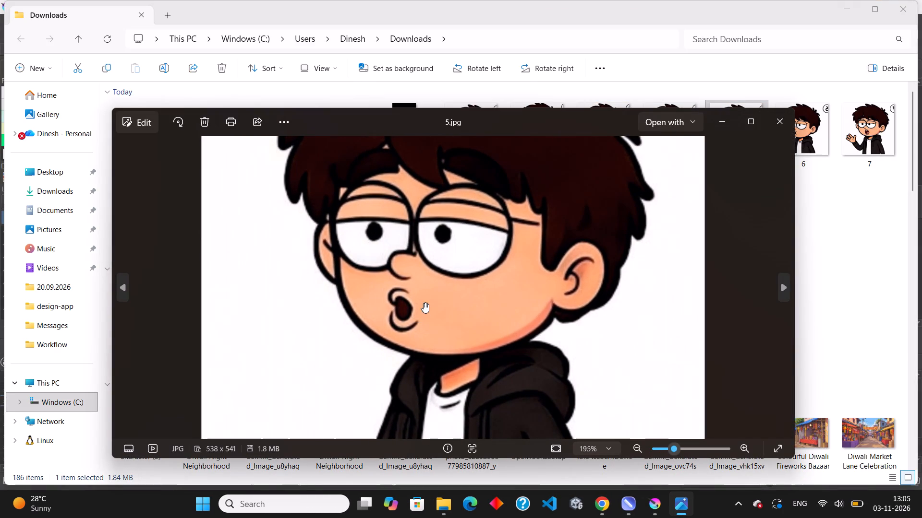
{"action": "left_click", "coordinate": [654, 506]}
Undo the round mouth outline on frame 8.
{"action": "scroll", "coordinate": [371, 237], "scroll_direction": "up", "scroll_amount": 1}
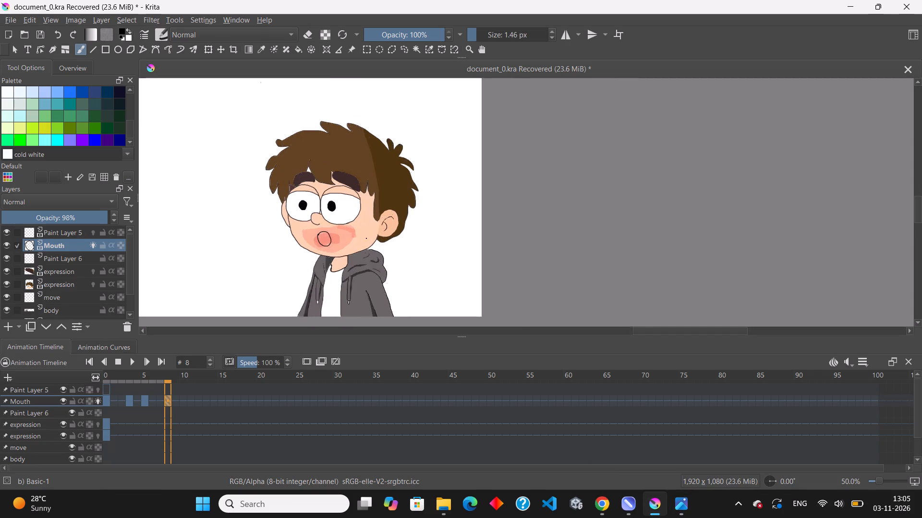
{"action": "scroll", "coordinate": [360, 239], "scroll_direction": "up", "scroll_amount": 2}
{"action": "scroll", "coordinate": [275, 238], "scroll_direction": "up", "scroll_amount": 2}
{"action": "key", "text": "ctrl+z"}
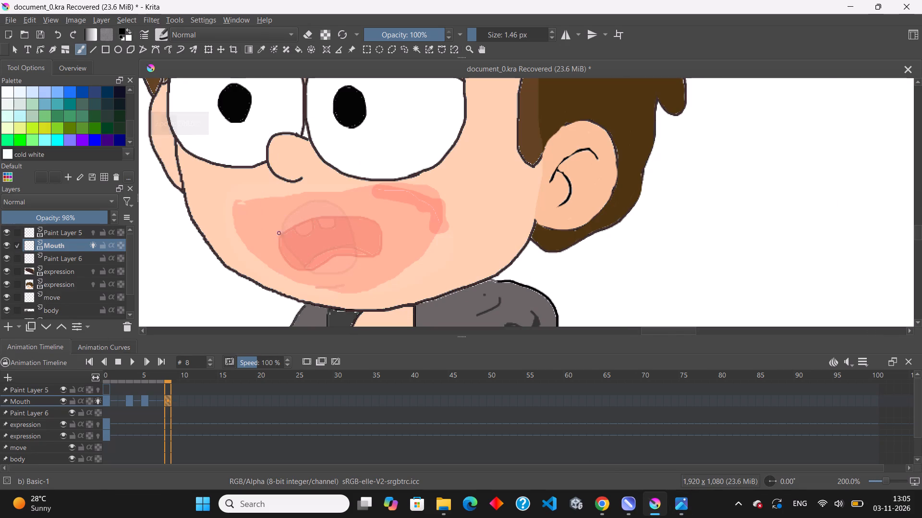
Draw a narrow, upright black oval mouth outline on frame 8 within the front half of the onion-skinned mouth.
{"action": "scroll", "coordinate": [280, 221], "scroll_direction": "down", "scroll_amount": 1}
{"action": "scroll", "coordinate": [322, 258], "scroll_direction": "up", "scroll_amount": 4}
{"action": "scroll", "coordinate": [401, 231], "scroll_direction": "down", "scroll_amount": 2}
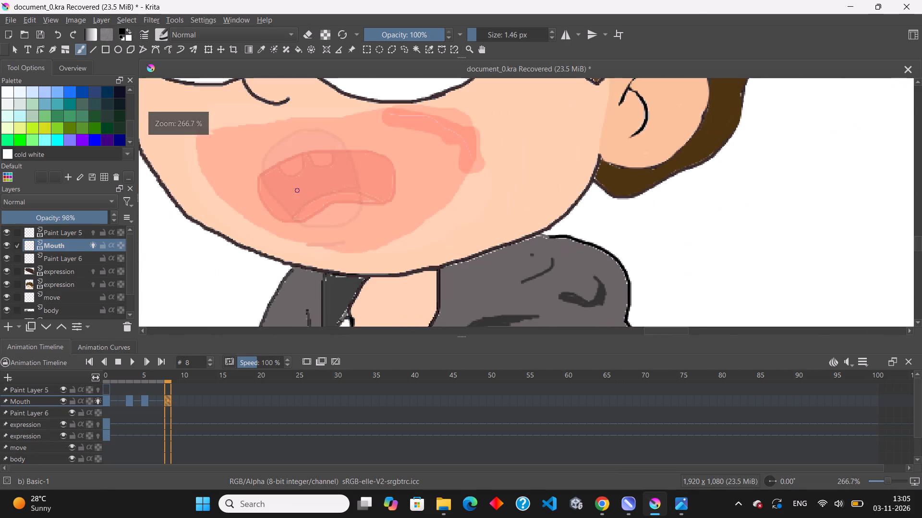
{"action": "scroll", "coordinate": [285, 159], "scroll_direction": "up", "scroll_amount": 2}
{"action": "left_click_drag", "start_coordinate": [293, 153], "coordinate": [318, 172]}
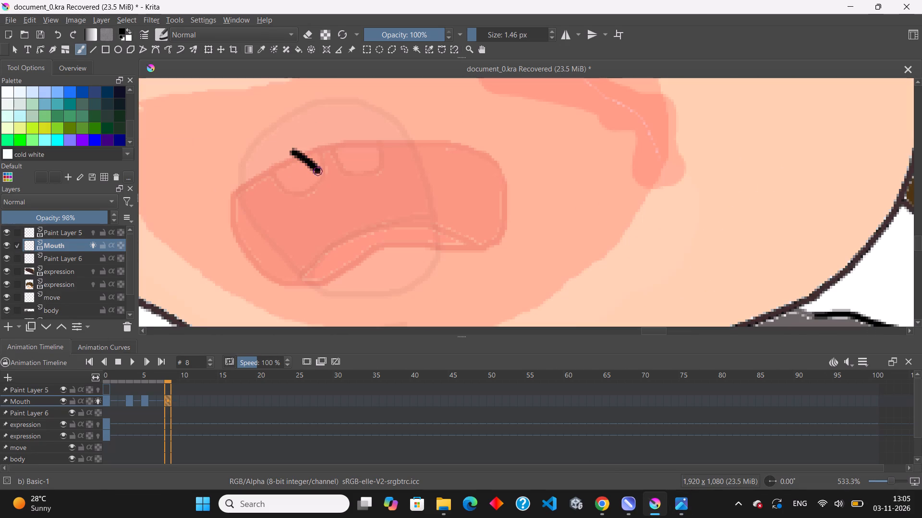
{"action": "left_click_drag", "start_coordinate": [318, 172], "coordinate": [324, 181]}
{"action": "left_click_drag", "start_coordinate": [291, 152], "coordinate": [274, 198]}
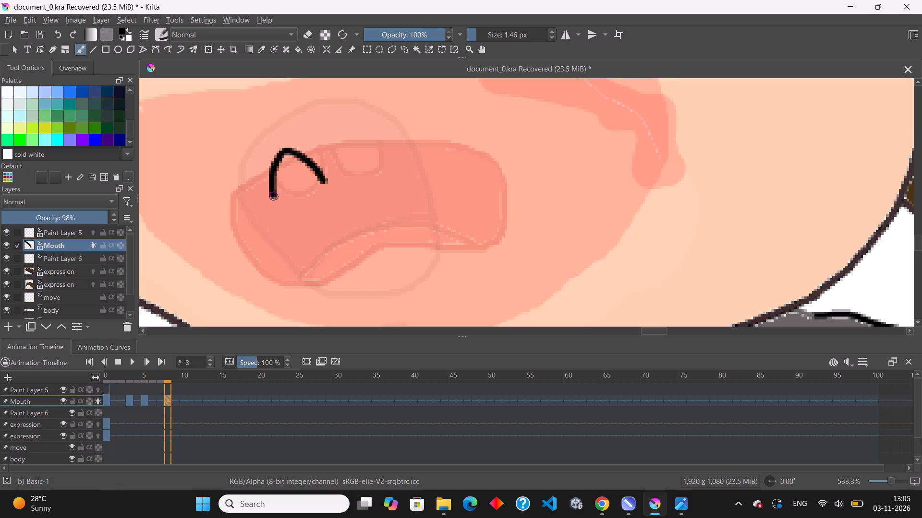
{"action": "left_click_drag", "start_coordinate": [274, 198], "coordinate": [328, 227]}
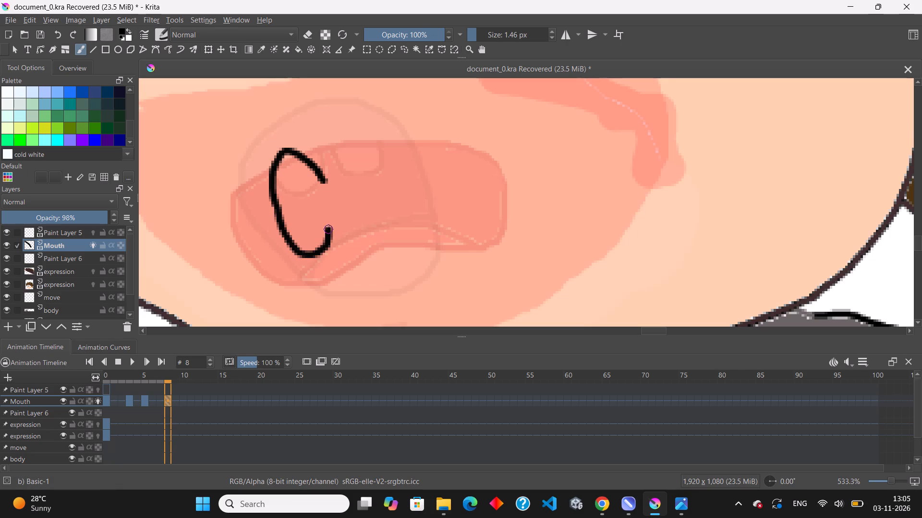
{"action": "left_click_drag", "start_coordinate": [328, 227], "coordinate": [326, 182]}
Draw a short curved lip line below the oval mouth and a longer curved one above it.
{"action": "left_click_drag", "start_coordinate": [275, 260], "coordinate": [291, 274]}
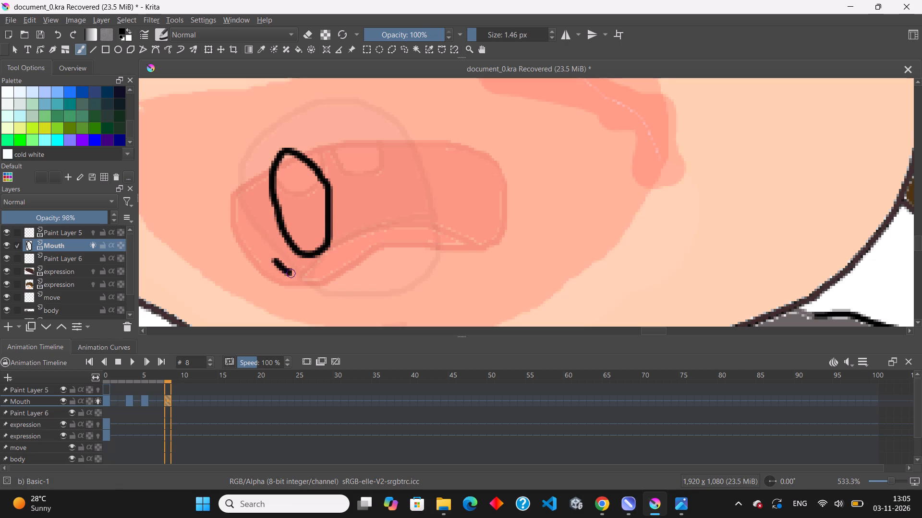
{"action": "left_click_drag", "start_coordinate": [291, 274], "coordinate": [337, 279]}
{"action": "left_click_drag", "start_coordinate": [261, 147], "coordinate": [352, 155]}
{"action": "scroll", "coordinate": [376, 206], "scroll_direction": "down", "scroll_amount": 4}
{"action": "scroll", "coordinate": [365, 209], "scroll_direction": "up", "scroll_amount": 4}
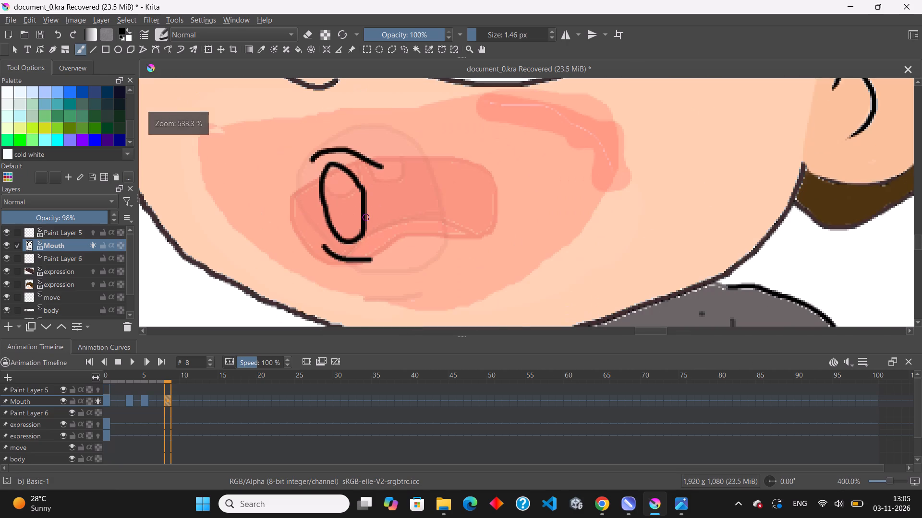
Draw a short diagonal line across the bottom of the oval mouth to mark off the tongue.
{"action": "left_click_drag", "start_coordinate": [360, 218], "coordinate": [335, 247]}
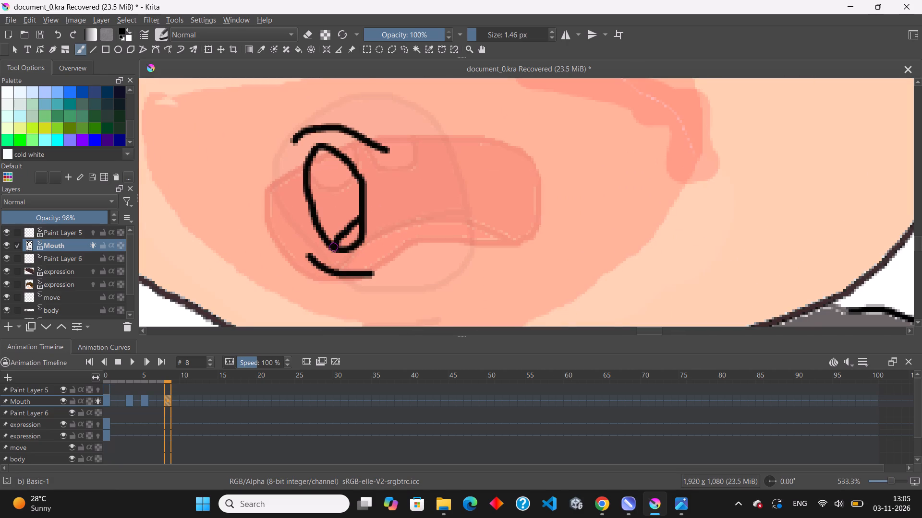
{"action": "scroll", "coordinate": [381, 212], "scroll_direction": "down", "scroll_amount": 3}
{"action": "scroll", "coordinate": [380, 226], "scroll_direction": "up", "scroll_amount": 2}
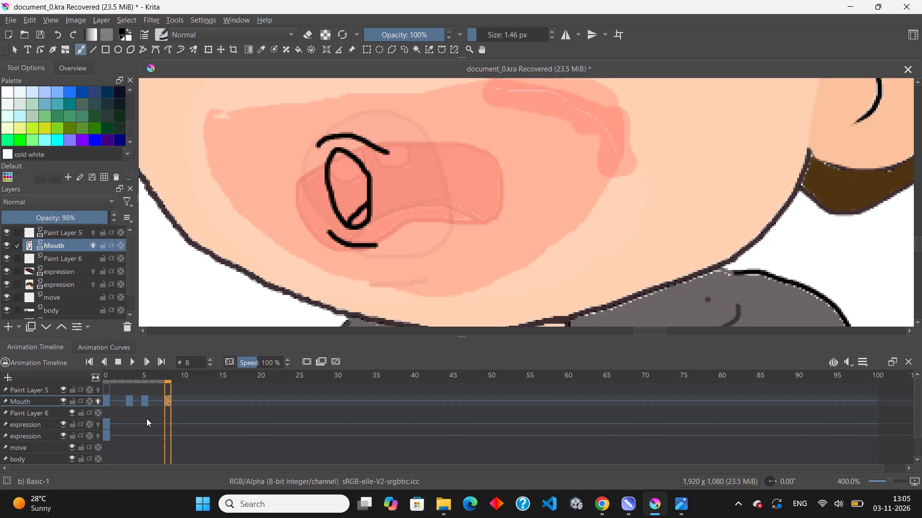
Sample the dark mauve mouth interior colour from frame 5 and fill the oval mouth above the tongue on frame 8.
{"action": "left_click", "coordinate": [145, 403]}
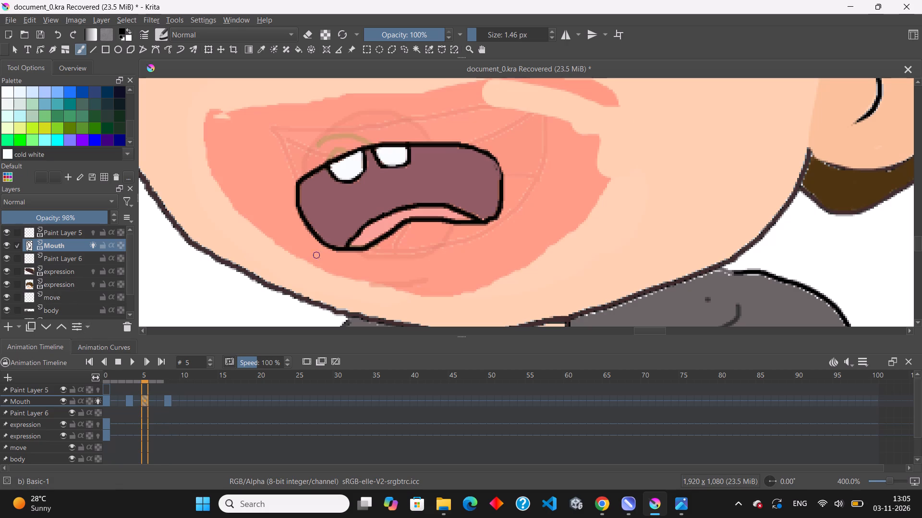
{"action": "left_click", "coordinate": [258, 51]}
{"action": "double_click", "coordinate": [394, 192]}
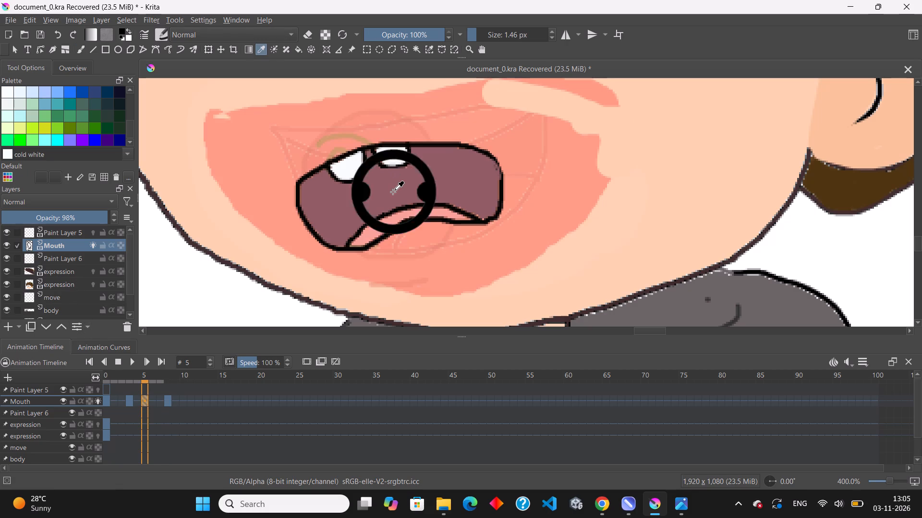
{"action": "left_click", "coordinate": [169, 403]}
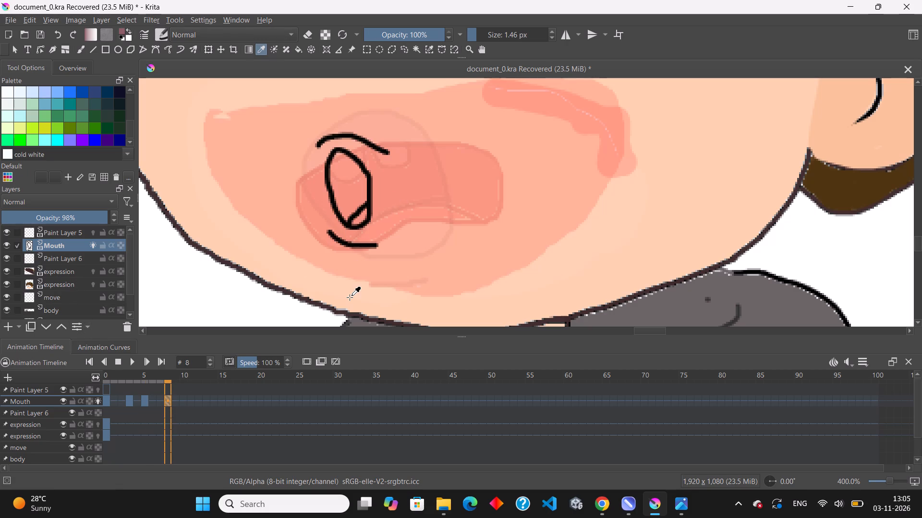
{"action": "key", "text": "f"}
{"action": "left_click", "coordinate": [341, 181]}
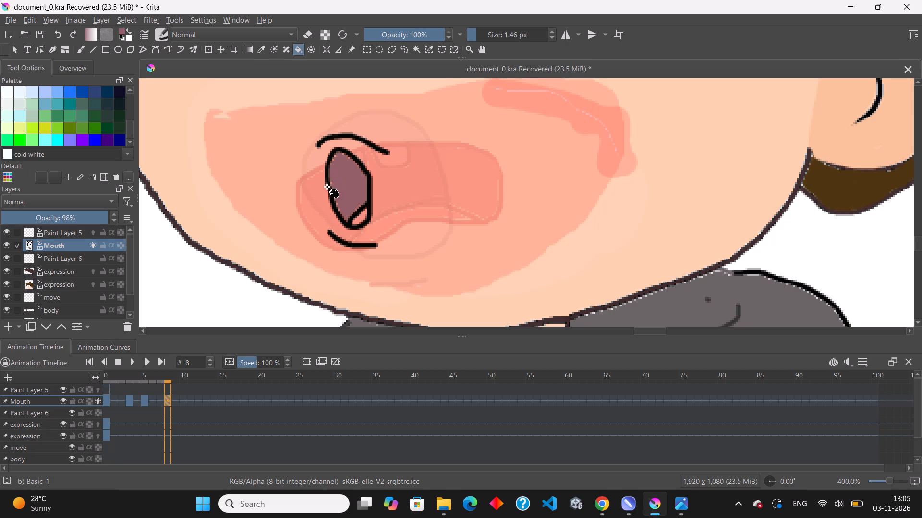
Brush the mauve over the unfilled edge pixels just inside the oval mouth outline on frame 8.
{"action": "scroll", "coordinate": [341, 167], "scroll_direction": "up", "scroll_amount": 3}
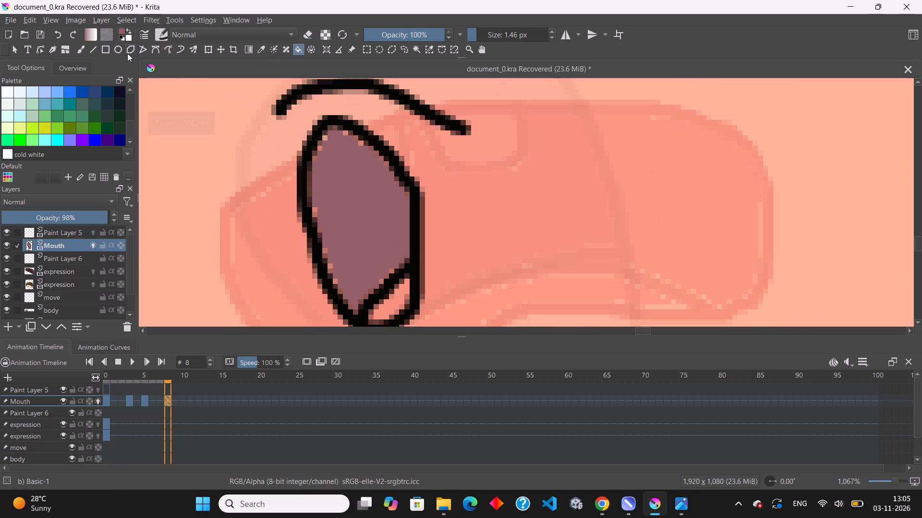
{"action": "left_click", "coordinate": [82, 46]}
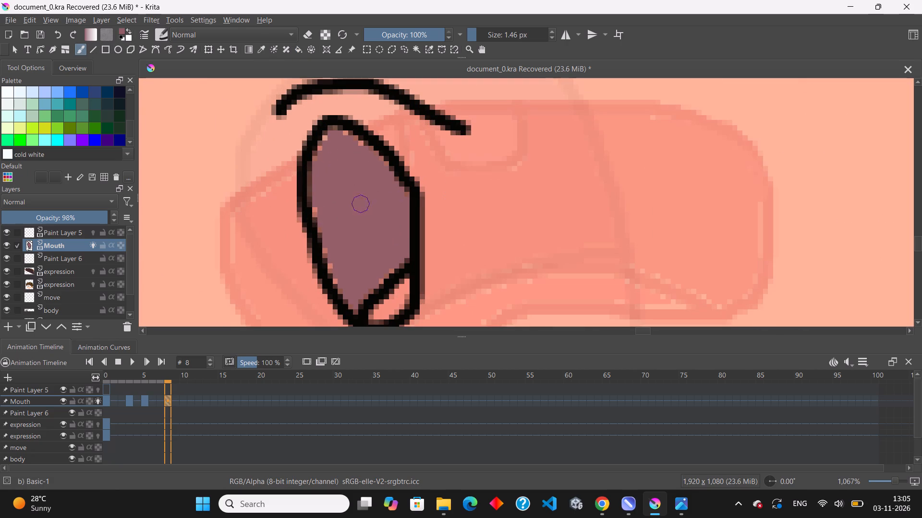
{"action": "left_click_drag", "start_coordinate": [321, 206], "coordinate": [327, 247]}
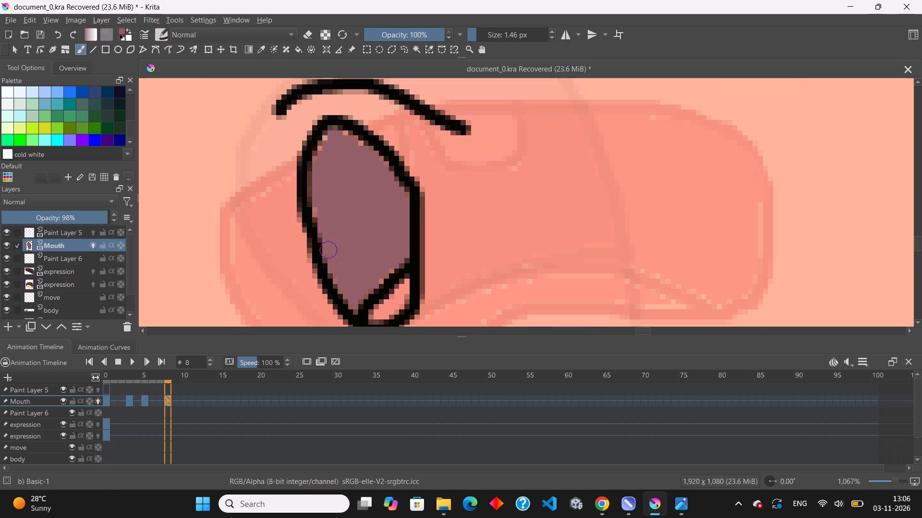
{"action": "left_click_drag", "start_coordinate": [327, 247], "coordinate": [368, 156]}
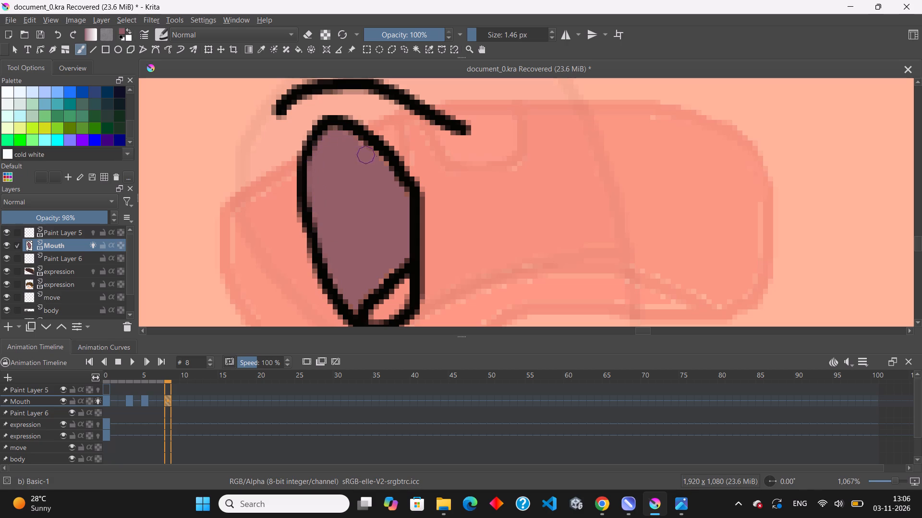
{"action": "left_click_drag", "start_coordinate": [368, 156], "coordinate": [355, 302]}
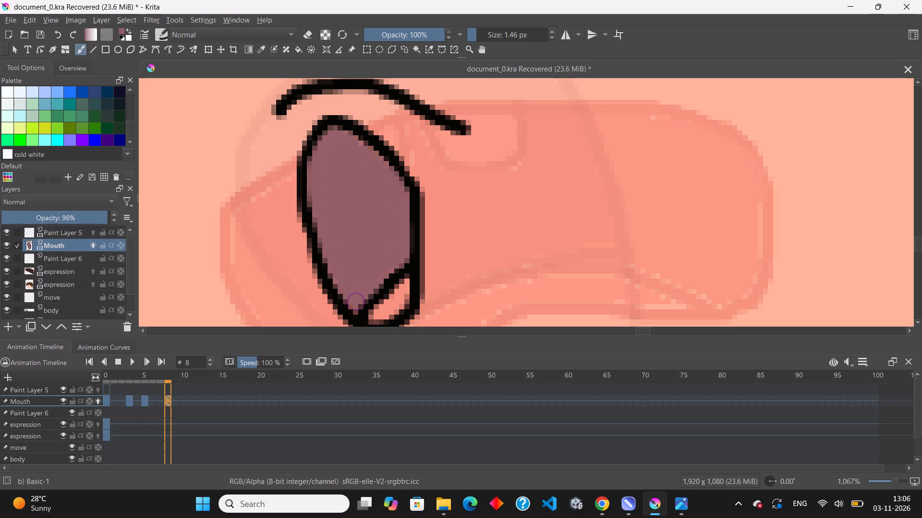
{"action": "left_click_drag", "start_coordinate": [355, 302], "coordinate": [354, 304]}
Sample the pink tongue colour from frame 5 and fill the tongue area of the oval mouth on frame 8.
{"action": "left_click", "coordinate": [141, 400]}
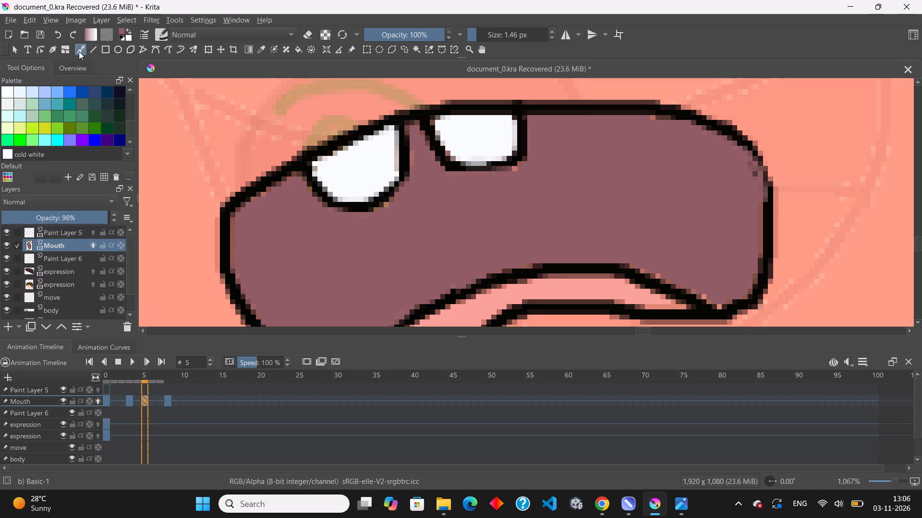
{"action": "scroll", "coordinate": [356, 196], "scroll_direction": "down", "scroll_amount": 2}
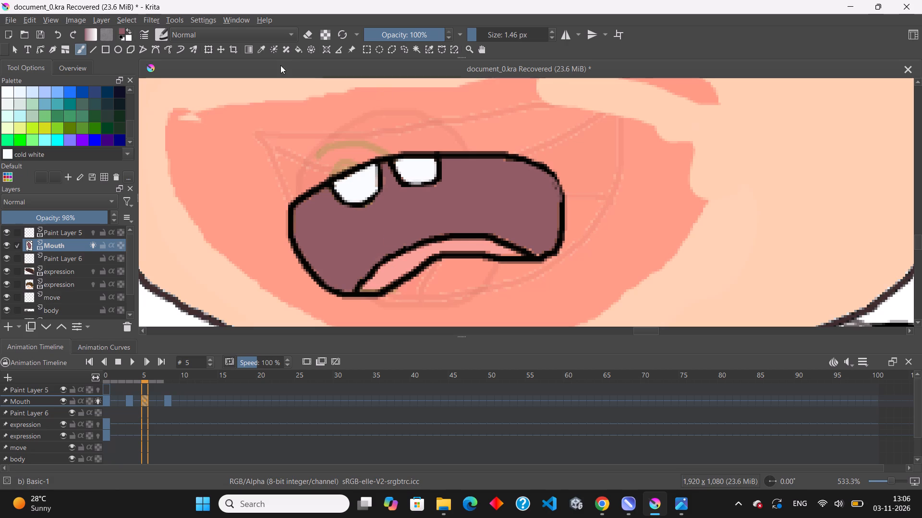
{"action": "left_click", "coordinate": [259, 48]}
{"action": "double_click", "coordinate": [397, 264]}
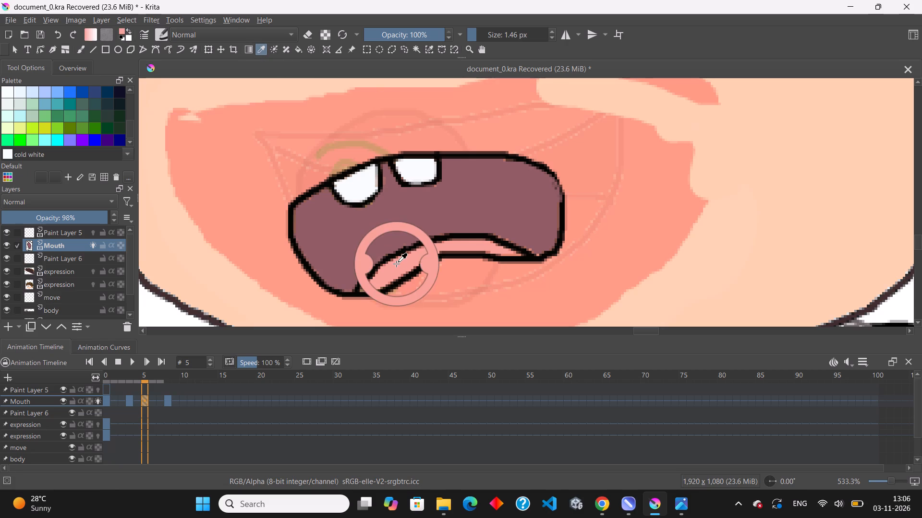
{"action": "left_click", "coordinate": [167, 404]}
{"action": "scroll", "coordinate": [387, 257], "scroll_direction": "up", "scroll_amount": 3}
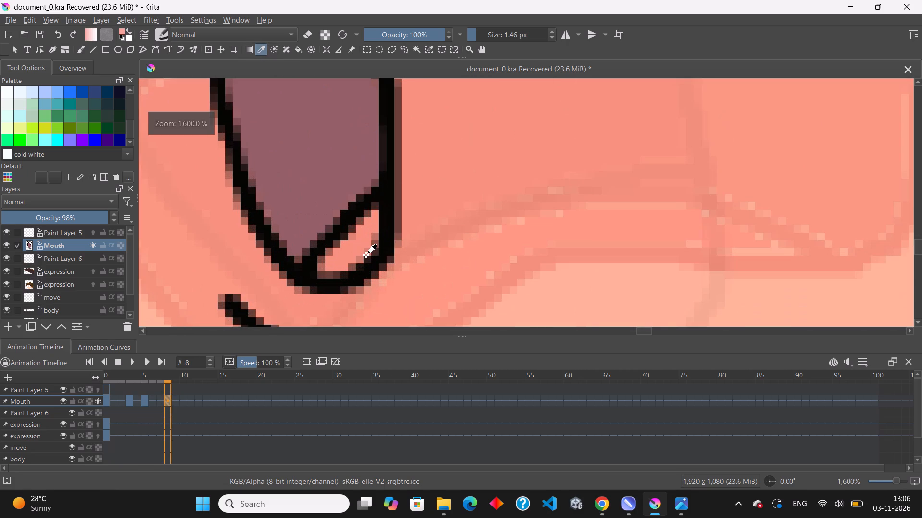
{"action": "key", "text": "f"}
{"action": "left_click", "coordinate": [349, 257]}
Brush the same pink over the remaining unfilled edge pixels of the tongue on frame 8.
{"action": "scroll", "coordinate": [349, 257], "scroll_direction": "up", "scroll_amount": 2}
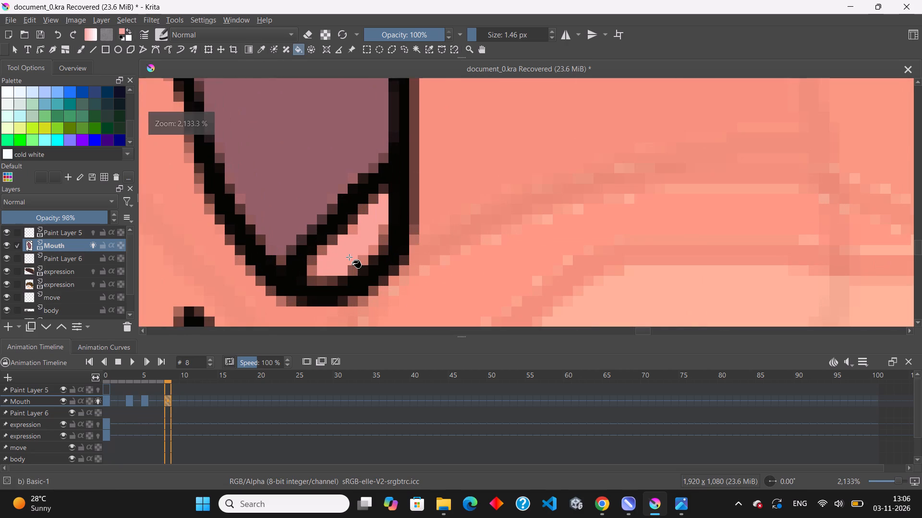
{"action": "key", "text": "b"}
{"action": "left_click_drag", "start_coordinate": [329, 270], "coordinate": [328, 259]}
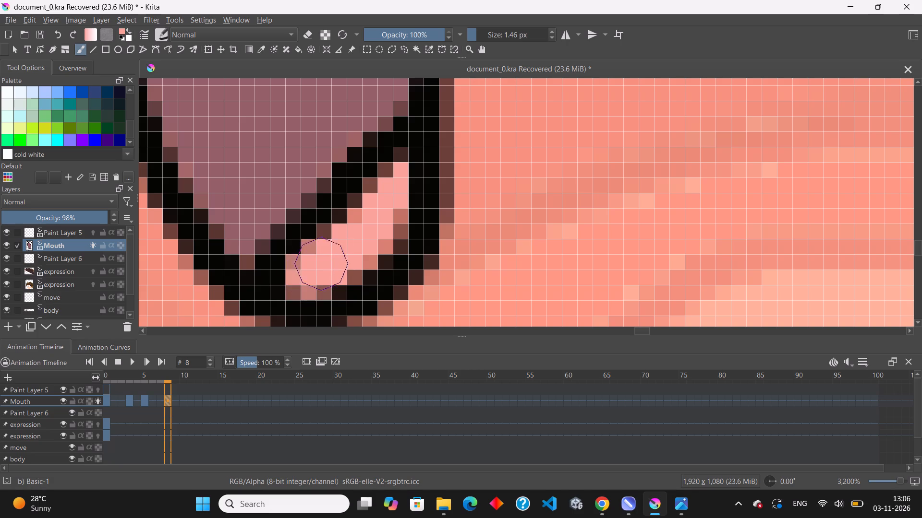
{"action": "left_click_drag", "start_coordinate": [328, 259], "coordinate": [317, 272]}
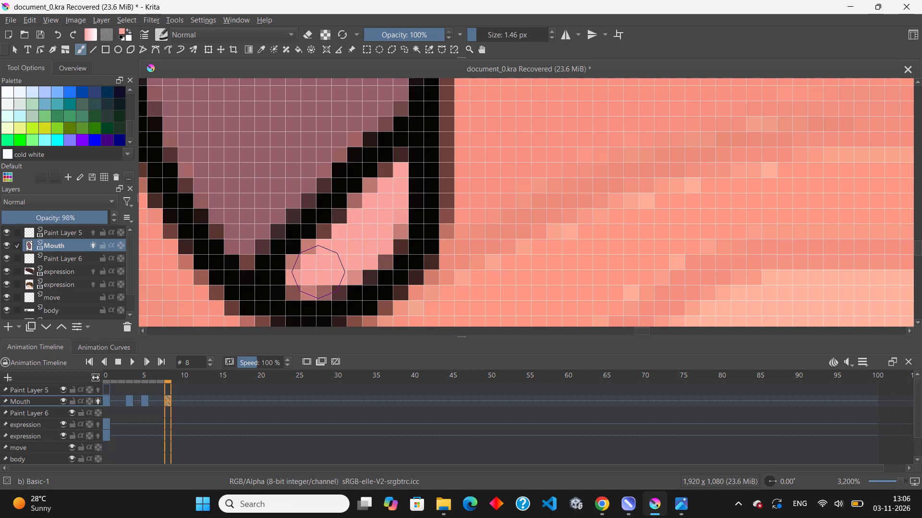
{"action": "left_click_drag", "start_coordinate": [317, 272], "coordinate": [379, 206]}
Turn off onion skinning for the Mouth layer and check the finished mouth on the whole character.
{"action": "scroll", "coordinate": [356, 239], "scroll_direction": "down", "scroll_amount": 6}
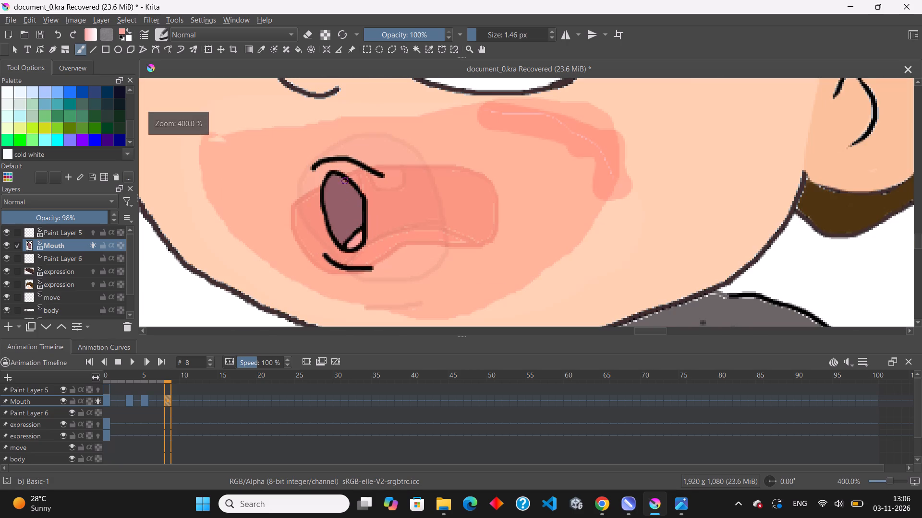
{"action": "scroll", "coordinate": [344, 190], "scroll_direction": "down", "scroll_amount": 2}
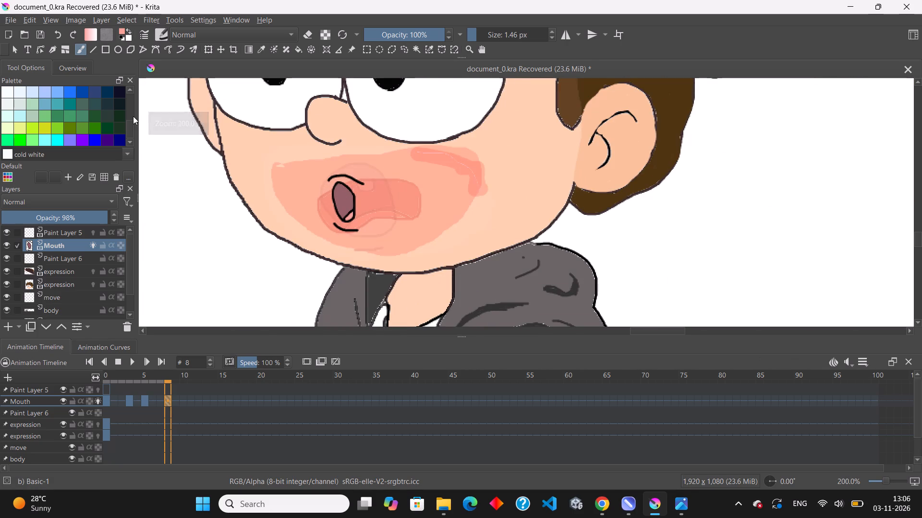
{"action": "left_click", "coordinate": [17, 51]}
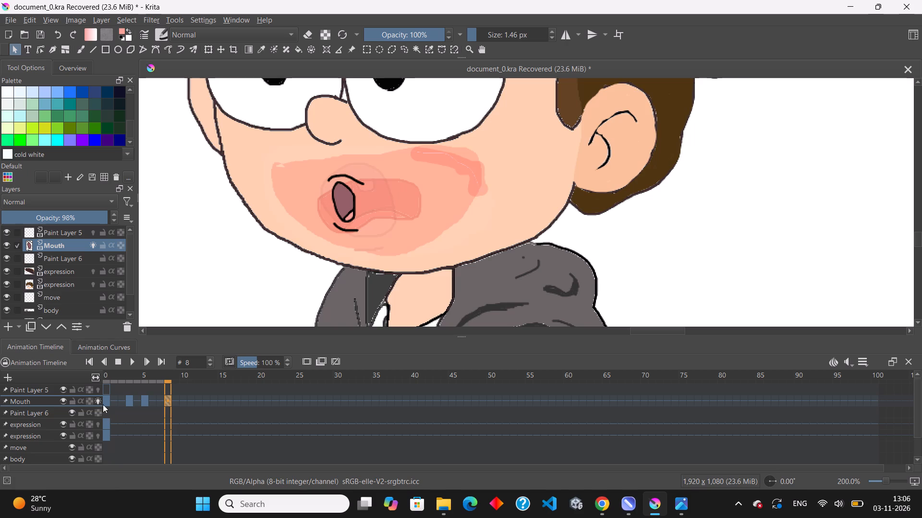
{"action": "left_click", "coordinate": [100, 402]}
{"action": "scroll", "coordinate": [334, 253], "scroll_direction": "down", "scroll_amount": 3}
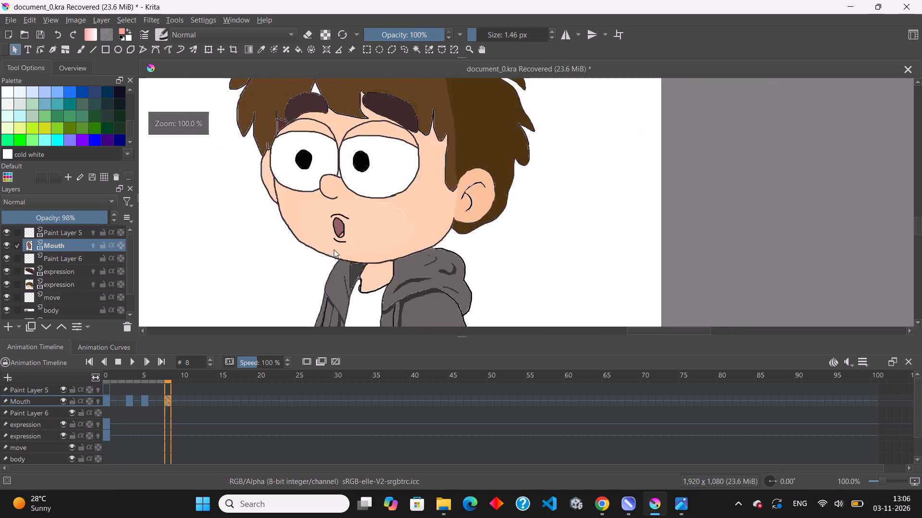
{"action": "scroll", "coordinate": [334, 249], "scroll_direction": "down", "scroll_amount": 1}
{"action": "scroll", "coordinate": [311, 313], "scroll_direction": "up", "scroll_amount": 2}
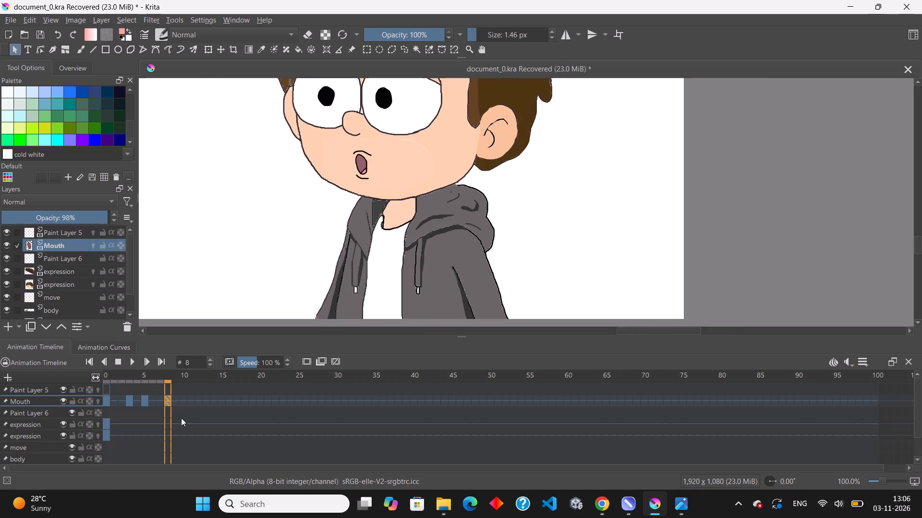
{"action": "scroll", "coordinate": [298, 275], "scroll_direction": "down", "scroll_amount": 1}
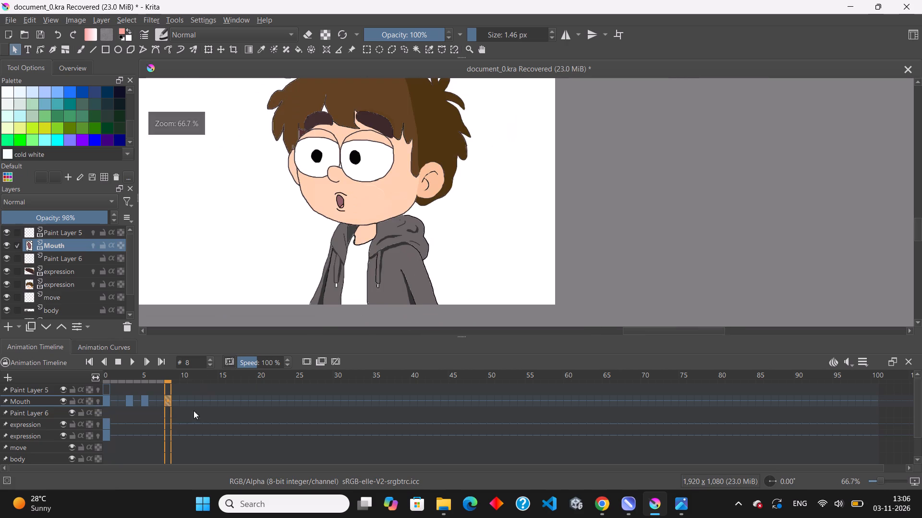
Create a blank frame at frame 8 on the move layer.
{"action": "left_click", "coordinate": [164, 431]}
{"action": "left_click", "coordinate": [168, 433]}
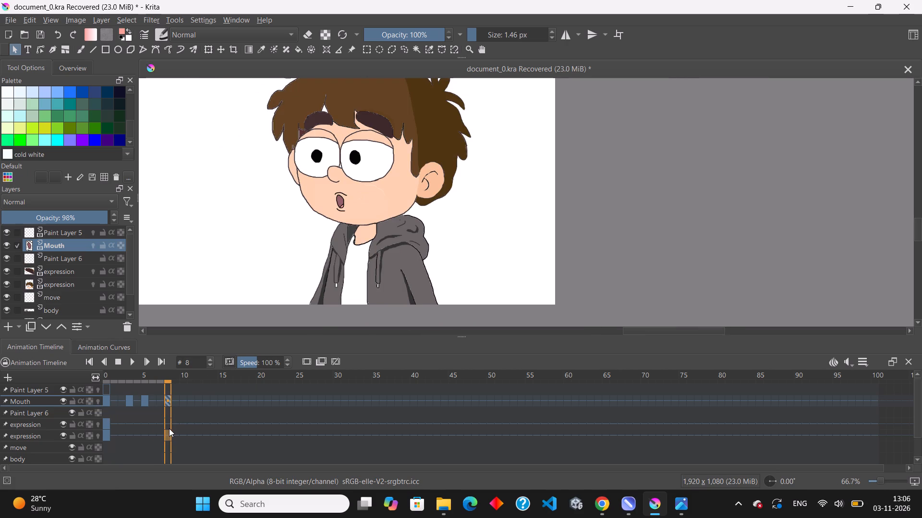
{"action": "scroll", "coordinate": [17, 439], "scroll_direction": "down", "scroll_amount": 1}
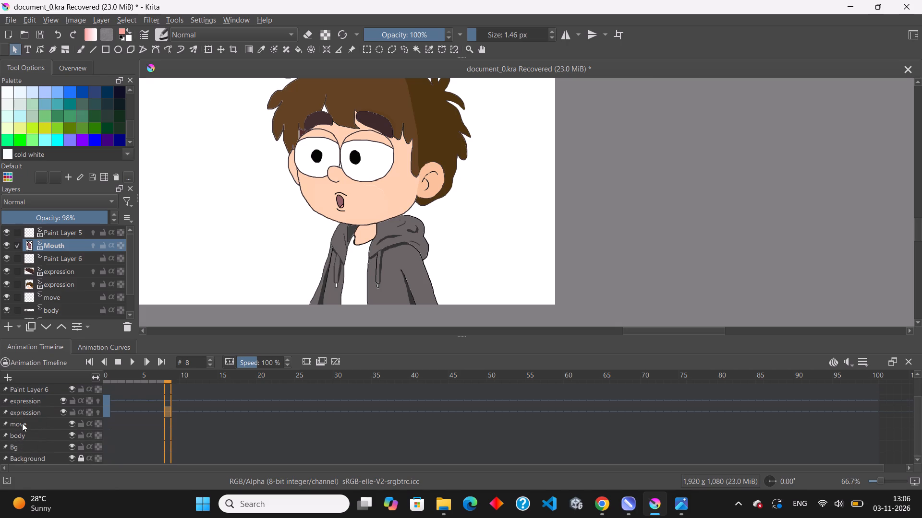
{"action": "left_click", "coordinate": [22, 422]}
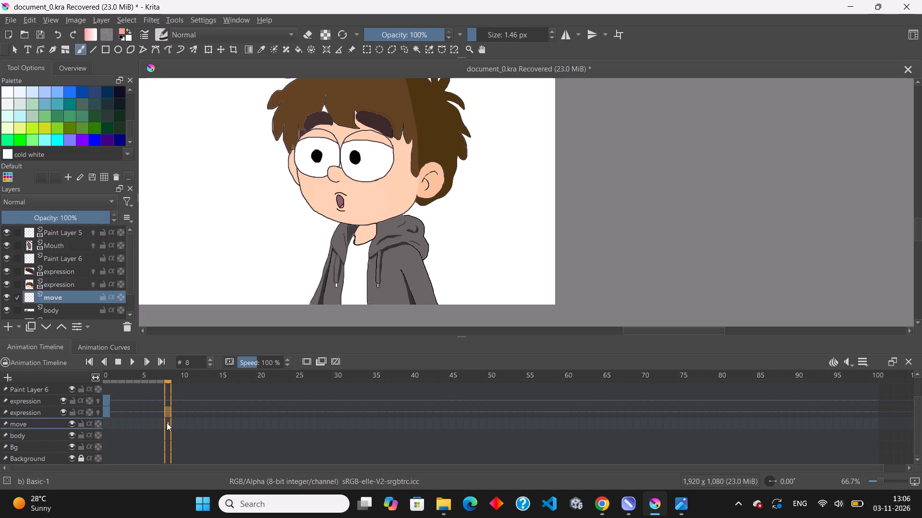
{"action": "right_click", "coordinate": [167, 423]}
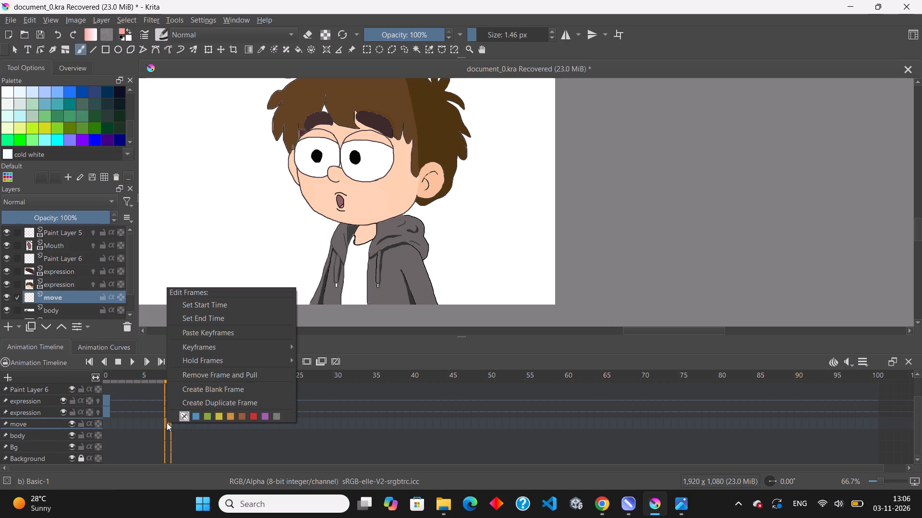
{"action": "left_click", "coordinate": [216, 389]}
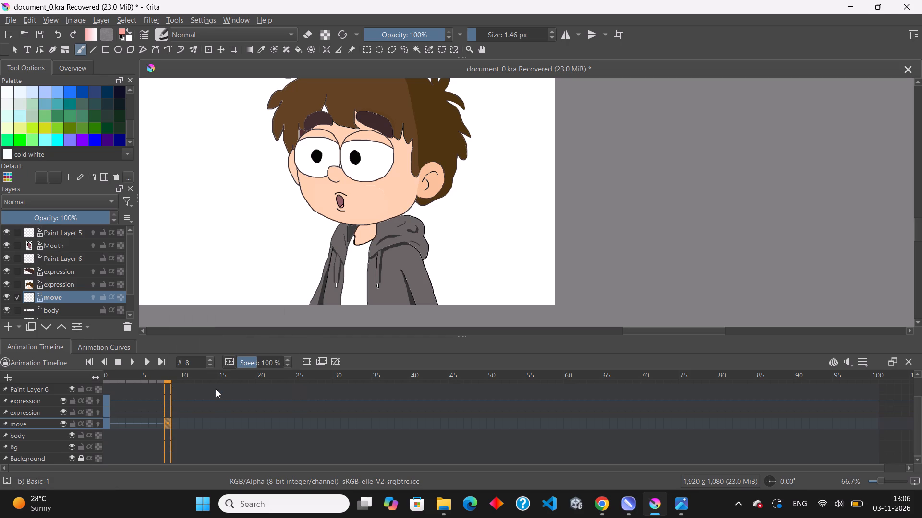
Step through the early frames and examine the expression, Mouth and move layers' keyframes, ending on frame 8.
{"action": "scroll", "coordinate": [160, 424], "scroll_direction": "up", "scroll_amount": 2}
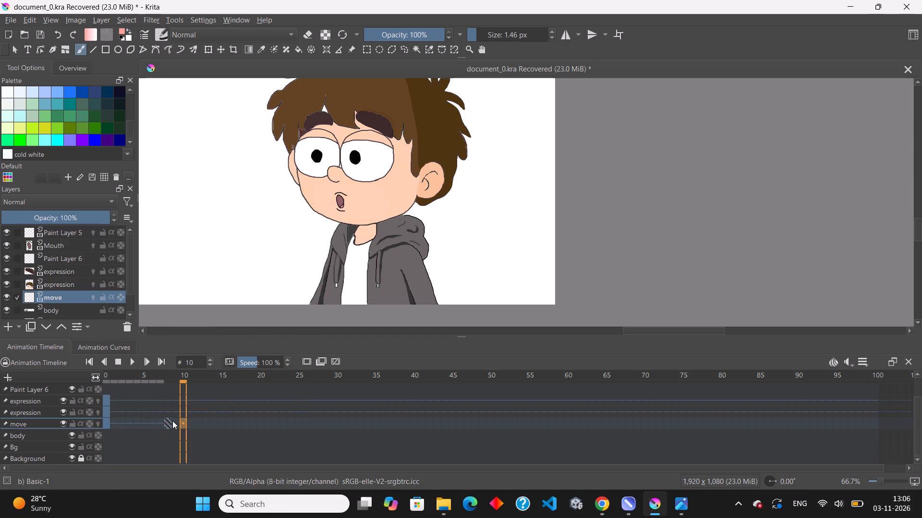
{"action": "scroll", "coordinate": [172, 421], "scroll_direction": "up", "scroll_amount": 2}
{"action": "scroll", "coordinate": [158, 416], "scroll_direction": "down", "scroll_amount": 8}
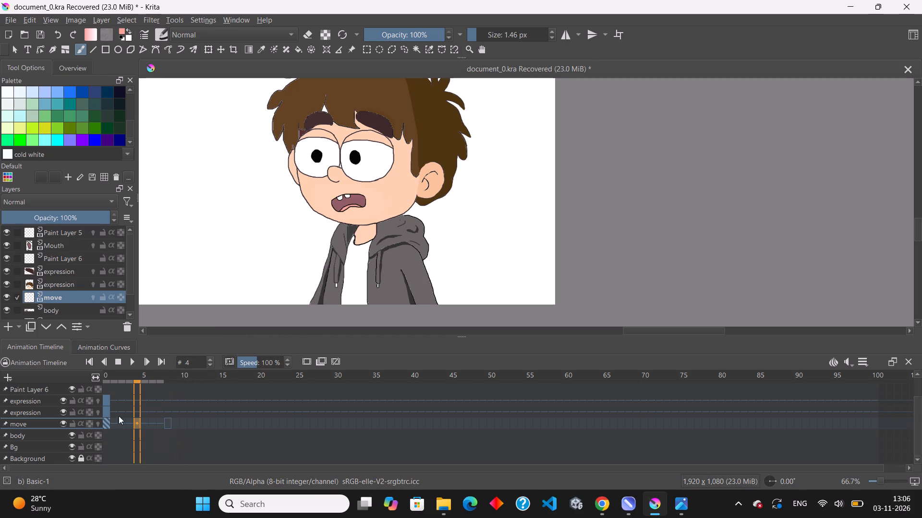
{"action": "left_click", "coordinate": [105, 405]}
{"action": "left_click", "coordinate": [107, 400]}
{"action": "scroll", "coordinate": [137, 402], "scroll_direction": "up", "scroll_amount": 2}
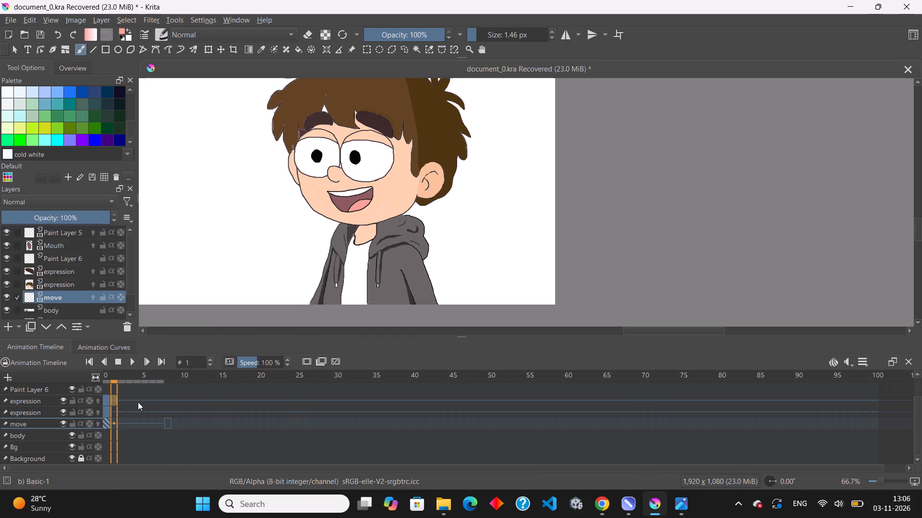
{"action": "left_click", "coordinate": [162, 403]}
{"action": "left_click", "coordinate": [121, 396]}
{"action": "scroll", "coordinate": [16, 403], "scroll_direction": "up", "scroll_amount": 2}
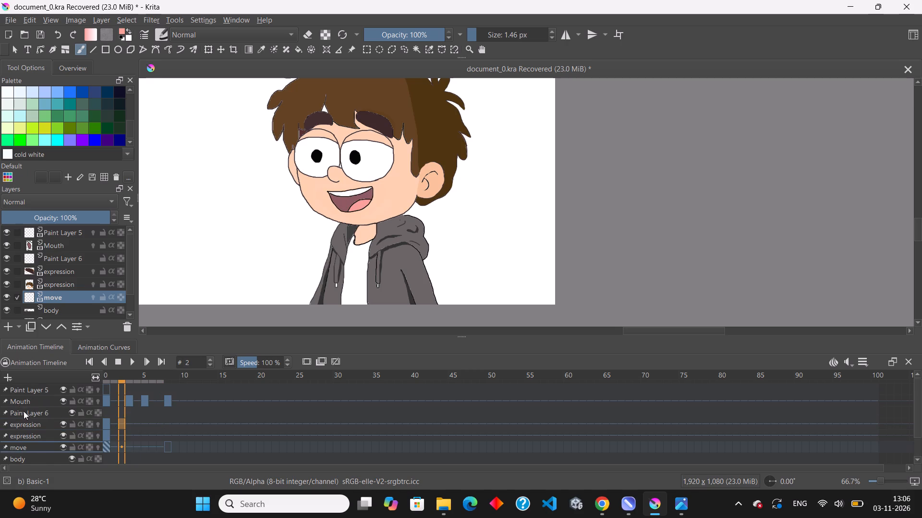
{"action": "scroll", "coordinate": [24, 411], "scroll_direction": "up", "scroll_amount": 1}
{"action": "left_click", "coordinate": [166, 448]}
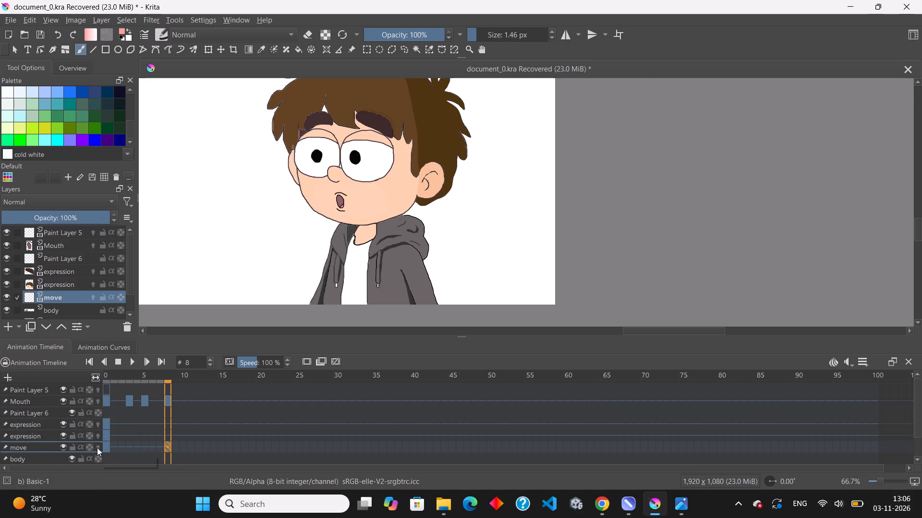
Turn on alpha inheritance for the body layer.
{"action": "scroll", "coordinate": [97, 447], "scroll_direction": "down", "scroll_amount": 1}
{"action": "left_click", "coordinate": [97, 435]}
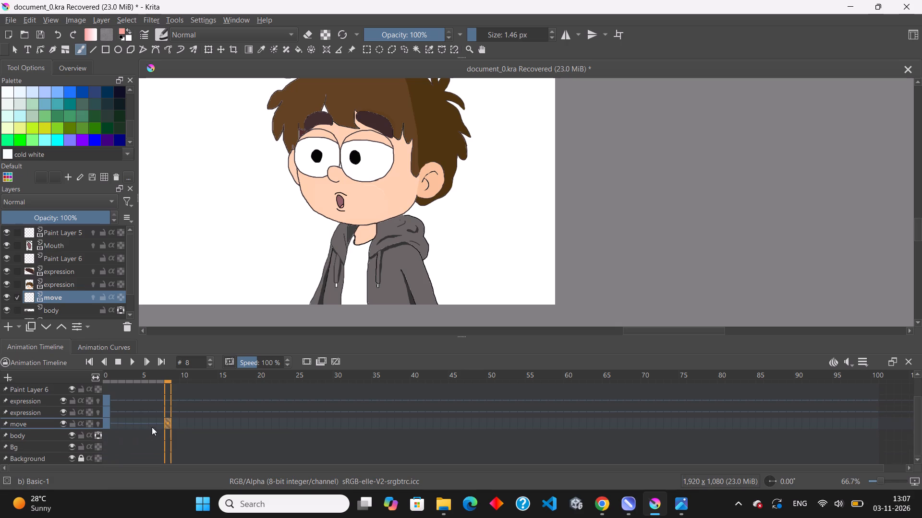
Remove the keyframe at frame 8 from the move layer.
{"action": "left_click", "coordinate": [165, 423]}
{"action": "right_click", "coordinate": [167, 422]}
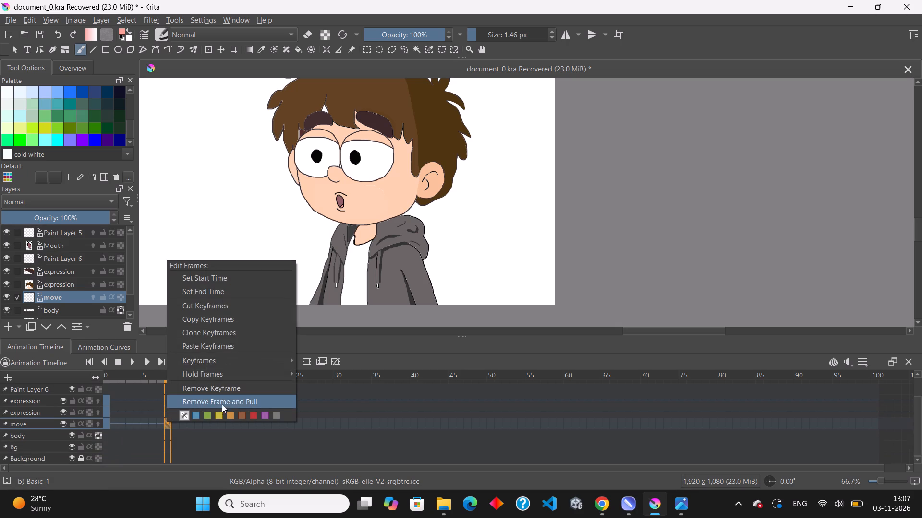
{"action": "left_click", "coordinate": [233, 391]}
Create a blank frame at frame 8 on the body layer.
{"action": "scroll", "coordinate": [170, 423], "scroll_direction": "up", "scroll_amount": 2}
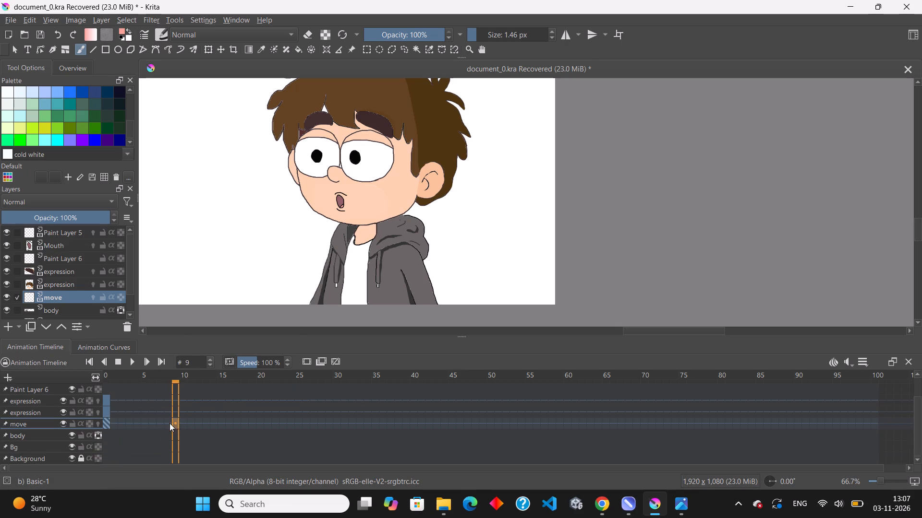
{"action": "scroll", "coordinate": [170, 423], "scroll_direction": "up", "scroll_amount": 1}
{"action": "scroll", "coordinate": [0, 413], "scroll_direction": "up", "scroll_amount": 4}
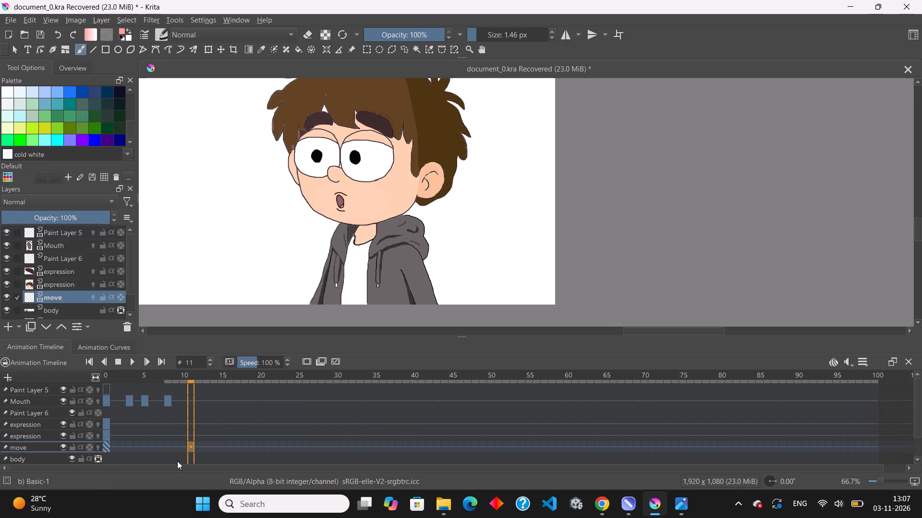
{"action": "left_click", "coordinate": [167, 447]}
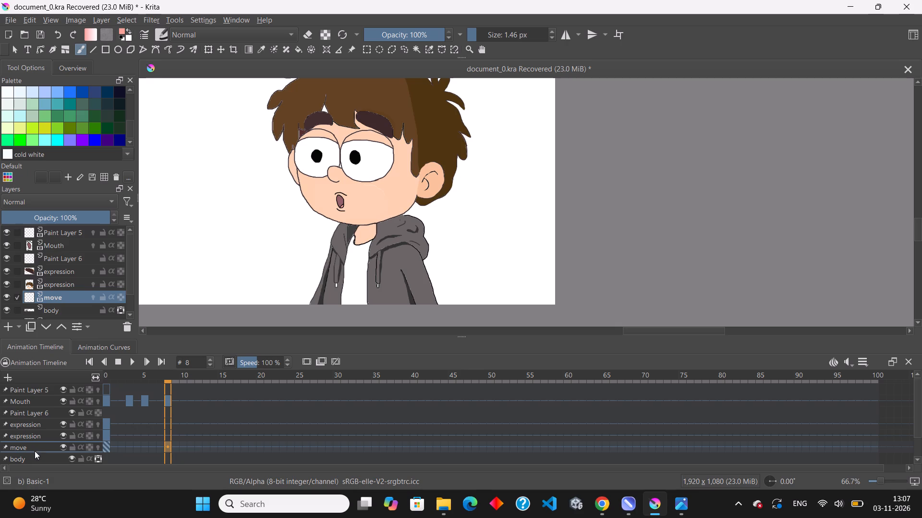
{"action": "left_click", "coordinate": [30, 457]}
{"action": "left_click", "coordinate": [166, 458]}
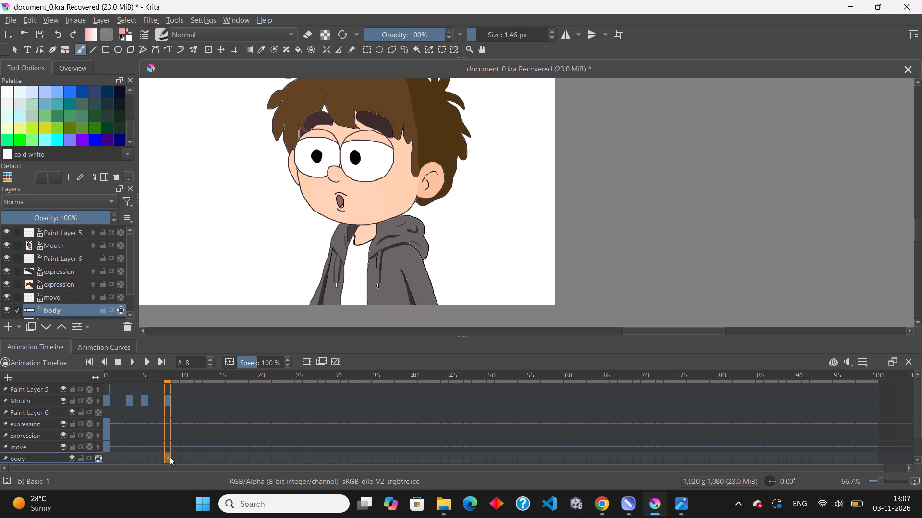
{"action": "right_click", "coordinate": [167, 458]}
{"action": "left_click", "coordinate": [196, 423]}
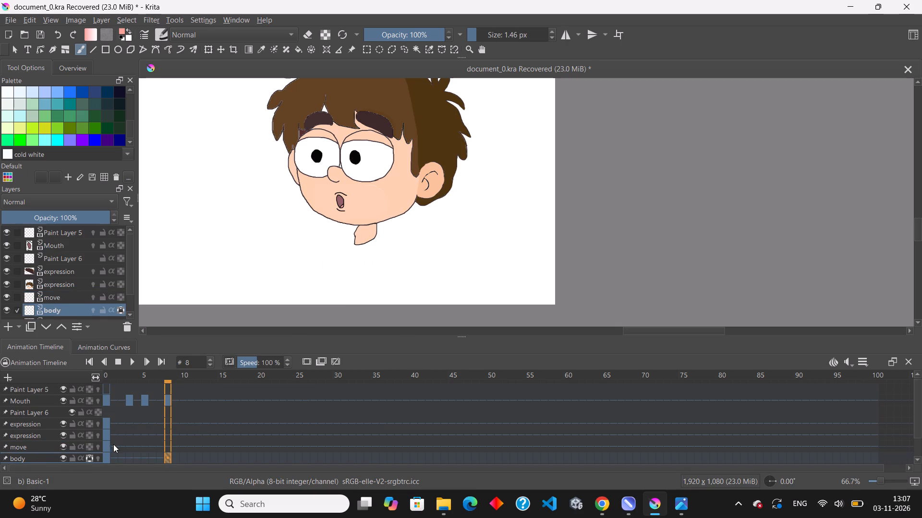
Turn on onion skinning for the body layer to show its earlier drawing at frame 8.
{"action": "scroll", "coordinate": [138, 431], "scroll_direction": "down", "scroll_amount": 2}
{"action": "left_click", "coordinate": [167, 453]}
{"action": "scroll", "coordinate": [131, 440], "scroll_direction": "down", "scroll_amount": 2}
{"action": "scroll", "coordinate": [133, 440], "scroll_direction": "up", "scroll_amount": 2}
{"action": "left_click", "coordinate": [96, 456]}
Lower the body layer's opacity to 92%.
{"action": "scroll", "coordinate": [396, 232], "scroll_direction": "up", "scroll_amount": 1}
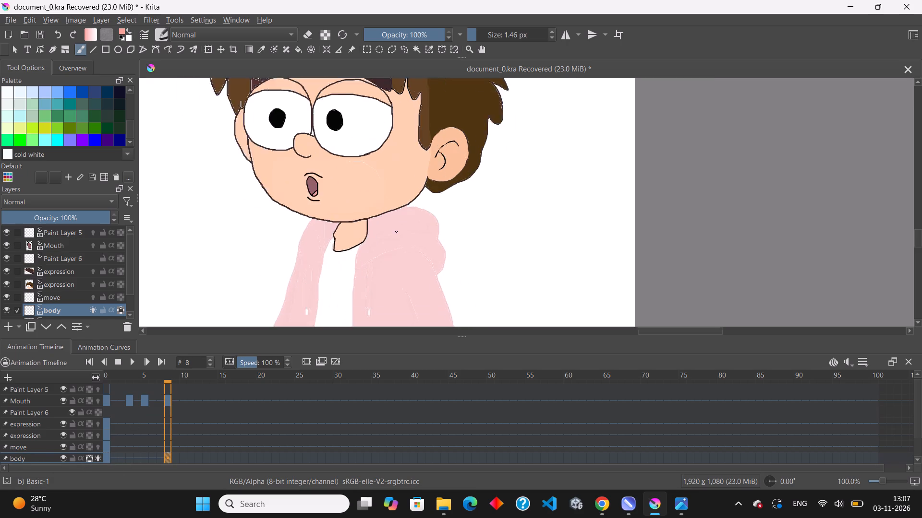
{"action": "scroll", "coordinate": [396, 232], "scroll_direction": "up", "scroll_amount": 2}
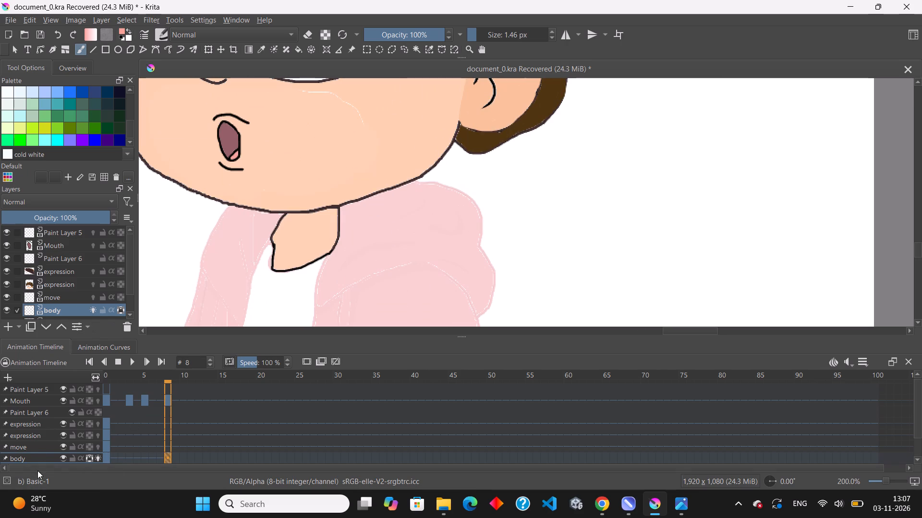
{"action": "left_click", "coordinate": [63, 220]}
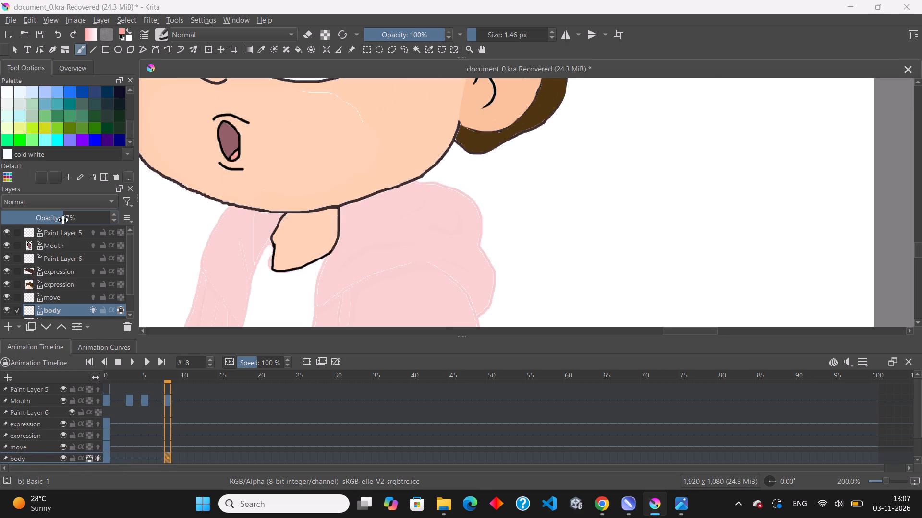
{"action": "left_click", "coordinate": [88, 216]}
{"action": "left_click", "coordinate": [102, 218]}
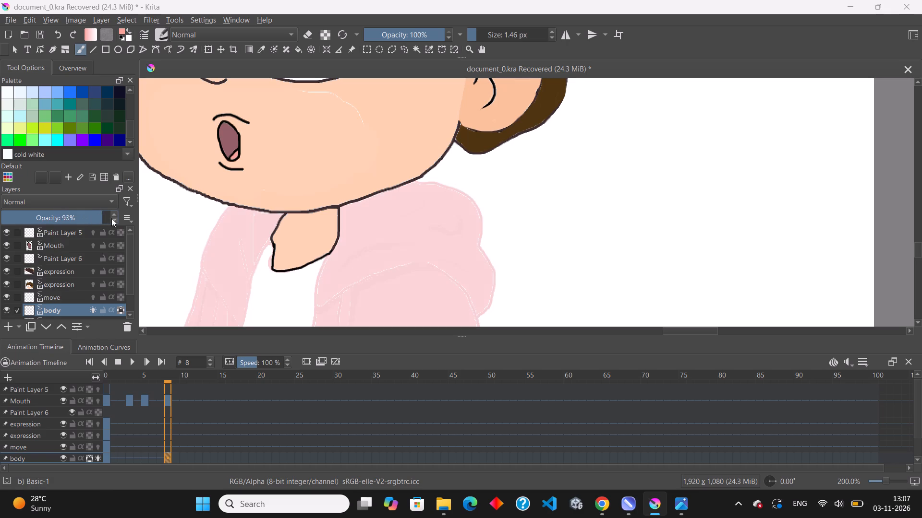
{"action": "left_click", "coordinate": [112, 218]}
Set the foreground color to black, #000000.
{"action": "double_click", "coordinate": [123, 33]}
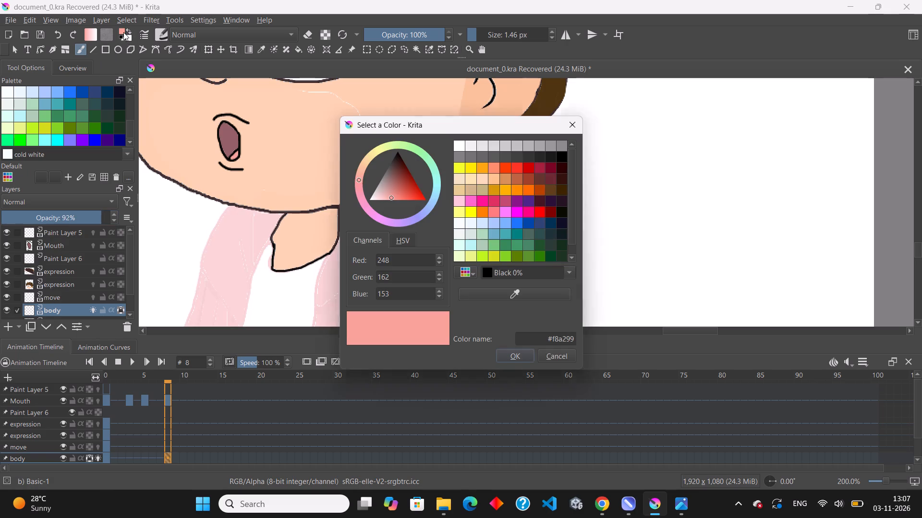
{"action": "left_click_drag", "start_coordinate": [391, 196], "coordinate": [388, 140]}
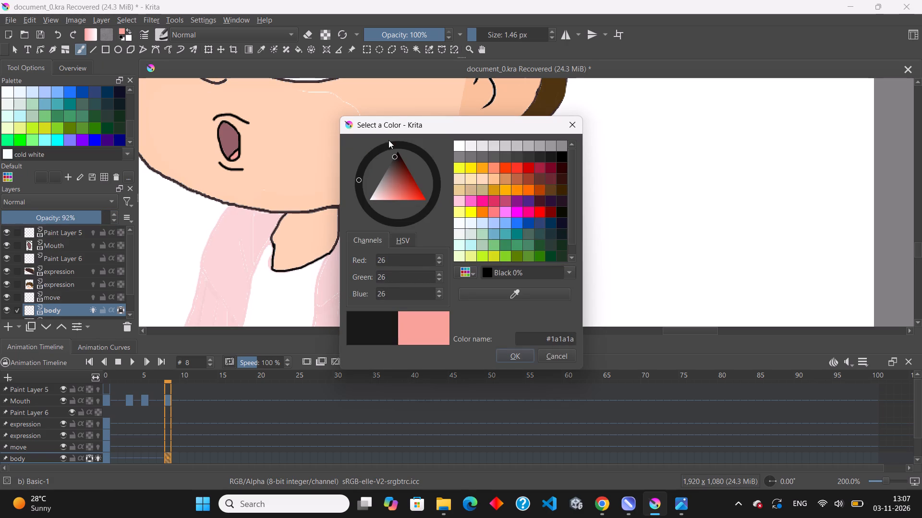
{"action": "left_click_drag", "start_coordinate": [388, 140], "coordinate": [393, 139]}
{"action": "left_click", "coordinate": [527, 357]}
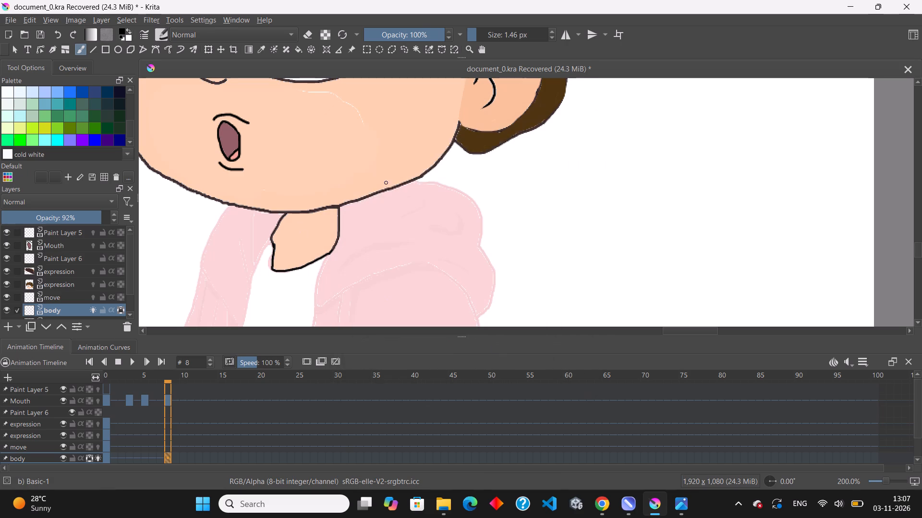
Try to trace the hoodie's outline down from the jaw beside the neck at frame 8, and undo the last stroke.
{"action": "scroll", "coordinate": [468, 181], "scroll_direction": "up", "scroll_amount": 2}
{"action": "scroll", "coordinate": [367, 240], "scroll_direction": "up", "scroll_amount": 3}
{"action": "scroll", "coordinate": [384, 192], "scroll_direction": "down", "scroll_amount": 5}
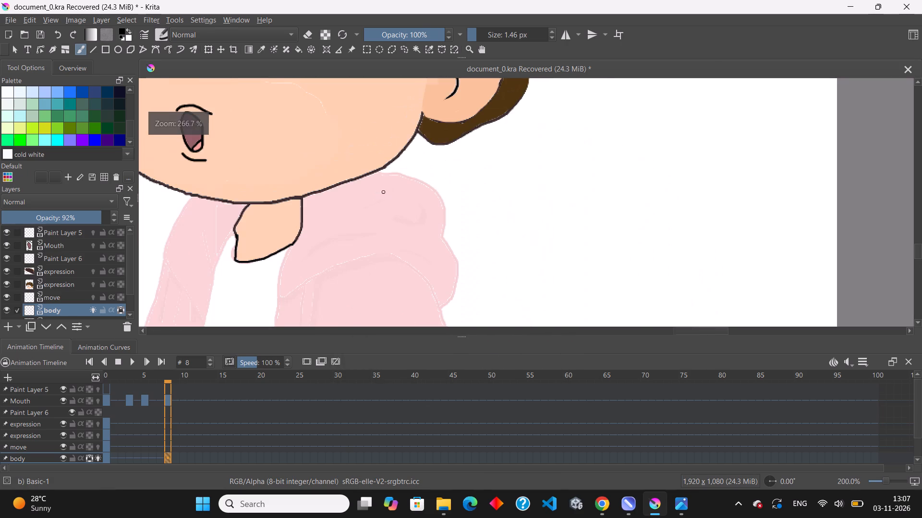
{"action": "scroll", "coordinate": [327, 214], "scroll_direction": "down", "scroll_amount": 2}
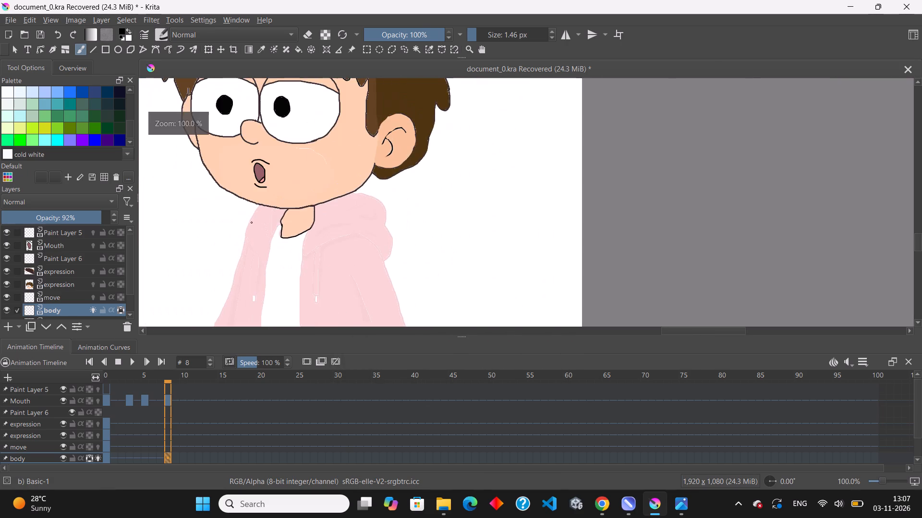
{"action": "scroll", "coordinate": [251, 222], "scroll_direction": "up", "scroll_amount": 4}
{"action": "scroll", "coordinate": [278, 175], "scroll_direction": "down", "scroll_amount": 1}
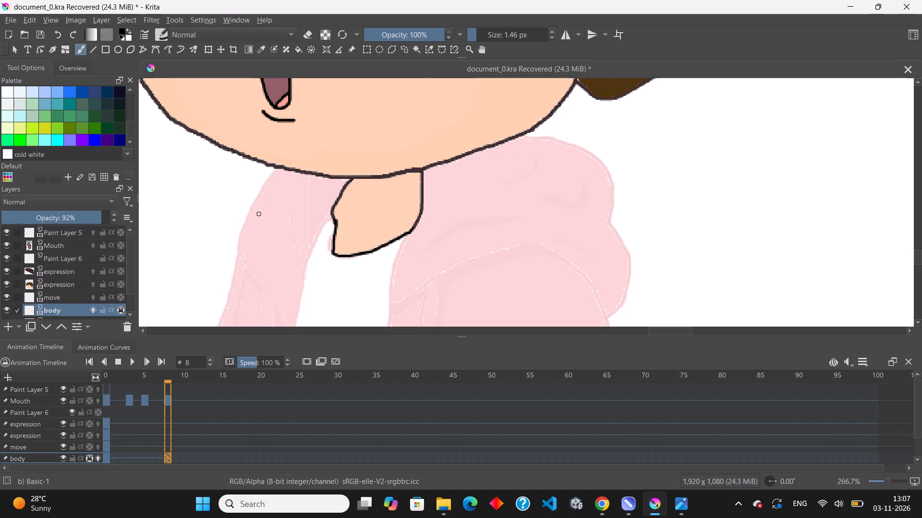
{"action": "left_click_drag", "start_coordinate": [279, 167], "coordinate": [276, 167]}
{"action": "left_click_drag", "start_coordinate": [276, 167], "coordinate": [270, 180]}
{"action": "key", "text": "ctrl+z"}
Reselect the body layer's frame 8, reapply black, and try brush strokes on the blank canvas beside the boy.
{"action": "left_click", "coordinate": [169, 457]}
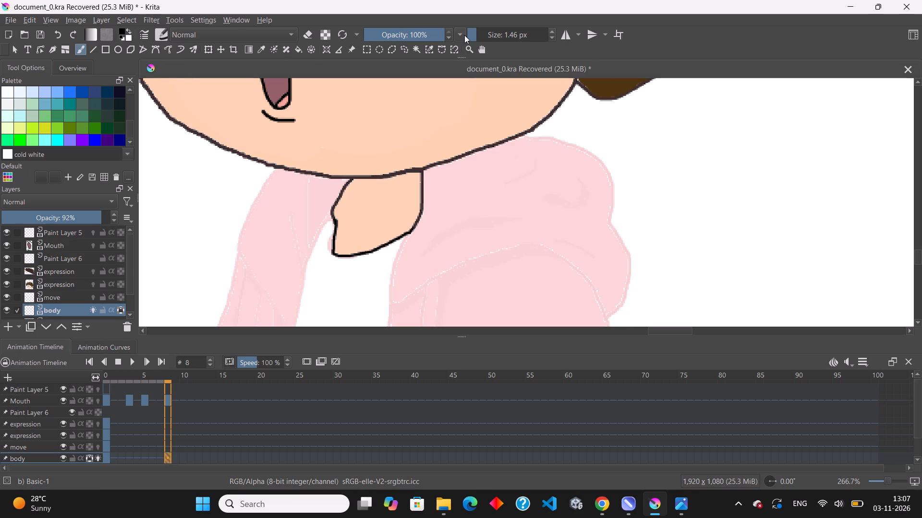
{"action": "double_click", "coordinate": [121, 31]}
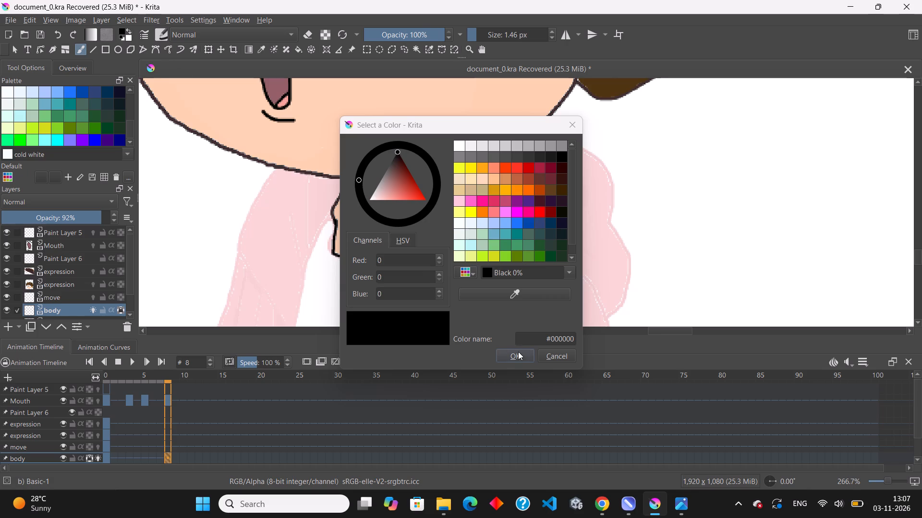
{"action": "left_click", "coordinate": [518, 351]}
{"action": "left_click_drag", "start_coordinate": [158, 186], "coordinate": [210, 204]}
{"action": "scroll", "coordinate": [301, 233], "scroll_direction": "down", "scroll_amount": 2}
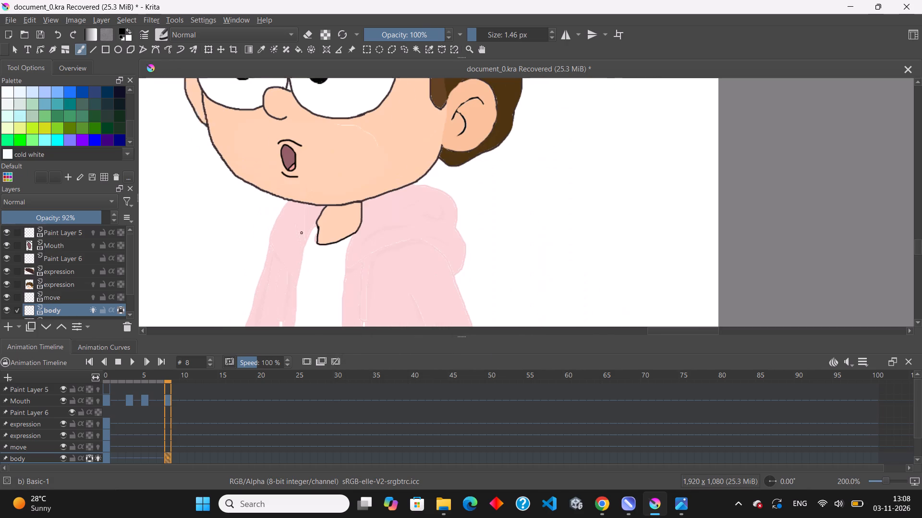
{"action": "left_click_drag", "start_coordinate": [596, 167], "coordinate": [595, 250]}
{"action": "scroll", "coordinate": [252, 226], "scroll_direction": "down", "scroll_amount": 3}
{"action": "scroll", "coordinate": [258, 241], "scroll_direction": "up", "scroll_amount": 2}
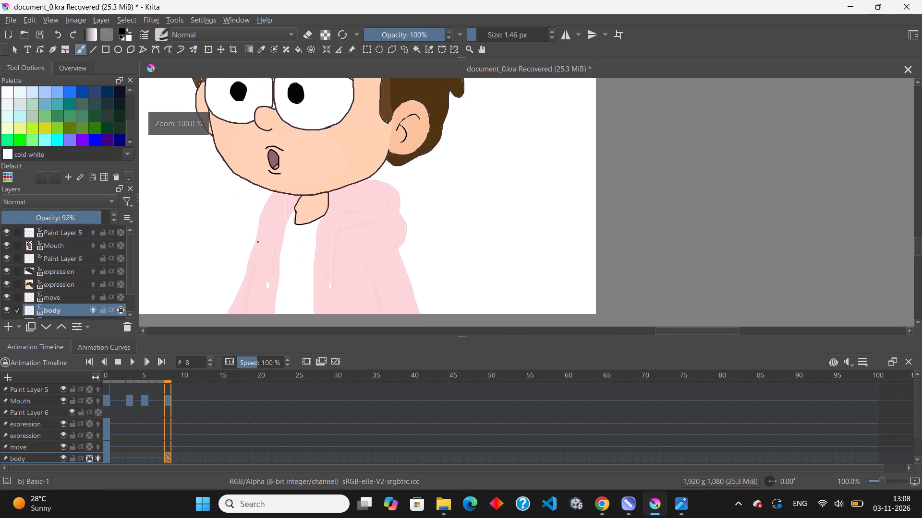
Set the body layer's opacity to 100%.
{"action": "left_click", "coordinate": [169, 457]}
{"action": "left_click", "coordinate": [36, 456]}
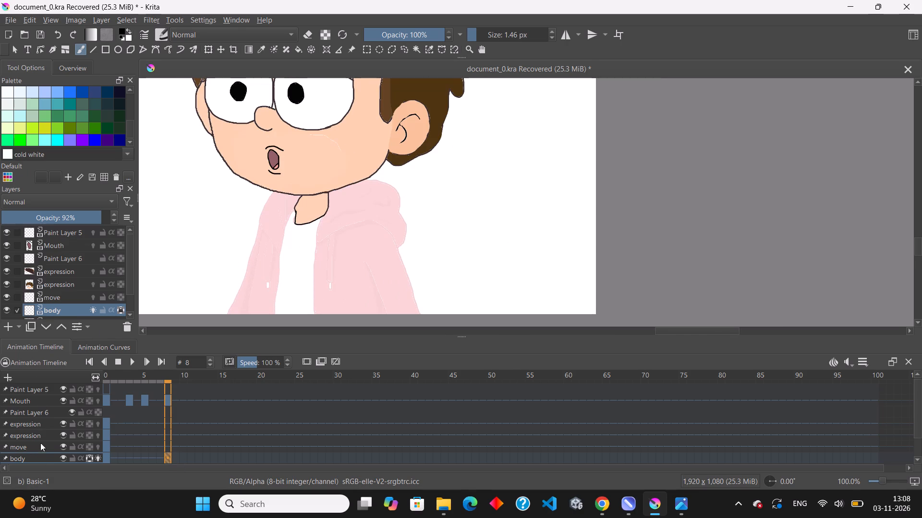
{"action": "left_click_drag", "start_coordinate": [95, 218], "coordinate": [119, 217]}
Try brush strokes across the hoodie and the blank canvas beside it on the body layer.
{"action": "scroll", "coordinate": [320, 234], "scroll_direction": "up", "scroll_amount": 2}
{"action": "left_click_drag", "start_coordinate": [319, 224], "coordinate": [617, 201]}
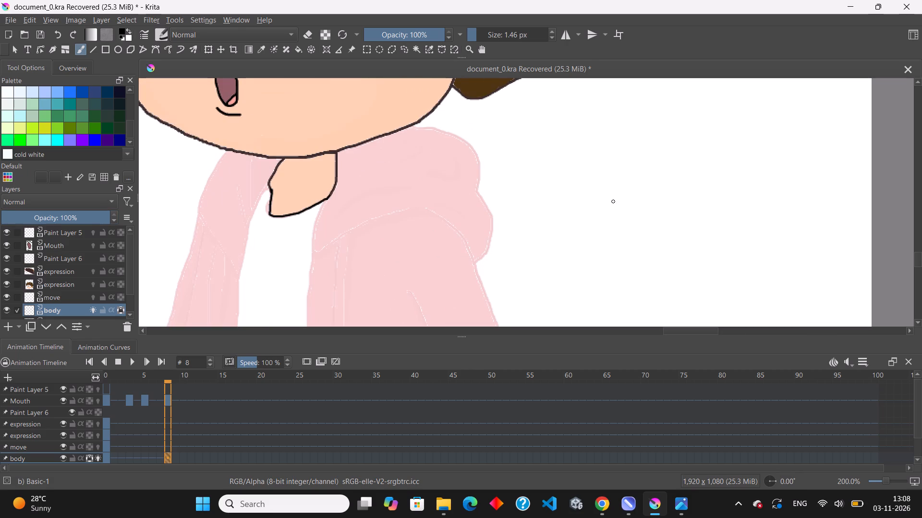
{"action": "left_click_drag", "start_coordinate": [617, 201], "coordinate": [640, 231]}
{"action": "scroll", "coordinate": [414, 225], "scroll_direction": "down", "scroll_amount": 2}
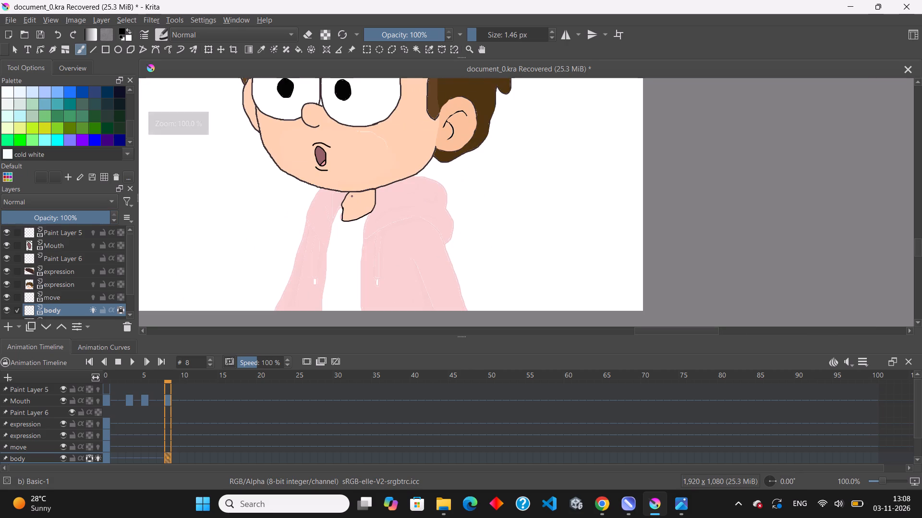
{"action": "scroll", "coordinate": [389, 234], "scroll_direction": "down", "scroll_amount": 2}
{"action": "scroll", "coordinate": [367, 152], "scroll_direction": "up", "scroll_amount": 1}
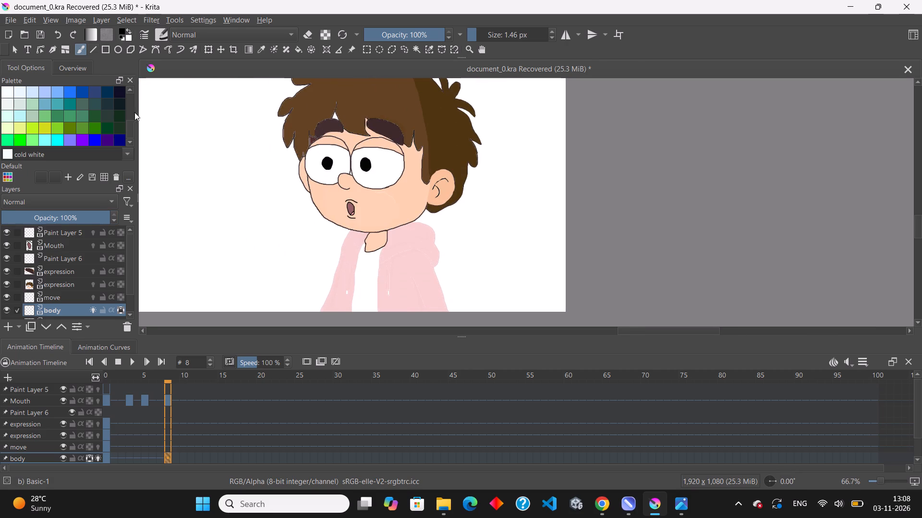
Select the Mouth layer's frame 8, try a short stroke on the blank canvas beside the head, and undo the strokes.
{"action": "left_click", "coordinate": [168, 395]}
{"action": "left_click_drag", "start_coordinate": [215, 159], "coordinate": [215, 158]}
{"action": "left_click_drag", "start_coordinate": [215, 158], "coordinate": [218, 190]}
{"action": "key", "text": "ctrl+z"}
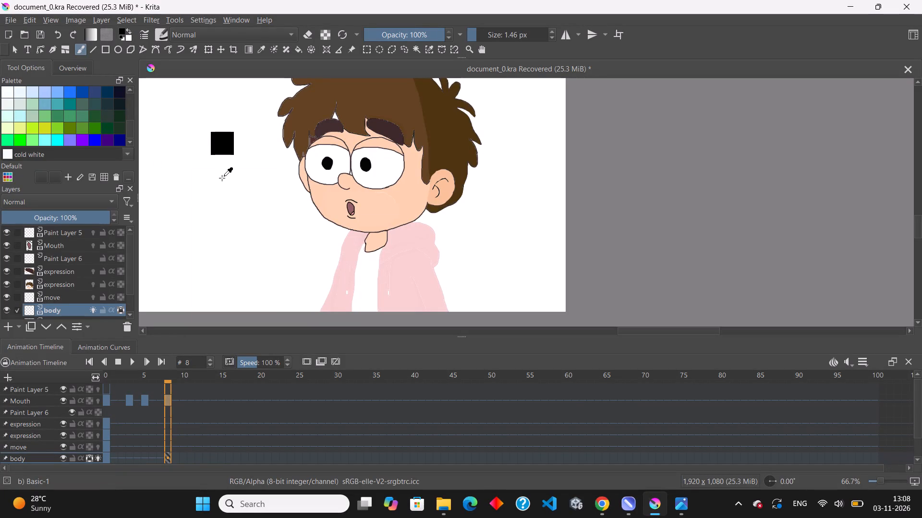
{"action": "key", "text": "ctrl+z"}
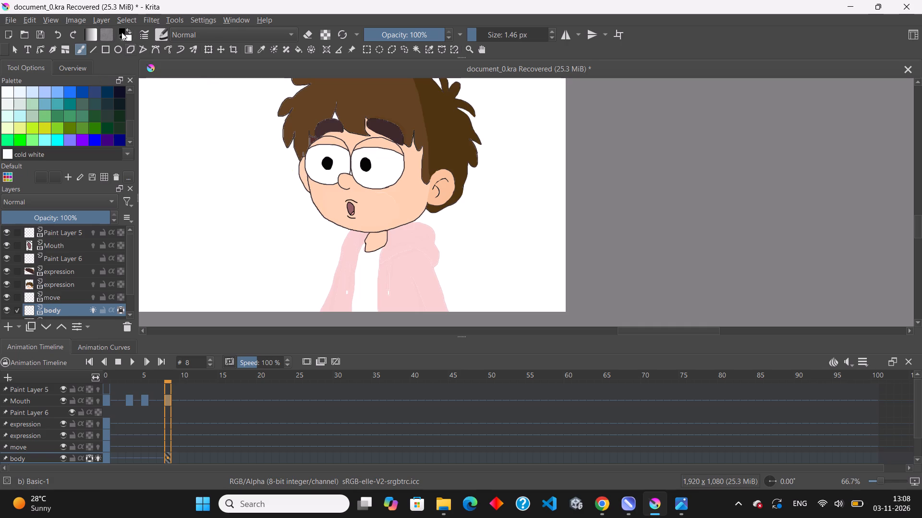
Reapply black as the foreground color and pick the Black 0% swatch from the palette.
{"action": "left_click", "coordinate": [121, 31]}
{"action": "left_click", "coordinate": [365, 339]}
{"action": "left_click", "coordinate": [521, 356]}
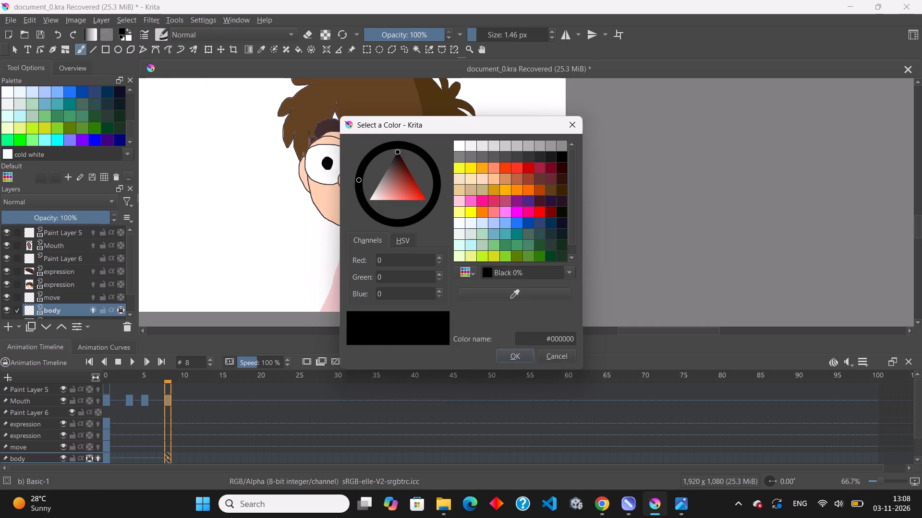
{"action": "scroll", "coordinate": [45, 114], "scroll_direction": "down", "scroll_amount": 6}
{"action": "left_click_drag", "start_coordinate": [129, 129], "coordinate": [131, 108]}
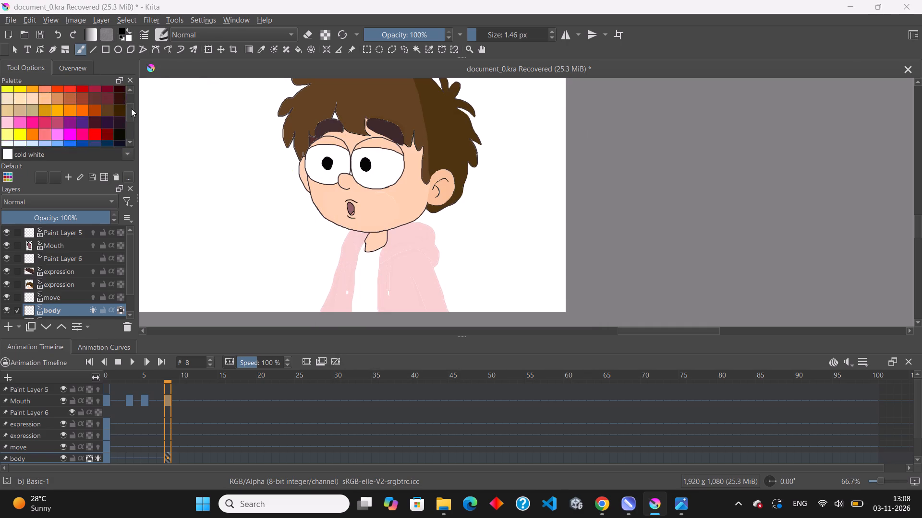
{"action": "left_click_drag", "start_coordinate": [131, 108], "coordinate": [134, 94]}
{"action": "left_click", "coordinate": [116, 102]}
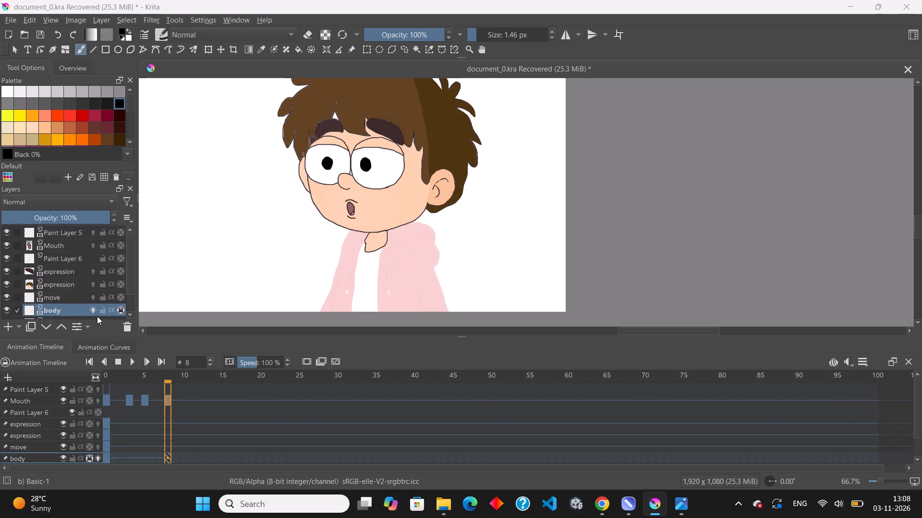
{"action": "left_click", "coordinate": [9, 155]}
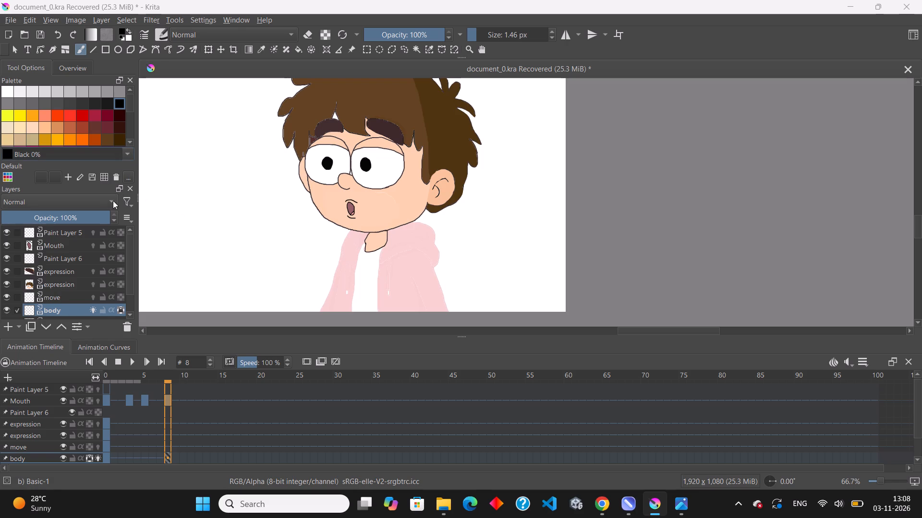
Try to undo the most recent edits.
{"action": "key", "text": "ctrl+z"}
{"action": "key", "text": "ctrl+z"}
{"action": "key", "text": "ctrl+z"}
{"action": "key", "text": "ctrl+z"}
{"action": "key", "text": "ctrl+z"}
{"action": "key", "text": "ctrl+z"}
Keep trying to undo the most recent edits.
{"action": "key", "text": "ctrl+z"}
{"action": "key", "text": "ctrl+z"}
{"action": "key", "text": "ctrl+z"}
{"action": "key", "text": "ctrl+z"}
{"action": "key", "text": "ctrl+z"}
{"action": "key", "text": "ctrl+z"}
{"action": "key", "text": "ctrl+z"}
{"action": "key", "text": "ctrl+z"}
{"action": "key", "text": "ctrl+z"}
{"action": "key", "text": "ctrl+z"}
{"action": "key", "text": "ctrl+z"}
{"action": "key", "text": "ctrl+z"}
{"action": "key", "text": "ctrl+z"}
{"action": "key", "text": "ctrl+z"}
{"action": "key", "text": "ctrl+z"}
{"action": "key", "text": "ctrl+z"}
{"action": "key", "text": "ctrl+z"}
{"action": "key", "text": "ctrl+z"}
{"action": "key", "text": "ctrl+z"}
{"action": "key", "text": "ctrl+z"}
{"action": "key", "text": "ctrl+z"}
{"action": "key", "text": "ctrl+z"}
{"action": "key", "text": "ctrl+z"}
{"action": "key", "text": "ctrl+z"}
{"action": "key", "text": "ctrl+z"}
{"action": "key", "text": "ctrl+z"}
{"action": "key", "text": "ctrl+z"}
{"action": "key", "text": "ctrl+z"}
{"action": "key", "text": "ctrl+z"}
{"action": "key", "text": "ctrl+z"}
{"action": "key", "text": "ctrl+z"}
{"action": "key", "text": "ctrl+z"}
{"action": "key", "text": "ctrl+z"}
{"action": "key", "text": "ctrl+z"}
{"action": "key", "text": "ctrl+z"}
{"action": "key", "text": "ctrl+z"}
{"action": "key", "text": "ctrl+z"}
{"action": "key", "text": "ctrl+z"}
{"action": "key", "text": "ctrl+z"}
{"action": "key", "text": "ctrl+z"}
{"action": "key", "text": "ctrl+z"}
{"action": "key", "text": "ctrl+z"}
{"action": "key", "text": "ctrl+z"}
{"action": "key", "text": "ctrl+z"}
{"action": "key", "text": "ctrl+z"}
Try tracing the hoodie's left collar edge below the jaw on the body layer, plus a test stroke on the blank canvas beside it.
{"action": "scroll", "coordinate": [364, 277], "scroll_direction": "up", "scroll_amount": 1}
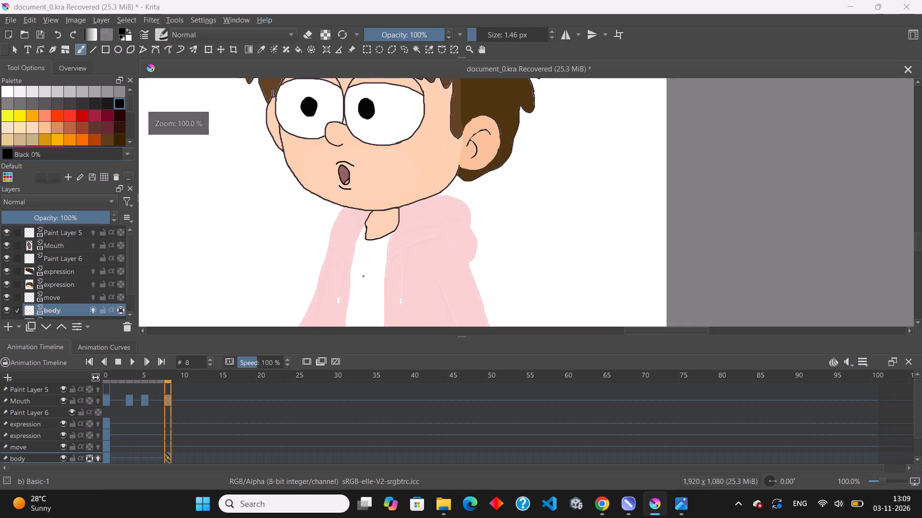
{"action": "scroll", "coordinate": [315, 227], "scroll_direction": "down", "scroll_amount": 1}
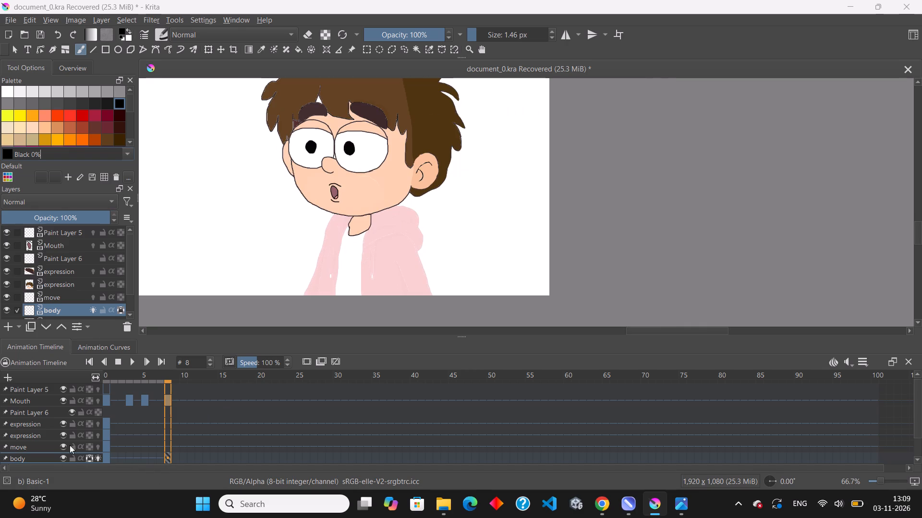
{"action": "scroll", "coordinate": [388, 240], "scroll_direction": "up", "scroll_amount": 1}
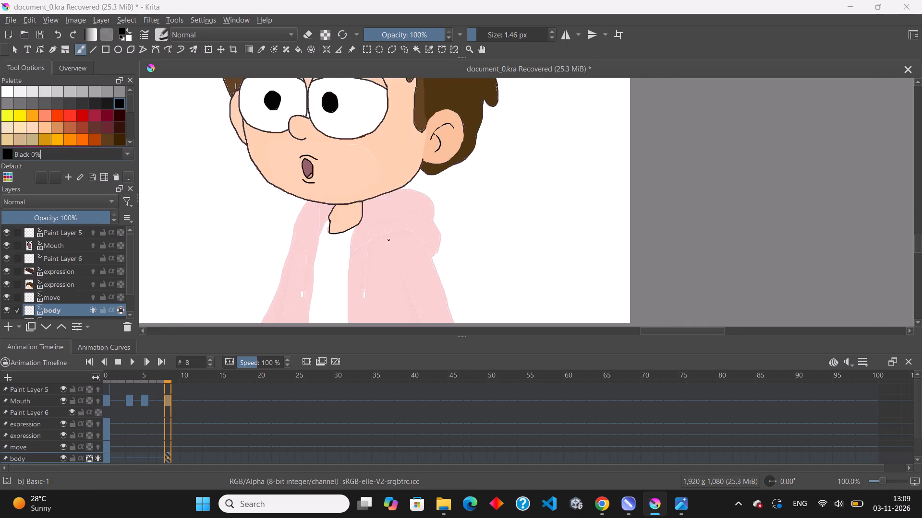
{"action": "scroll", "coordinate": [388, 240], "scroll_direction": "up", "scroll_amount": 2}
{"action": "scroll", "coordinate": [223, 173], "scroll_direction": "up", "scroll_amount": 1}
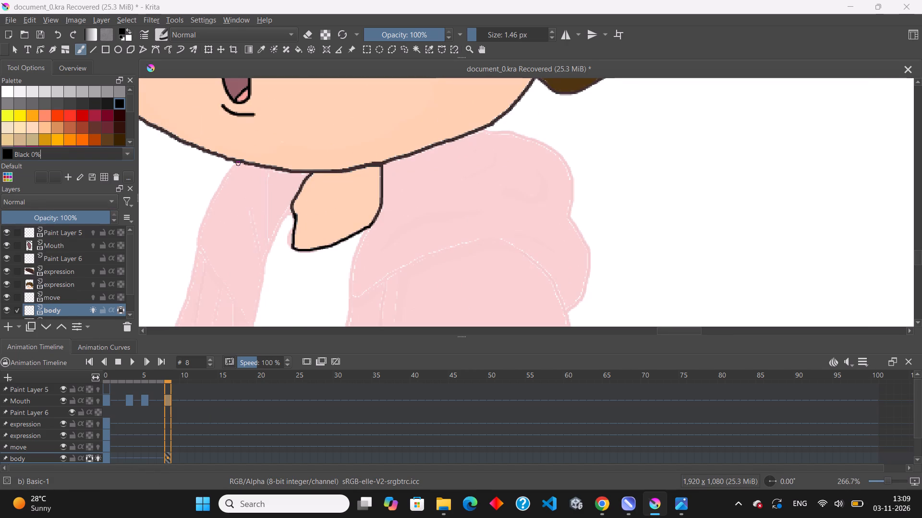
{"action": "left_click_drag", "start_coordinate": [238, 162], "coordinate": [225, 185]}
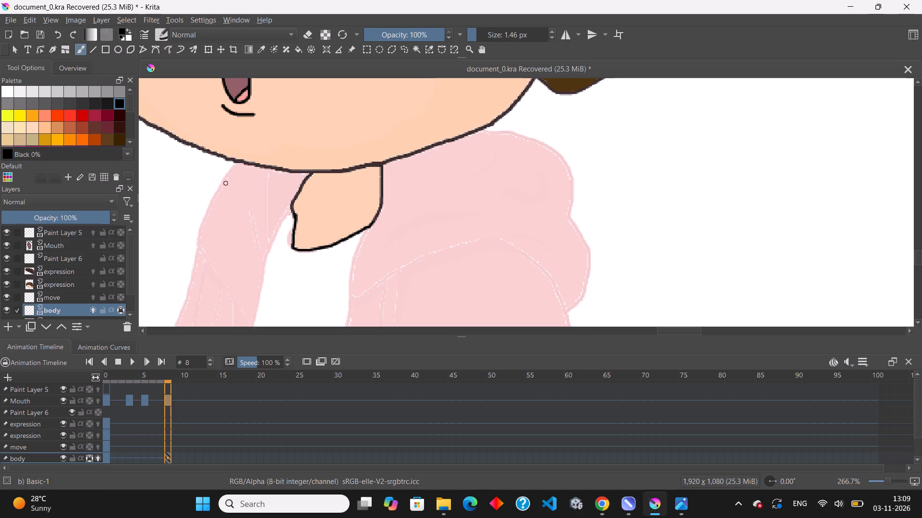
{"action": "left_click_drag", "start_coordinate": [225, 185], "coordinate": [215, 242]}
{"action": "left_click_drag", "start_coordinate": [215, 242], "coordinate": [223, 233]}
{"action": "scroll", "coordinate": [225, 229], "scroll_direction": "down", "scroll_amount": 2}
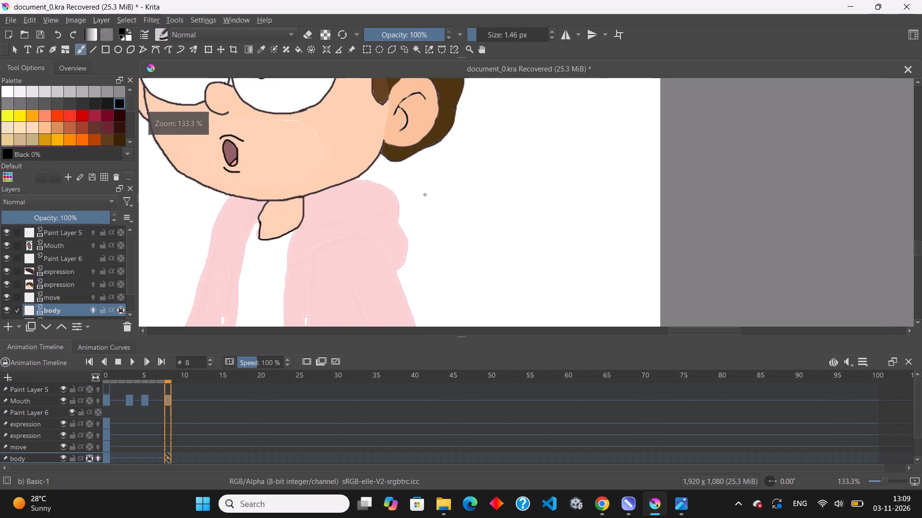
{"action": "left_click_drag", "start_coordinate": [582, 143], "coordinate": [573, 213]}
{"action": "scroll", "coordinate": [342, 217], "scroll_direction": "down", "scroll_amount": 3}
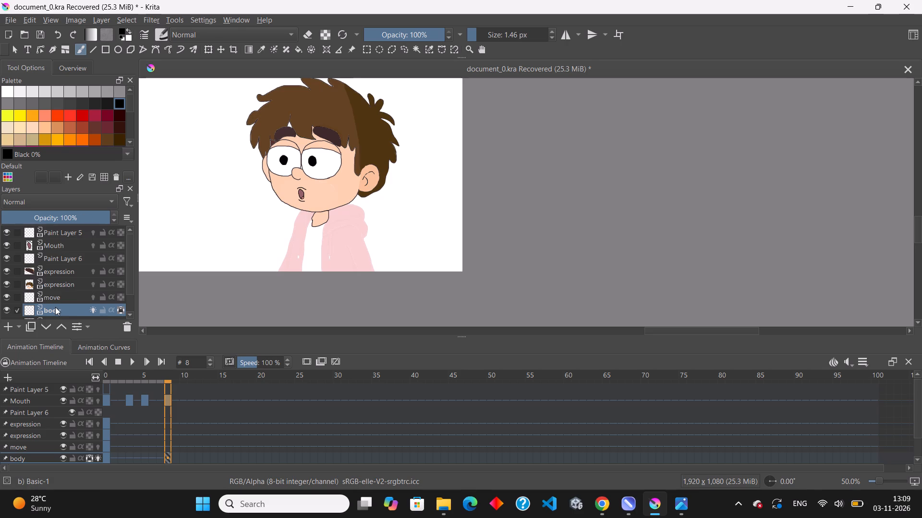
Turn off alpha lock on the body layer, then test a short stroke on the blank canvas beside the boy and undo it.
{"action": "left_click", "coordinate": [53, 309]}
{"action": "scroll", "coordinate": [63, 296], "scroll_direction": "down", "scroll_amount": 1}
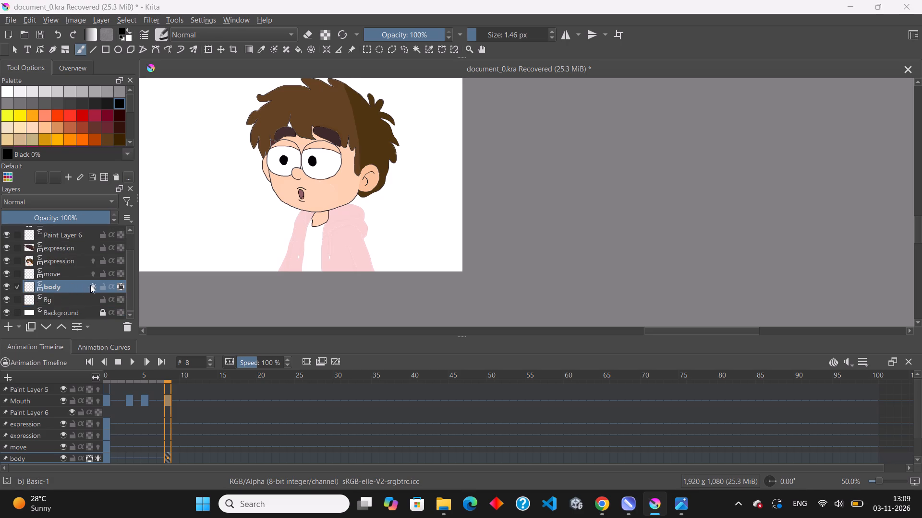
{"action": "left_click", "coordinate": [119, 286]}
{"action": "left_click_drag", "start_coordinate": [197, 185], "coordinate": [223, 211]}
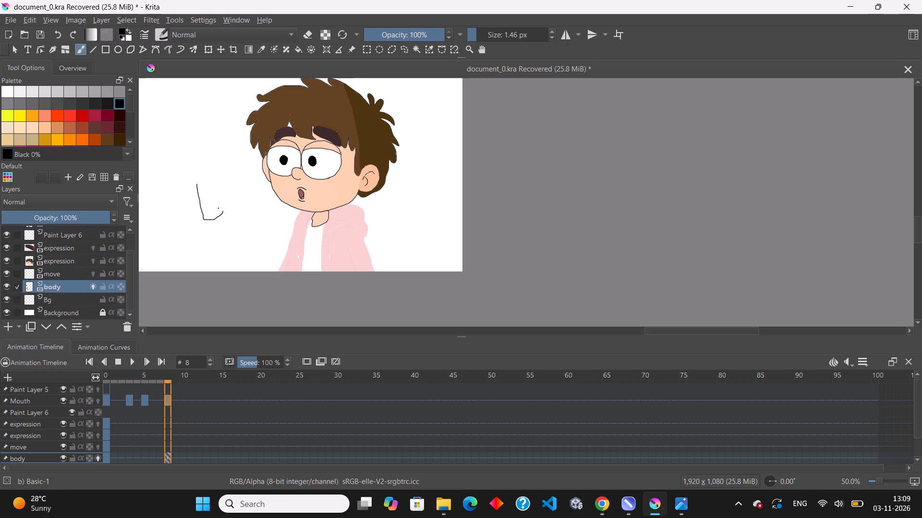
{"action": "key", "text": "ctrl+z"}
Trace the outer edge of the left hood flap in black, from the jaw line down to the flap's lower point.
{"action": "scroll", "coordinate": [300, 218], "scroll_direction": "up", "scroll_amount": 4}
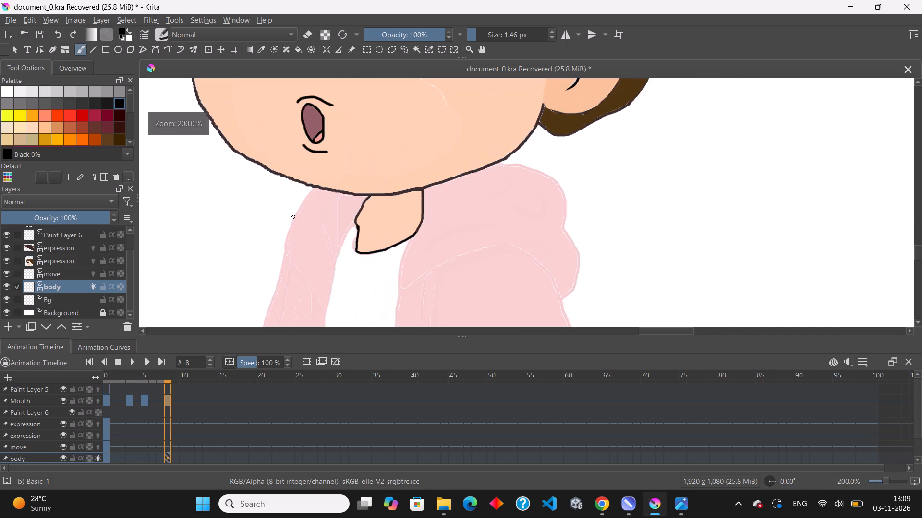
{"action": "scroll", "coordinate": [304, 198], "scroll_direction": "up", "scroll_amount": 1}
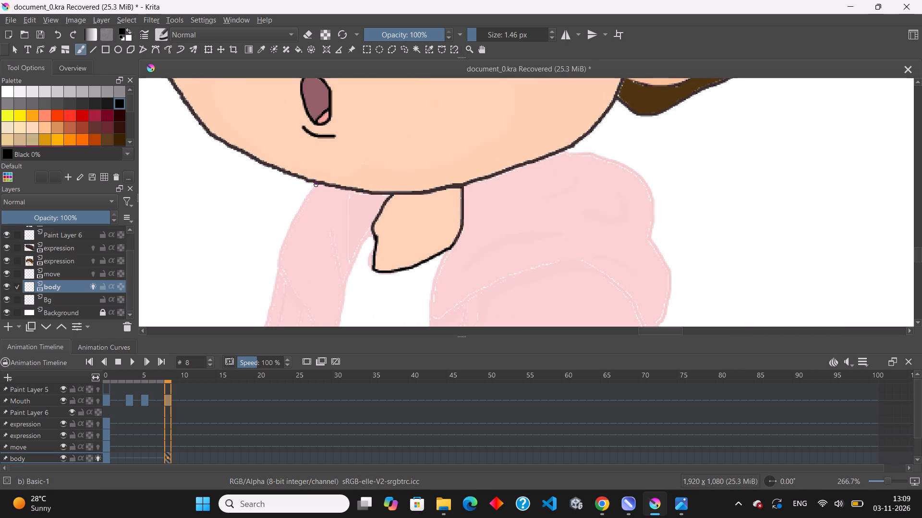
{"action": "left_click_drag", "start_coordinate": [317, 184], "coordinate": [285, 238]}
{"action": "left_click_drag", "start_coordinate": [285, 238], "coordinate": [281, 268]}
{"action": "scroll", "coordinate": [273, 231], "scroll_direction": "down", "scroll_amount": 3}
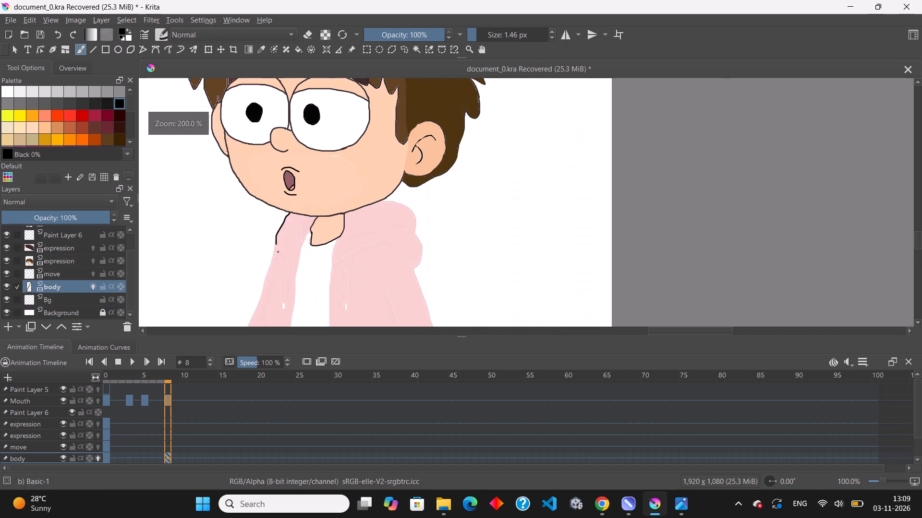
{"action": "scroll", "coordinate": [278, 271], "scroll_direction": "up", "scroll_amount": 3}
{"action": "left_click_drag", "start_coordinate": [274, 200], "coordinate": [280, 212]}
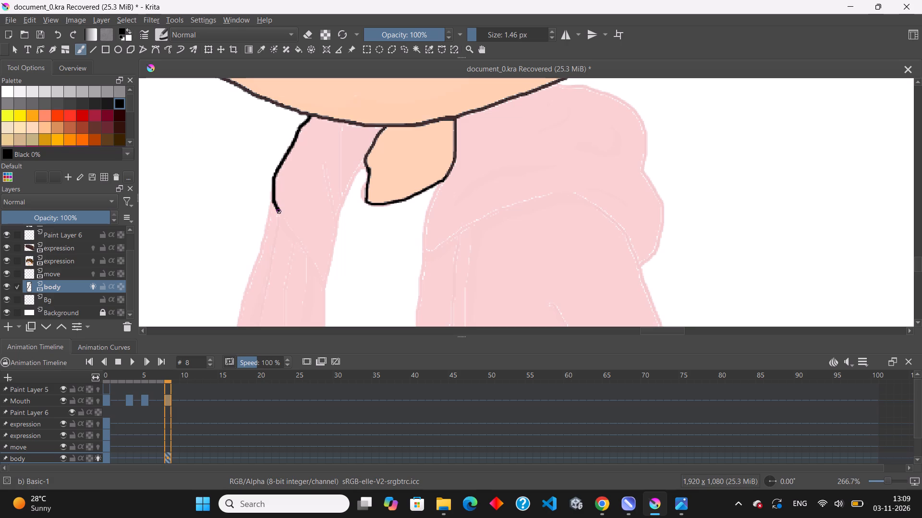
{"action": "left_click_drag", "start_coordinate": [280, 212], "coordinate": [325, 285]}
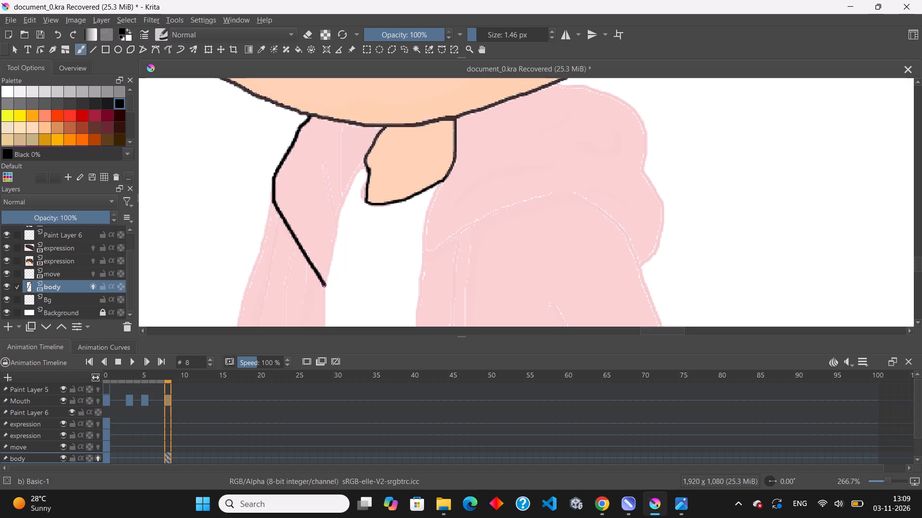
{"action": "left_click_drag", "start_coordinate": [325, 285], "coordinate": [325, 286]}
Trace the left hood flap's inner edge to its lower point, the collar edge from the neck, and the vertical crease under the jaw.
{"action": "left_click_drag", "start_coordinate": [323, 162], "coordinate": [326, 181]}
{"action": "left_click_drag", "start_coordinate": [326, 181], "coordinate": [328, 263]}
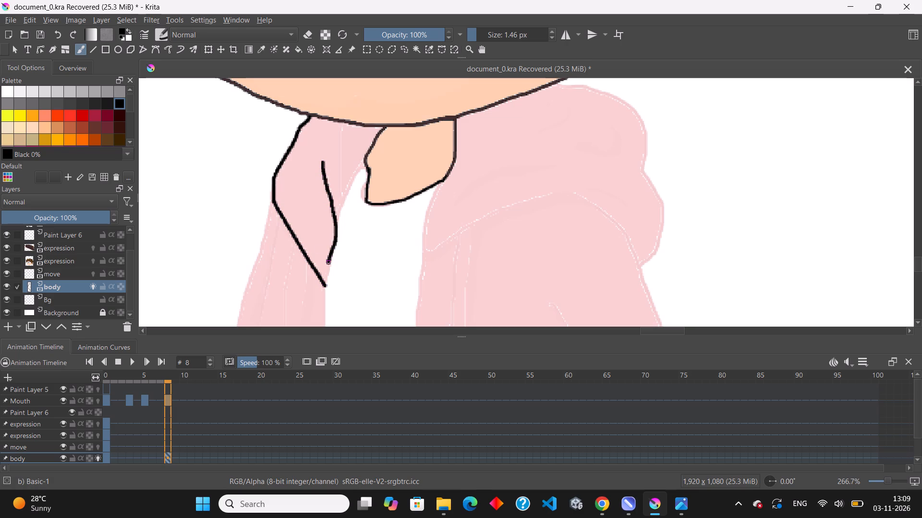
{"action": "left_click_drag", "start_coordinate": [328, 263], "coordinate": [325, 285]}
{"action": "scroll", "coordinate": [336, 148], "scroll_direction": "up", "scroll_amount": 1}
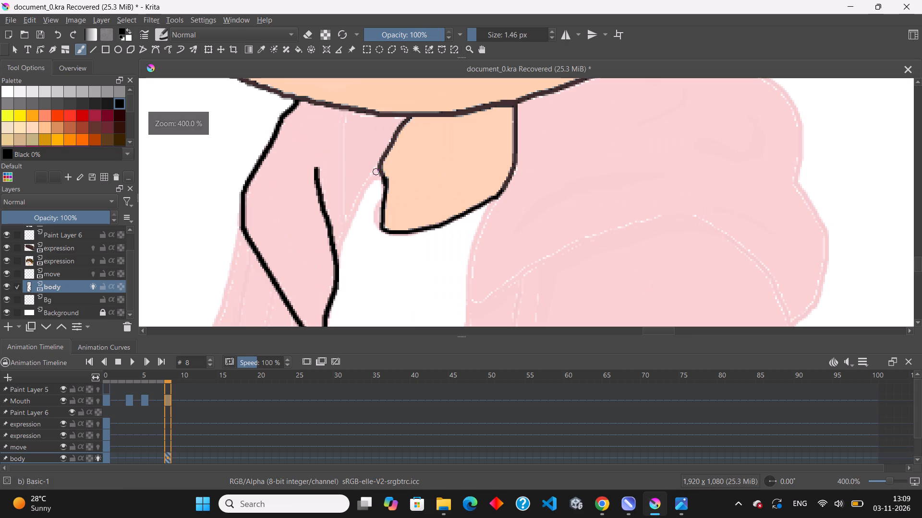
{"action": "left_click_drag", "start_coordinate": [378, 169], "coordinate": [342, 240]}
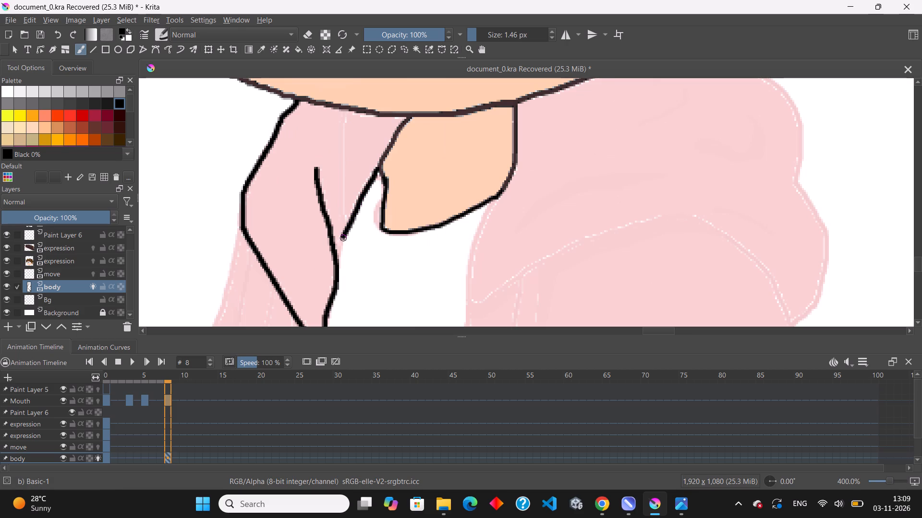
{"action": "left_click_drag", "start_coordinate": [342, 240], "coordinate": [337, 258]}
{"action": "scroll", "coordinate": [340, 117], "scroll_direction": "up", "scroll_amount": 1}
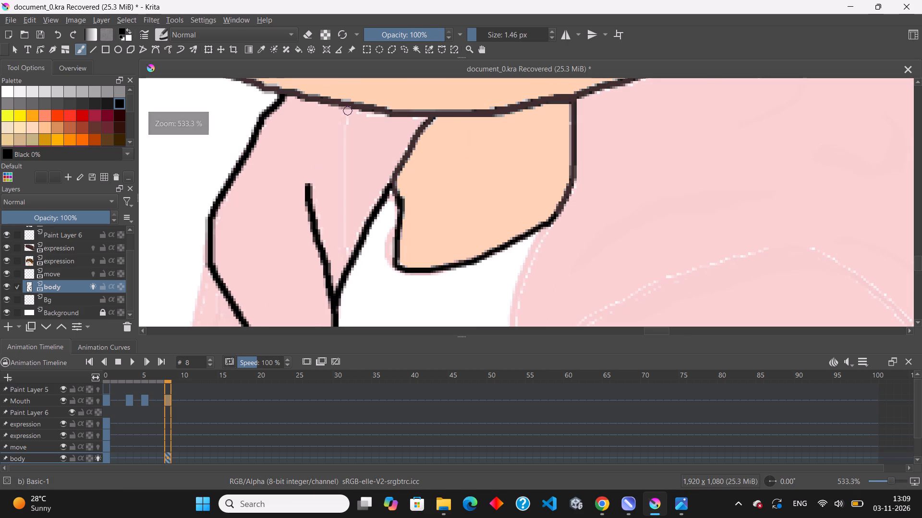
{"action": "left_click_drag", "start_coordinate": [348, 110], "coordinate": [345, 221]}
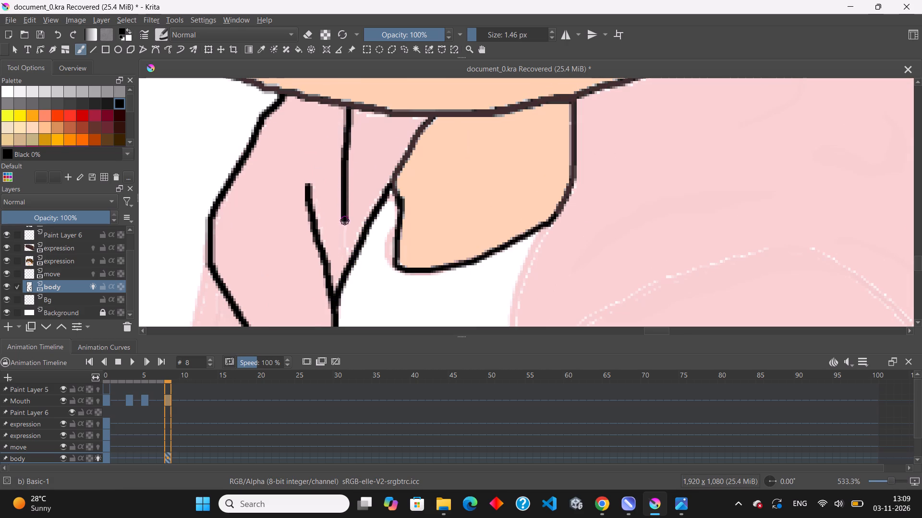
{"action": "left_click_drag", "start_coordinate": [345, 221], "coordinate": [351, 257]}
Trace the left drawstring's outline in black, from the hood flap's edge down around its squared lower end and back up to the flap.
{"action": "scroll", "coordinate": [325, 163], "scroll_direction": "down", "scroll_amount": 6}
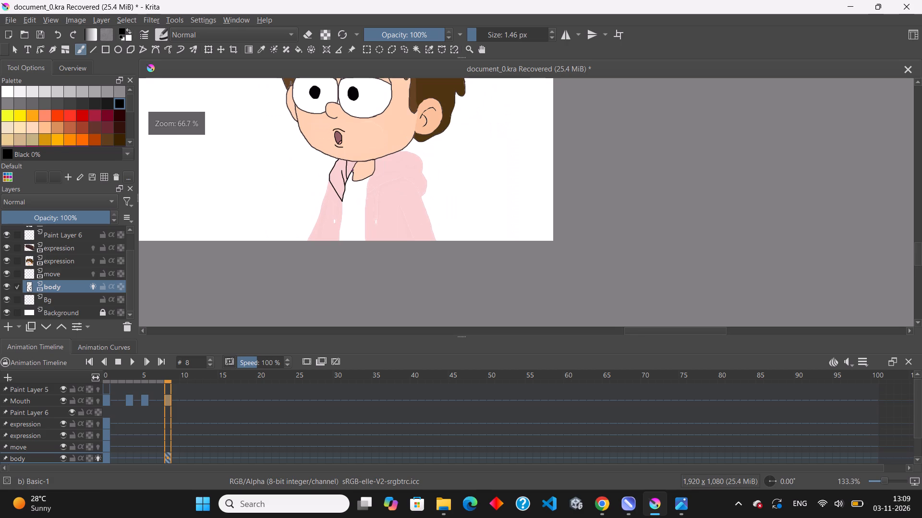
{"action": "scroll", "coordinate": [338, 220], "scroll_direction": "up", "scroll_amount": 5}
{"action": "scroll", "coordinate": [337, 173], "scroll_direction": "down", "scroll_amount": 2}
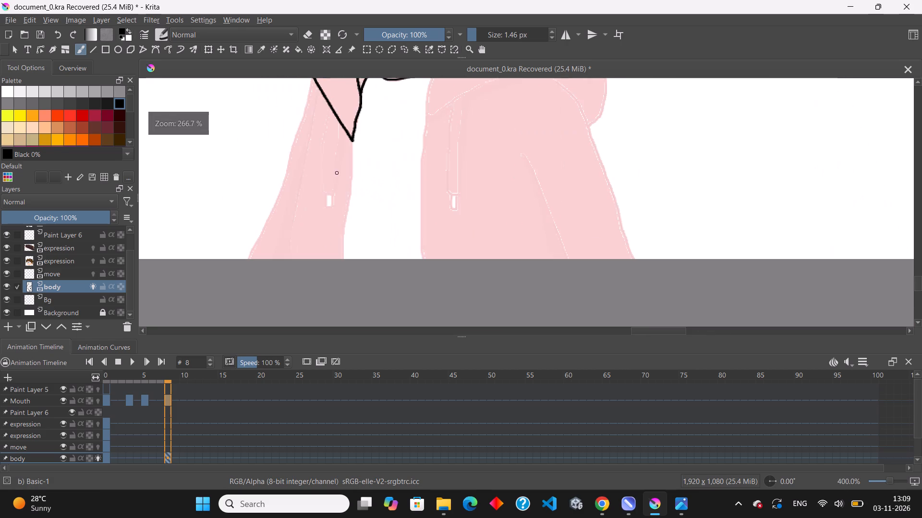
{"action": "scroll", "coordinate": [310, 115], "scroll_direction": "up", "scroll_amount": 2}
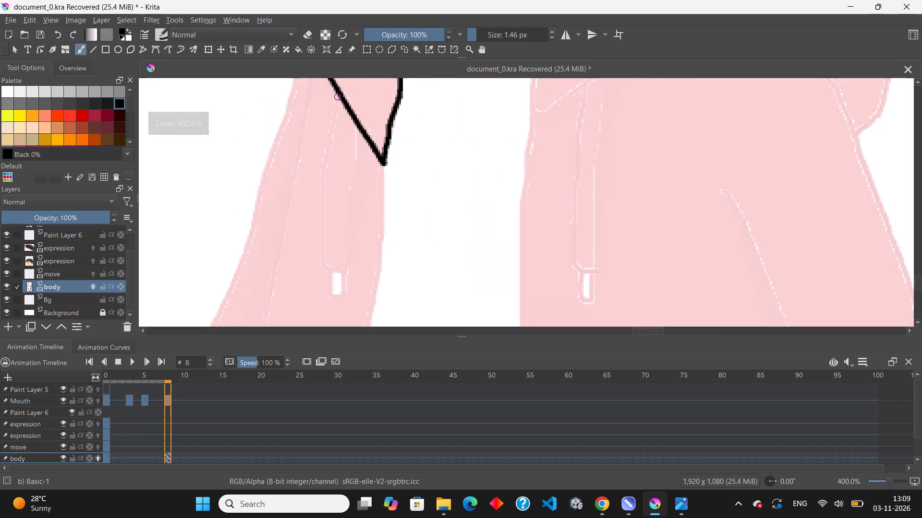
{"action": "left_click_drag", "start_coordinate": [338, 96], "coordinate": [323, 174]}
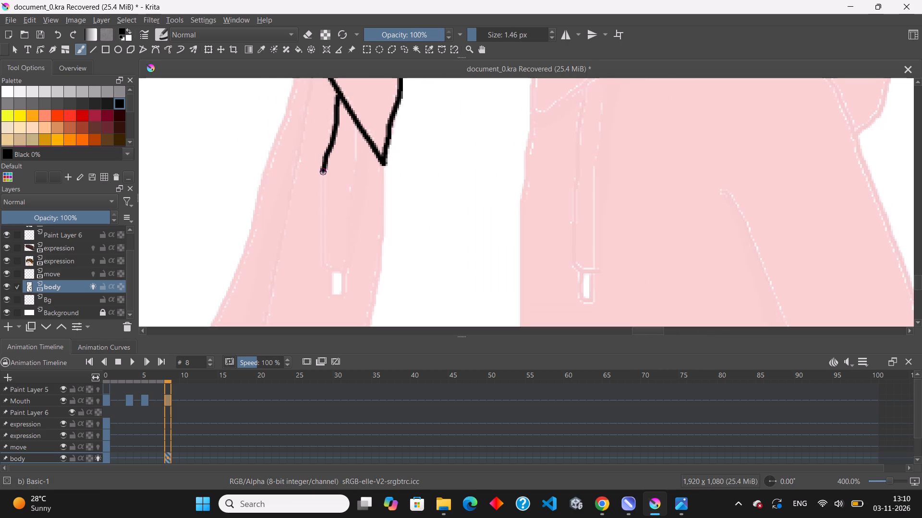
{"action": "left_click_drag", "start_coordinate": [323, 174], "coordinate": [327, 270]}
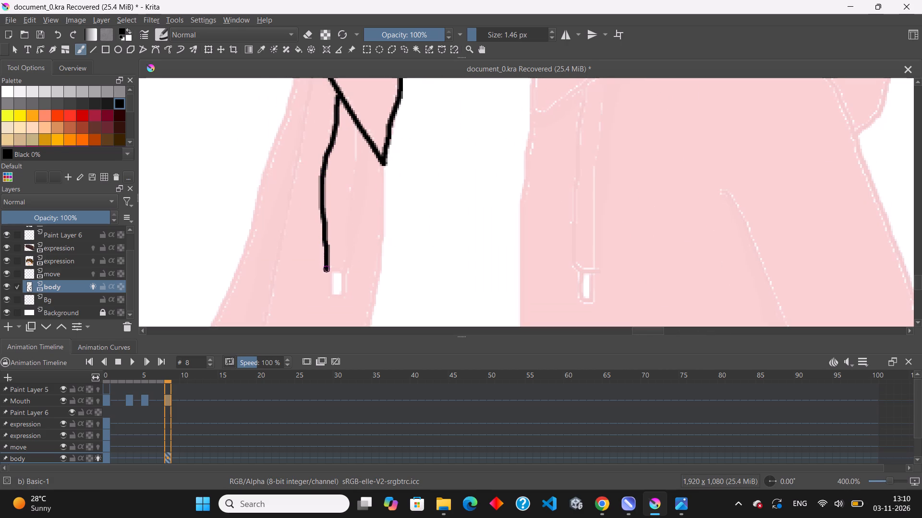
{"action": "left_click_drag", "start_coordinate": [327, 270], "coordinate": [348, 271]}
{"action": "left_click_drag", "start_coordinate": [348, 271], "coordinate": [351, 189]}
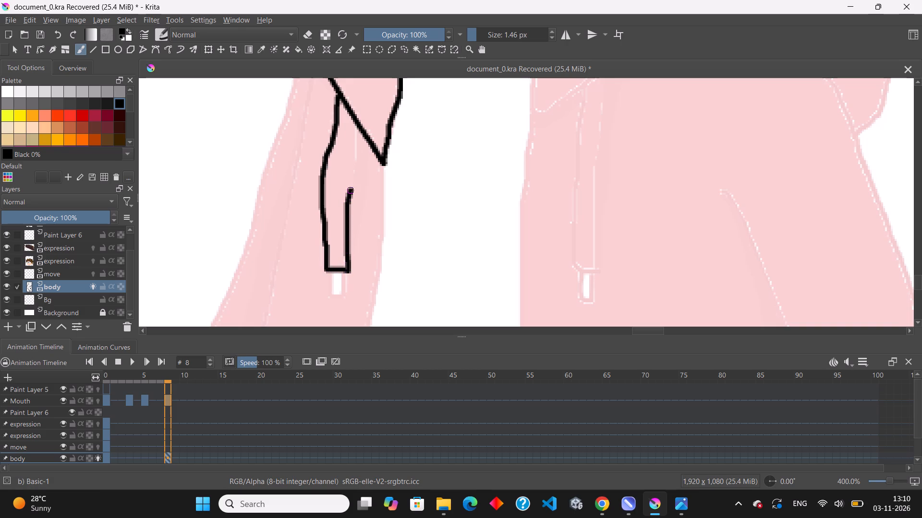
{"action": "left_click_drag", "start_coordinate": [351, 189], "coordinate": [355, 126]}
{"action": "left_click_drag", "start_coordinate": [355, 126], "coordinate": [356, 125]}
Outline the small white tip hanging below the left drawstring in black.
{"action": "scroll", "coordinate": [352, 132], "scroll_direction": "down", "scroll_amount": 2}
{"action": "scroll", "coordinate": [344, 203], "scroll_direction": "up", "scroll_amount": 5}
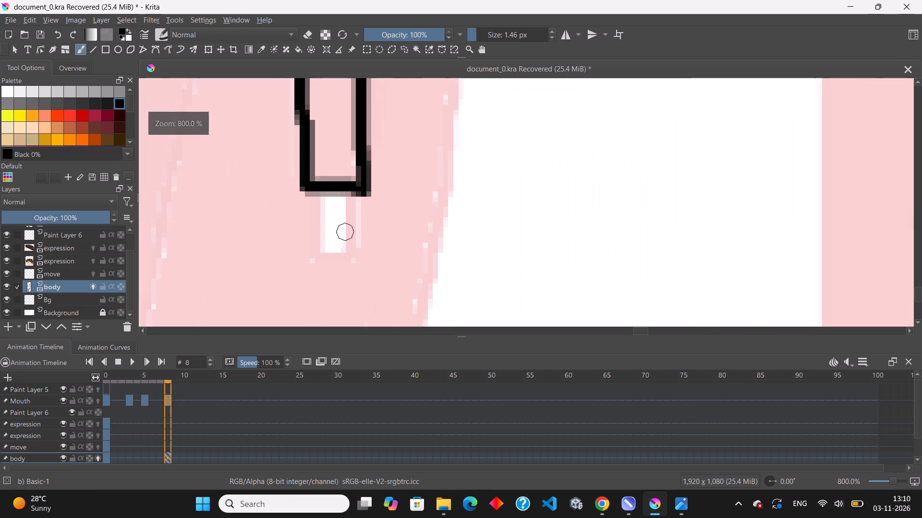
{"action": "left_click_drag", "start_coordinate": [322, 195], "coordinate": [349, 194]}
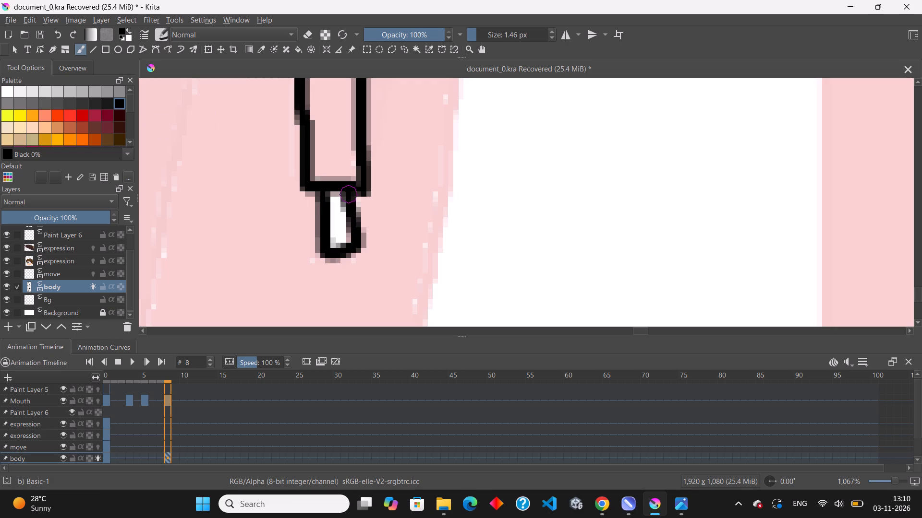
Trace the left hoodie panel's front opening edge from the flap's lower point down to the canvas bottom.
{"action": "scroll", "coordinate": [362, 192], "scroll_direction": "down", "scroll_amount": 5}
{"action": "left_click_drag", "start_coordinate": [389, 139], "coordinate": [388, 183]}
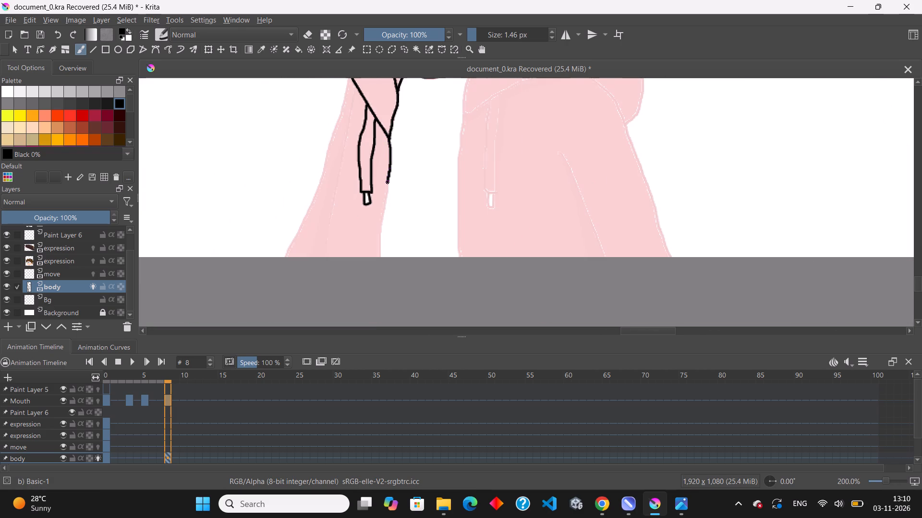
{"action": "left_click_drag", "start_coordinate": [388, 183], "coordinate": [382, 225]}
{"action": "left_click_drag", "start_coordinate": [382, 225], "coordinate": [380, 261]}
Trace the sleeve seam on the hoodie's left side, from the flap's outer edge down to the canvas bottom.
{"action": "scroll", "coordinate": [358, 180], "scroll_direction": "down", "scroll_amount": 2}
{"action": "scroll", "coordinate": [358, 152], "scroll_direction": "up", "scroll_amount": 2}
{"action": "left_click_drag", "start_coordinate": [356, 112], "coordinate": [346, 179]}
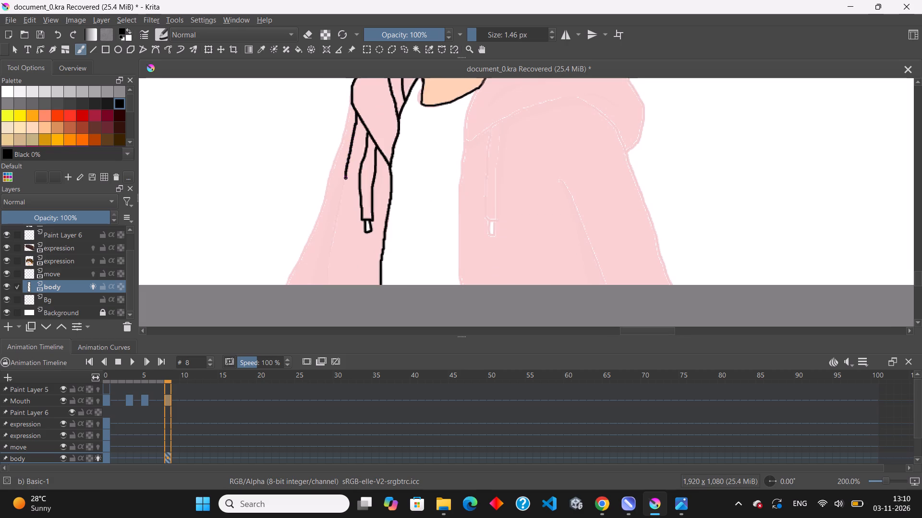
{"action": "left_click_drag", "start_coordinate": [346, 179], "coordinate": [332, 249]}
{"action": "left_click_drag", "start_coordinate": [332, 249], "coordinate": [324, 287]}
Trace the right hood flap's inner edge down from the neck, and its lower edge curving up and over toward the shoulder.
{"action": "scroll", "coordinate": [318, 242], "scroll_direction": "down", "scroll_amount": 2}
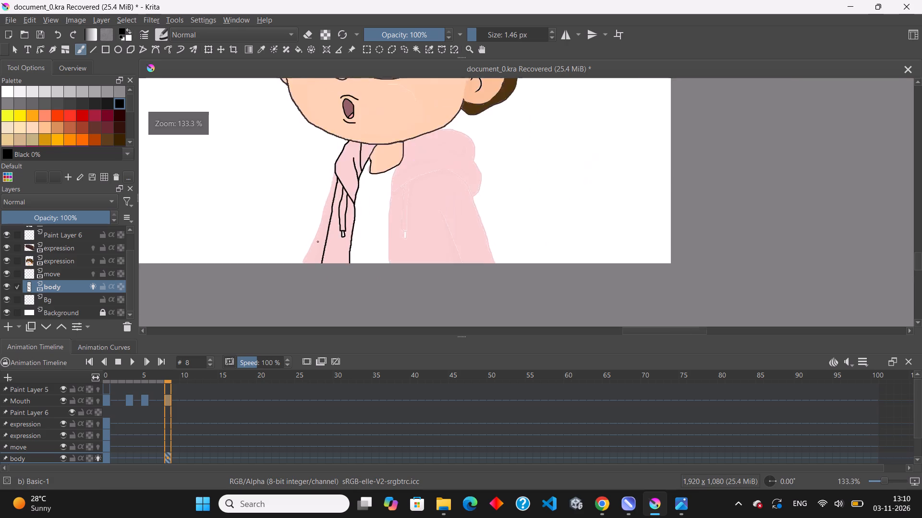
{"action": "scroll", "coordinate": [317, 241], "scroll_direction": "down", "scroll_amount": 1}
{"action": "scroll", "coordinate": [380, 172], "scroll_direction": "up", "scroll_amount": 3}
{"action": "scroll", "coordinate": [391, 256], "scroll_direction": "up", "scroll_amount": 1}
{"action": "scroll", "coordinate": [352, 242], "scroll_direction": "up", "scroll_amount": 1}
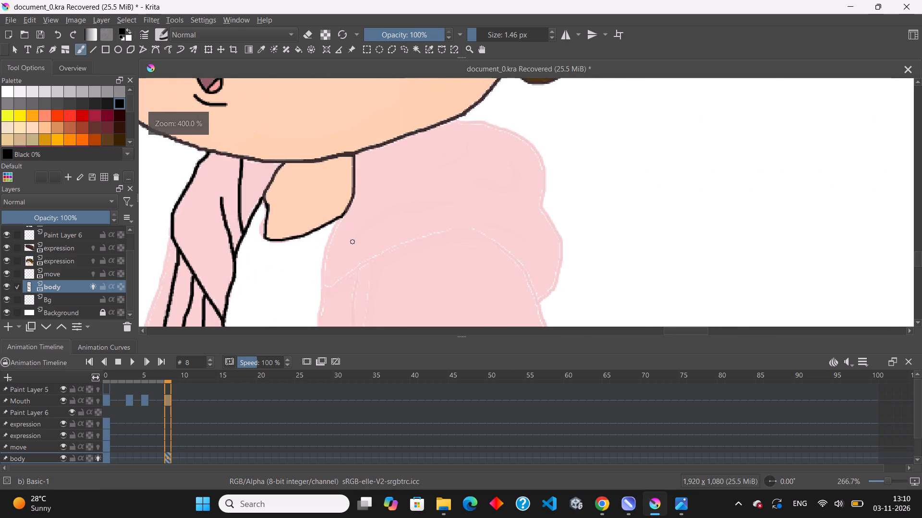
{"action": "left_click_drag", "start_coordinate": [340, 202], "coordinate": [322, 235]}
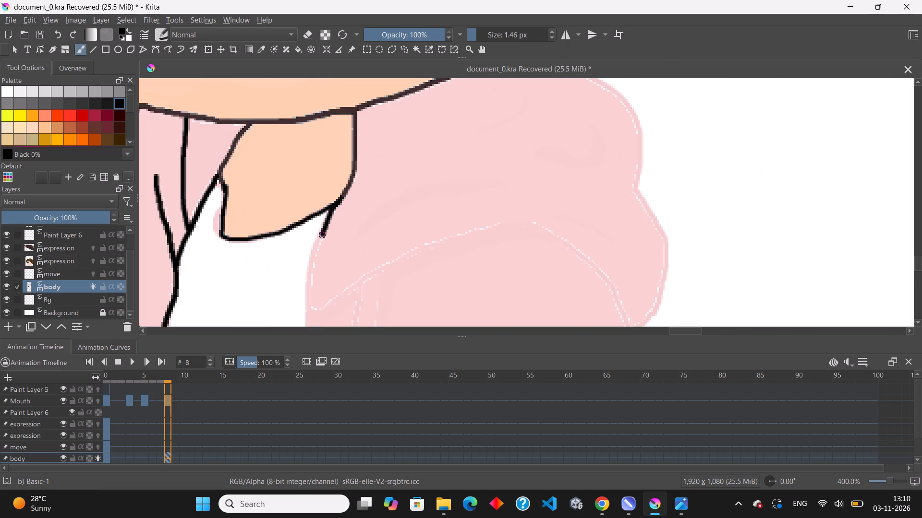
{"action": "left_click_drag", "start_coordinate": [322, 235], "coordinate": [310, 315]}
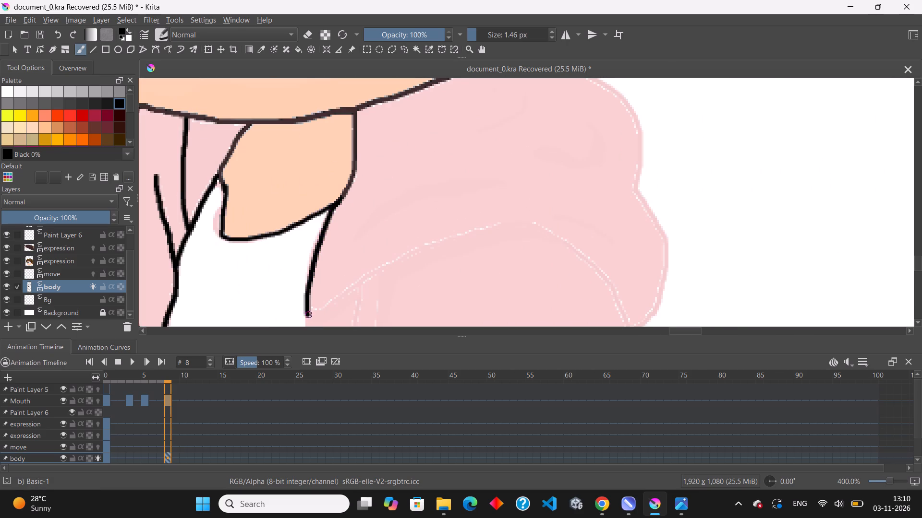
{"action": "left_click_drag", "start_coordinate": [310, 315], "coordinate": [381, 269]}
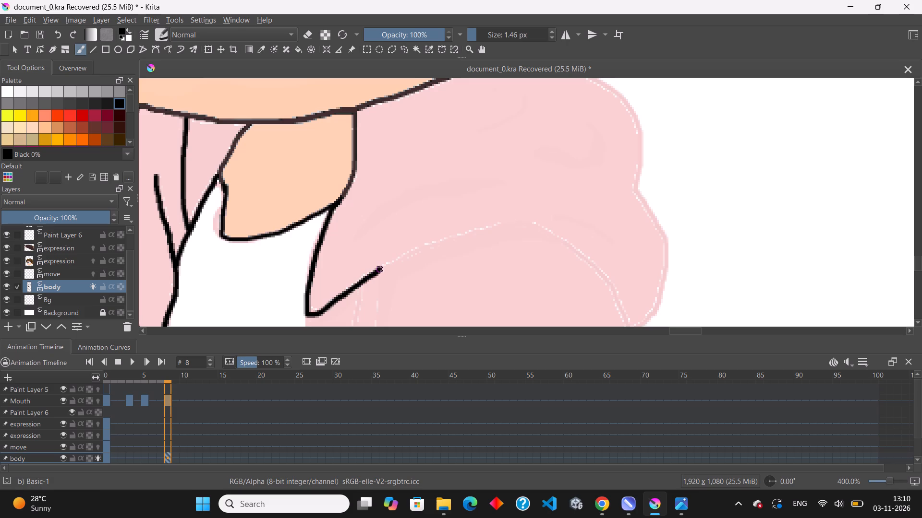
{"action": "left_click_drag", "start_coordinate": [381, 269], "coordinate": [448, 240]}
{"action": "left_click_drag", "start_coordinate": [449, 239], "coordinate": [480, 229]}
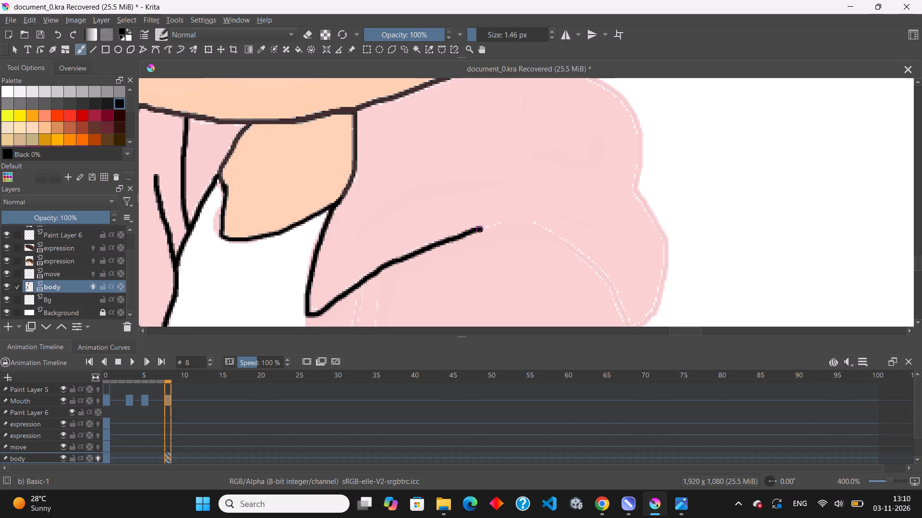
{"action": "left_click_drag", "start_coordinate": [480, 229], "coordinate": [573, 246]}
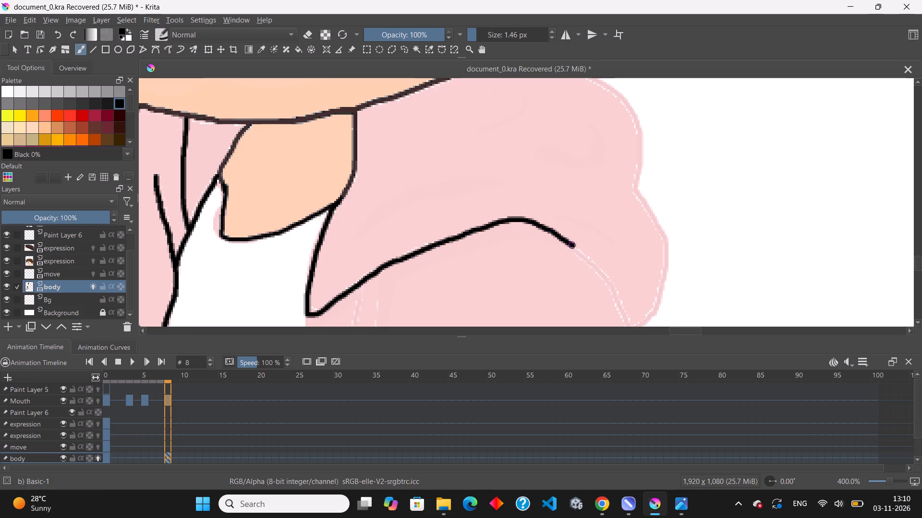
{"action": "left_click_drag", "start_coordinate": [573, 246], "coordinate": [630, 309]}
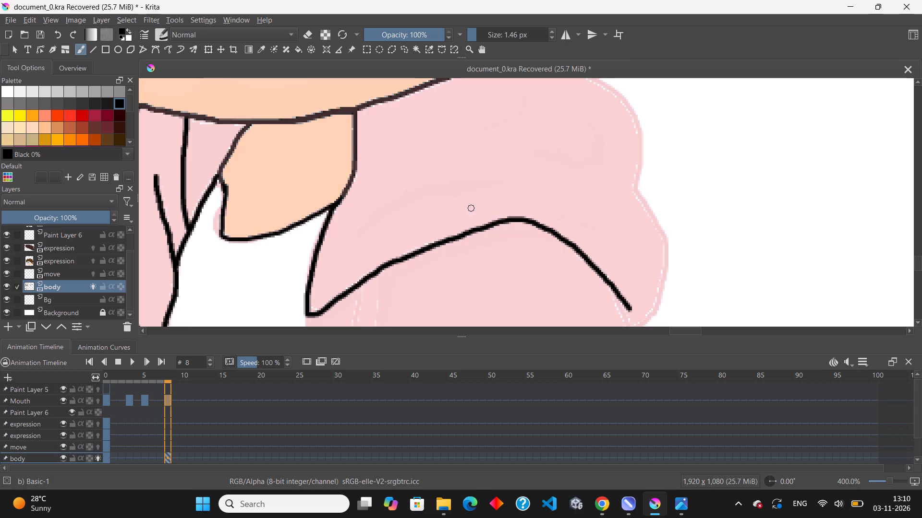
Erase the stray shoulder end of the right flap's lower edge and retrace it along the onion skin to the hood's lower corner.
{"action": "scroll", "coordinate": [433, 199], "scroll_direction": "down", "scroll_amount": 2}
{"action": "scroll", "coordinate": [470, 226], "scroll_direction": "up", "scroll_amount": 4}
{"action": "key", "text": "e"}
{"action": "left_click_drag", "start_coordinate": [607, 271], "coordinate": [647, 285]}
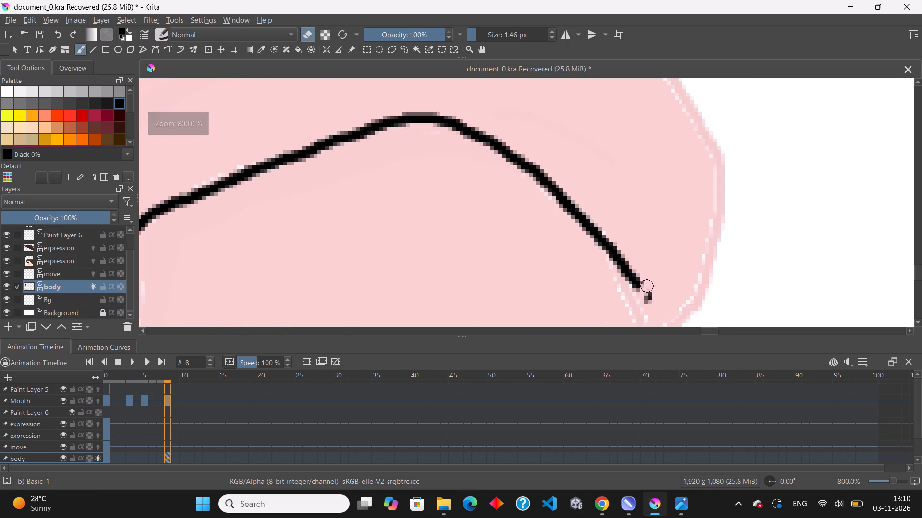
{"action": "left_click_drag", "start_coordinate": [647, 285], "coordinate": [641, 279]}
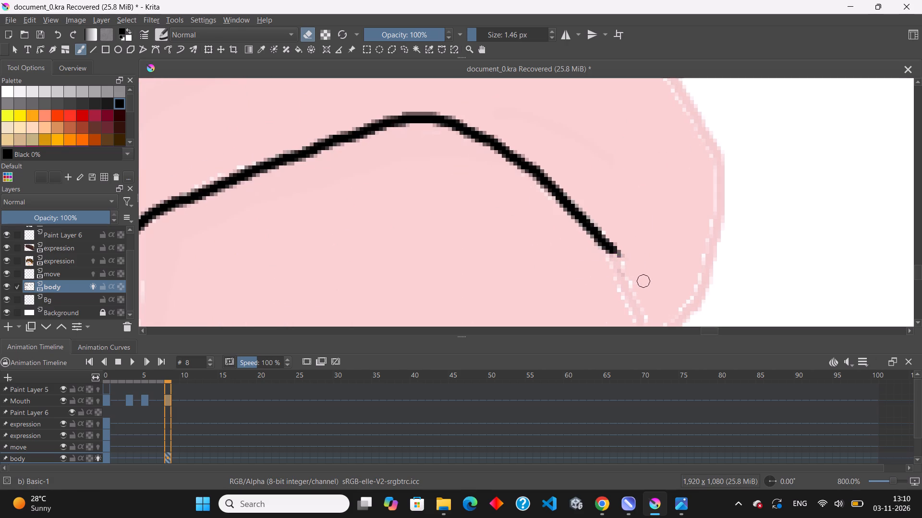
{"action": "left_click_drag", "start_coordinate": [641, 279], "coordinate": [620, 272]}
{"action": "scroll", "coordinate": [483, 204], "scroll_direction": "down", "scroll_amount": 1}
{"action": "key", "text": "e"}
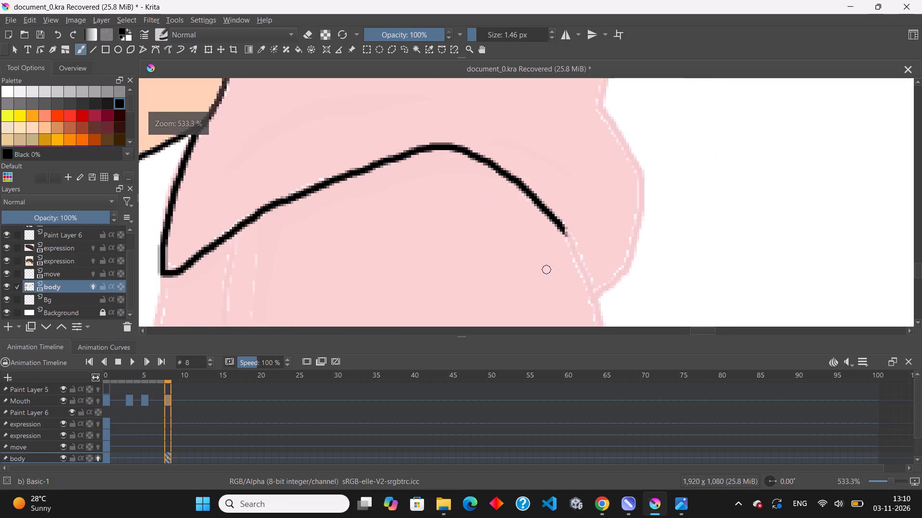
{"action": "scroll", "coordinate": [578, 248], "scroll_direction": "up", "scroll_amount": 1}
{"action": "left_click_drag", "start_coordinate": [557, 218], "coordinate": [568, 234]}
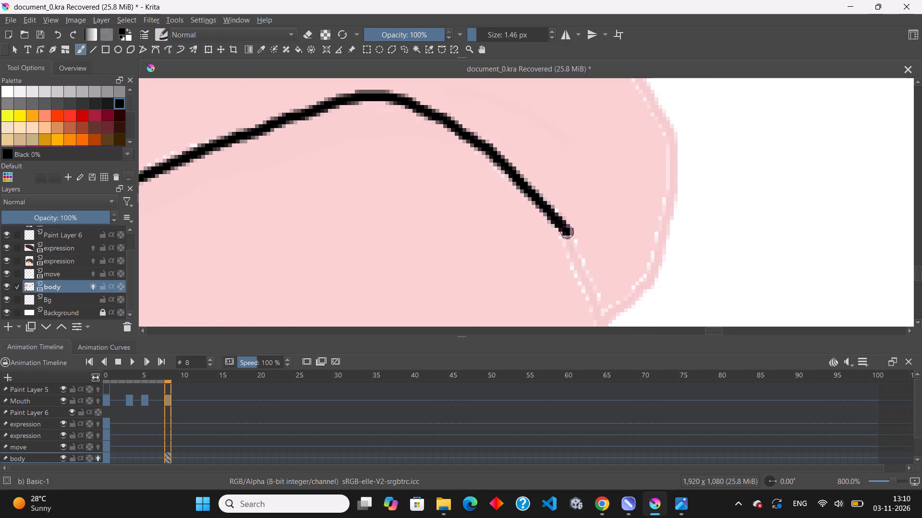
{"action": "left_click_drag", "start_coordinate": [568, 234], "coordinate": [605, 319]}
Trace the right side of the hood's upper outline in black from the chin over the top and down to the notch.
{"action": "scroll", "coordinate": [591, 299], "scroll_direction": "down", "scroll_amount": 3}
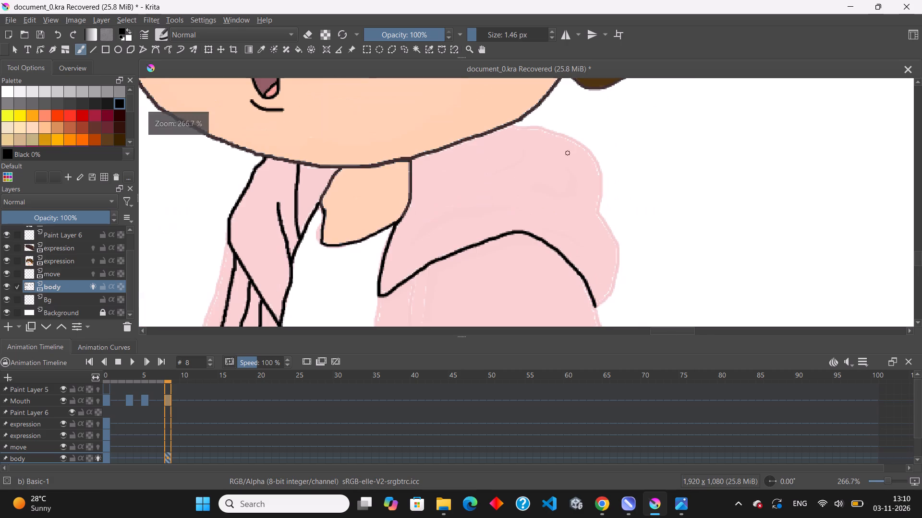
{"action": "scroll", "coordinate": [528, 120], "scroll_direction": "up", "scroll_amount": 1}
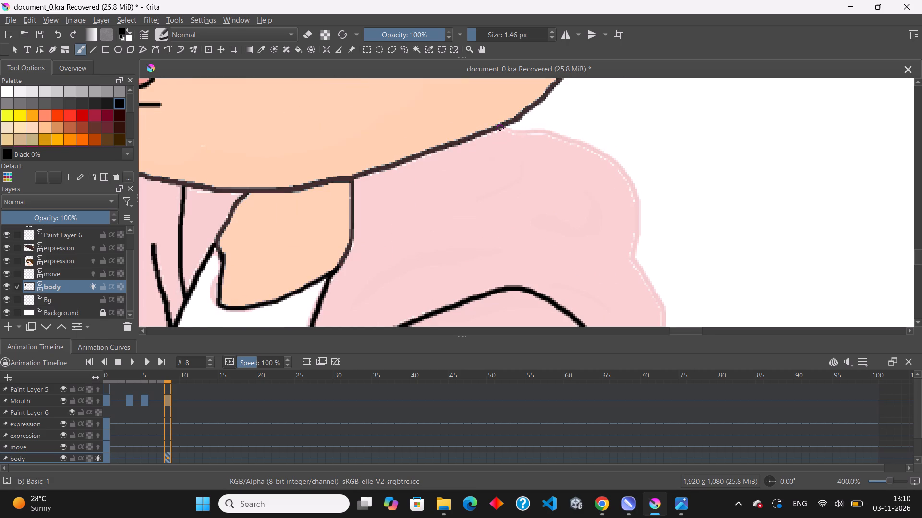
{"action": "left_click_drag", "start_coordinate": [501, 128], "coordinate": [565, 137]}
{"action": "left_click_drag", "start_coordinate": [565, 137], "coordinate": [601, 152]}
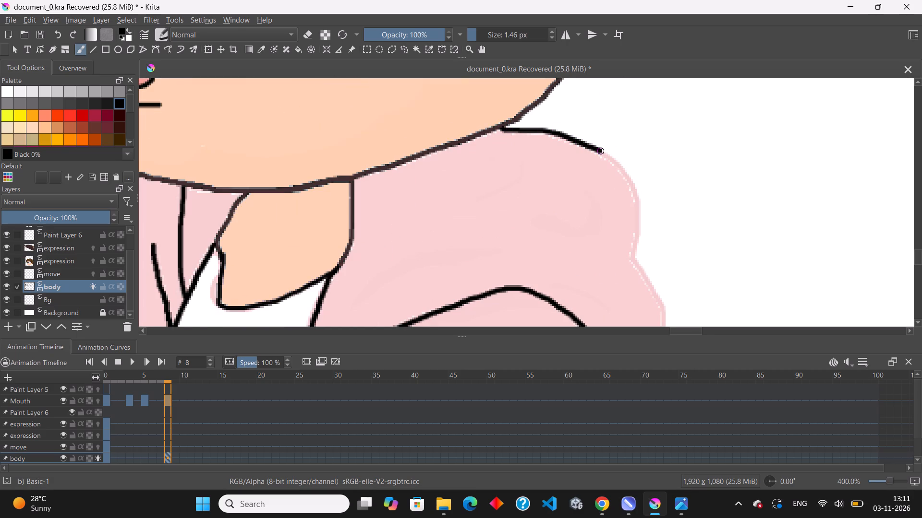
{"action": "left_click_drag", "start_coordinate": [601, 152], "coordinate": [638, 200]}
{"action": "left_click_drag", "start_coordinate": [638, 200], "coordinate": [635, 258]}
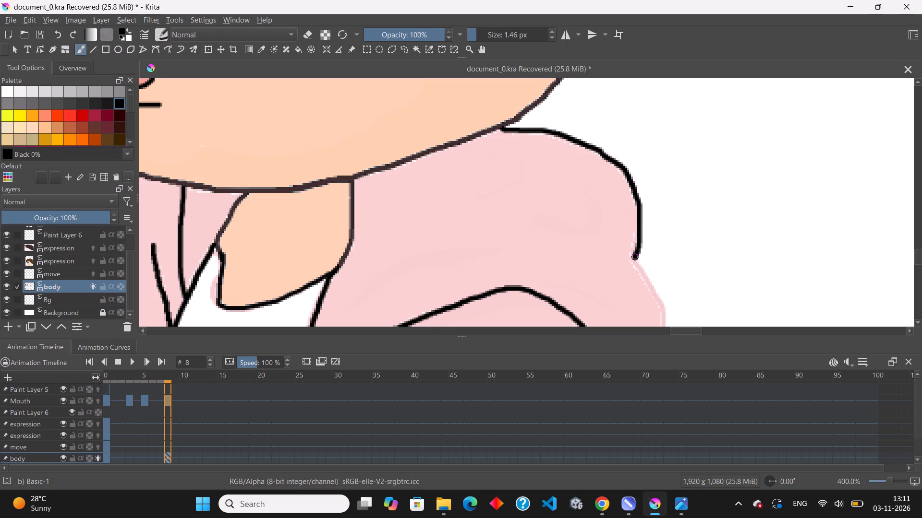
{"action": "left_click_drag", "start_coordinate": [635, 258], "coordinate": [634, 259]}
Trace the hood's lower outer bulge from the notch down to the end of the flap's lower edge.
{"action": "scroll", "coordinate": [535, 211], "scroll_direction": "down", "scroll_amount": 3}
{"action": "scroll", "coordinate": [609, 272], "scroll_direction": "up", "scroll_amount": 2}
{"action": "scroll", "coordinate": [540, 212], "scroll_direction": "up", "scroll_amount": 1}
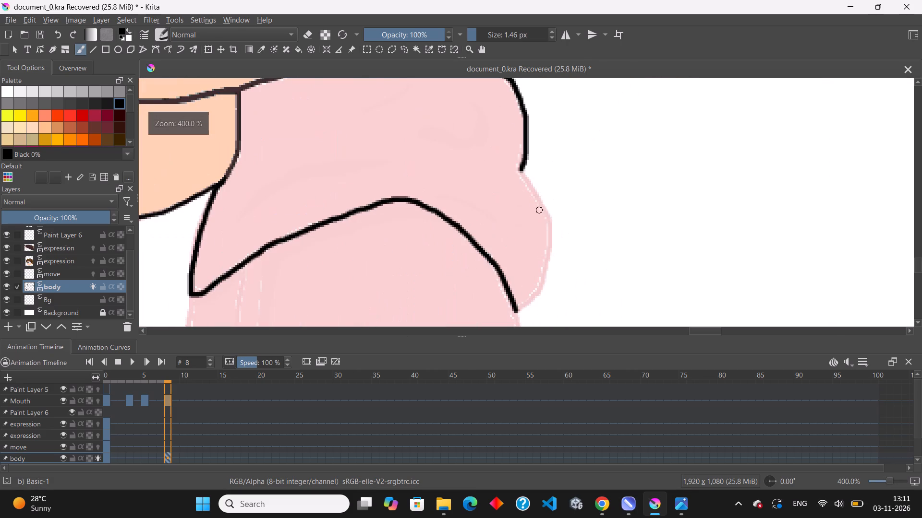
{"action": "left_click_drag", "start_coordinate": [521, 172], "coordinate": [528, 180]}
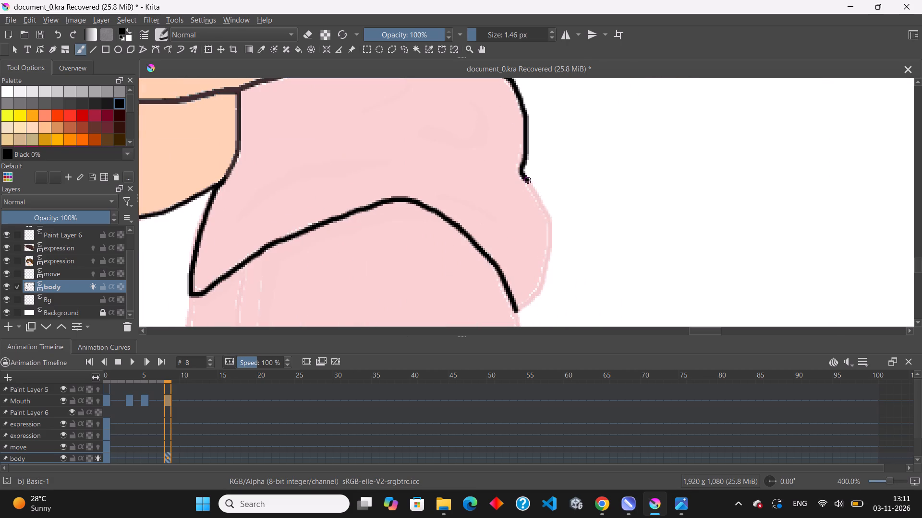
{"action": "left_click_drag", "start_coordinate": [528, 180], "coordinate": [551, 254]}
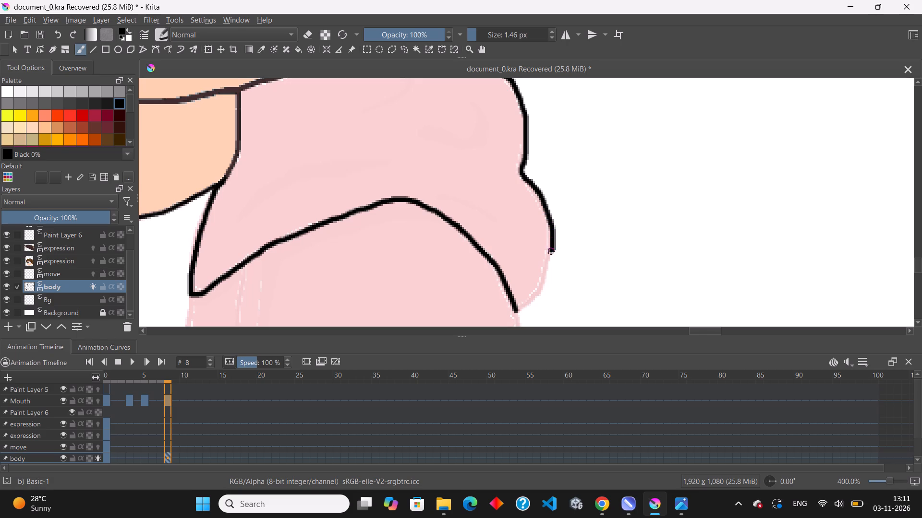
{"action": "left_click_drag", "start_coordinate": [551, 254], "coordinate": [528, 303]}
{"action": "left_click_drag", "start_coordinate": [528, 303], "coordinate": [518, 310]}
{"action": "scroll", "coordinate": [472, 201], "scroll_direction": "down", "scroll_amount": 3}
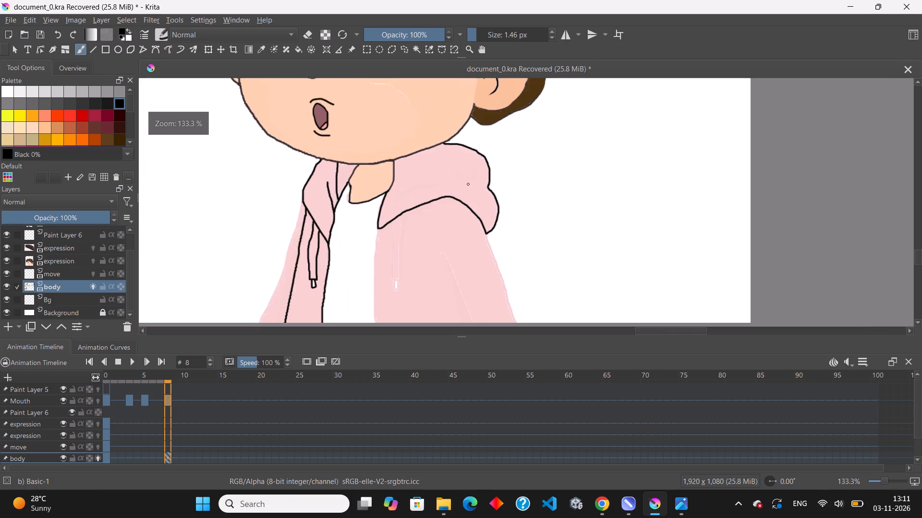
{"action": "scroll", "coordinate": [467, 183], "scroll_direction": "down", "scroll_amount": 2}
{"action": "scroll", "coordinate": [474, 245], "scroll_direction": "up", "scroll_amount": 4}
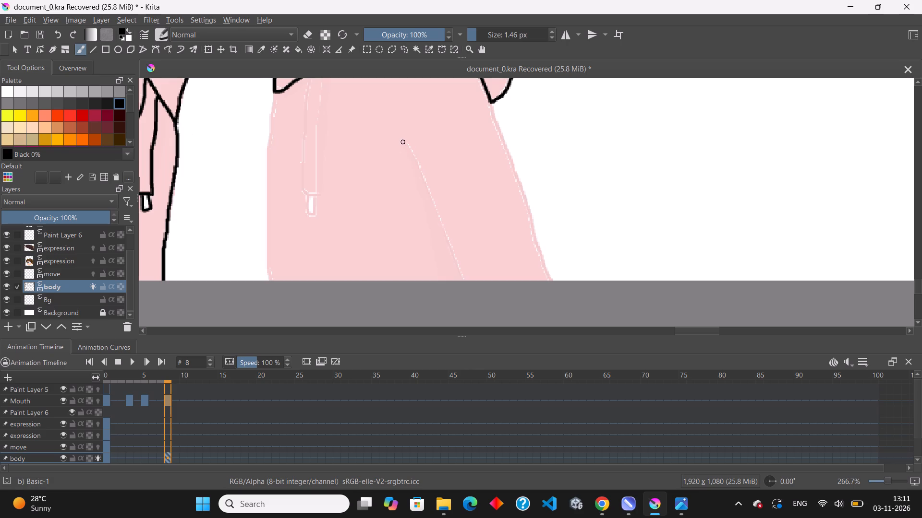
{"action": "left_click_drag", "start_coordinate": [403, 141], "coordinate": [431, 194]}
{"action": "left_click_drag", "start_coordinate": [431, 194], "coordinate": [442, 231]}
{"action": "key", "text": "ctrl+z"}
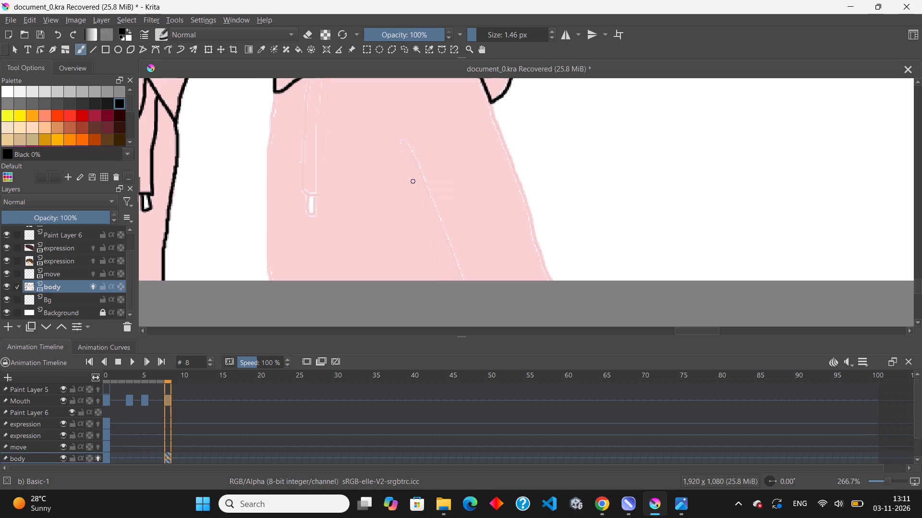
Trace the right sleeve's inner seam along the onion skin from its upper end down to the canvas bottom.
{"action": "left_click_drag", "start_coordinate": [401, 142], "coordinate": [412, 150]}
{"action": "left_click_drag", "start_coordinate": [412, 150], "coordinate": [437, 212]}
{"action": "left_click_drag", "start_coordinate": [437, 212], "coordinate": [464, 280]}
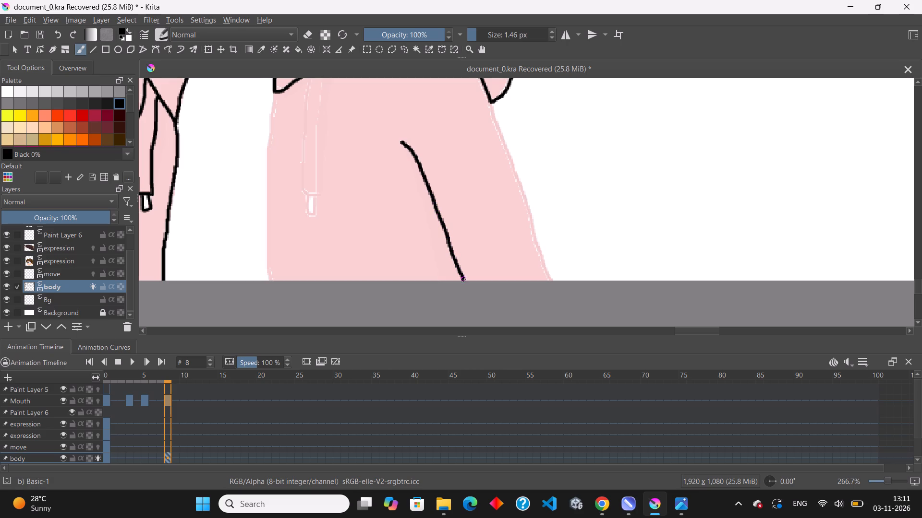
{"action": "left_click_drag", "start_coordinate": [464, 280], "coordinate": [465, 282]}
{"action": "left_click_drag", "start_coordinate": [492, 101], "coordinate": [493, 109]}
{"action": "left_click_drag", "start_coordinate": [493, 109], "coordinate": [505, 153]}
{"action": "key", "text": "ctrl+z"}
Trace the right sleeve's outer edge from the hood's lower corner down to the canvas bottom.
{"action": "left_click_drag", "start_coordinate": [492, 103], "coordinate": [509, 149]}
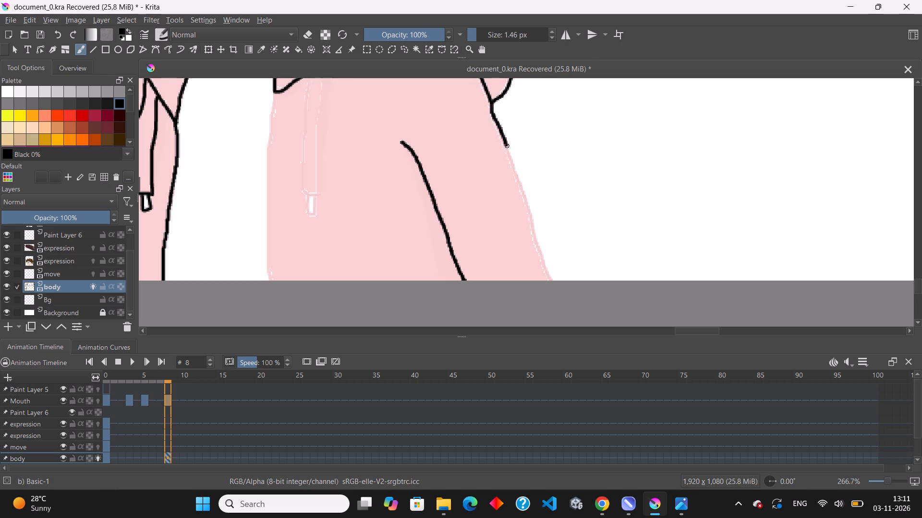
{"action": "left_click_drag", "start_coordinate": [509, 149], "coordinate": [530, 222]}
{"action": "left_click_drag", "start_coordinate": [530, 222], "coordinate": [557, 292]}
Trace the right drawstring below the hood flap, with both sides, its bottom edge and the small tip.
{"action": "scroll", "coordinate": [555, 291], "scroll_direction": "down", "scroll_amount": 3}
{"action": "scroll", "coordinate": [455, 228], "scroll_direction": "up", "scroll_amount": 2}
{"action": "scroll", "coordinate": [476, 275], "scroll_direction": "up", "scroll_amount": 1}
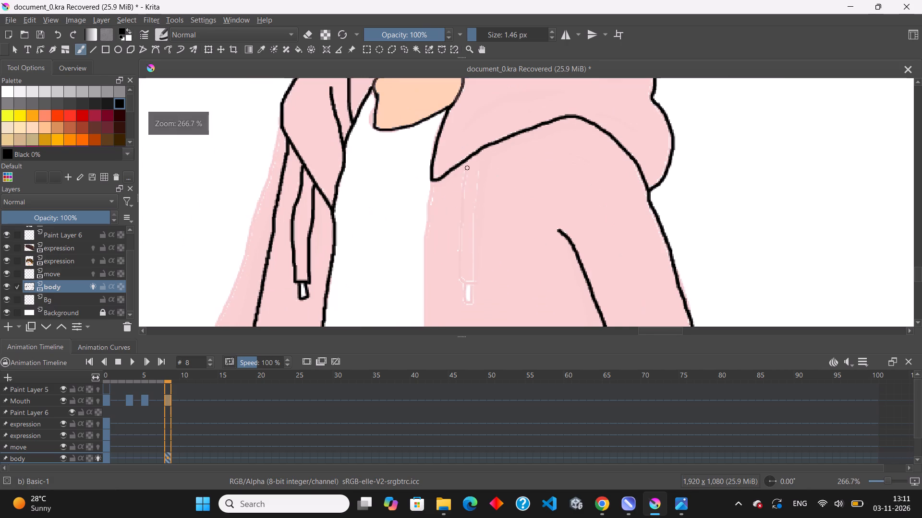
{"action": "left_click_drag", "start_coordinate": [467, 159], "coordinate": [466, 176]}
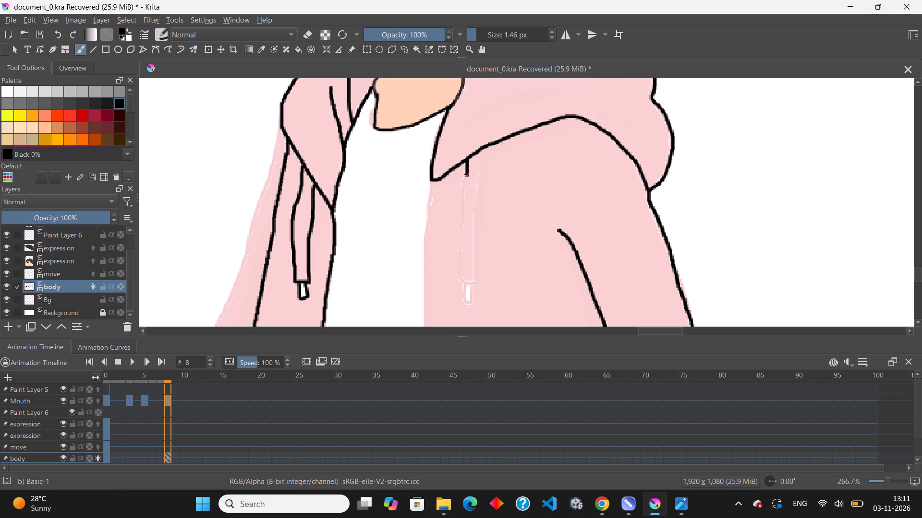
{"action": "left_click_drag", "start_coordinate": [466, 176], "coordinate": [462, 243]}
{"action": "left_click_drag", "start_coordinate": [462, 243], "coordinate": [474, 283]}
{"action": "left_click_drag", "start_coordinate": [474, 283], "coordinate": [477, 283]}
{"action": "left_click_drag", "start_coordinate": [481, 151], "coordinate": [481, 156]}
{"action": "left_click_drag", "start_coordinate": [481, 156], "coordinate": [477, 227]}
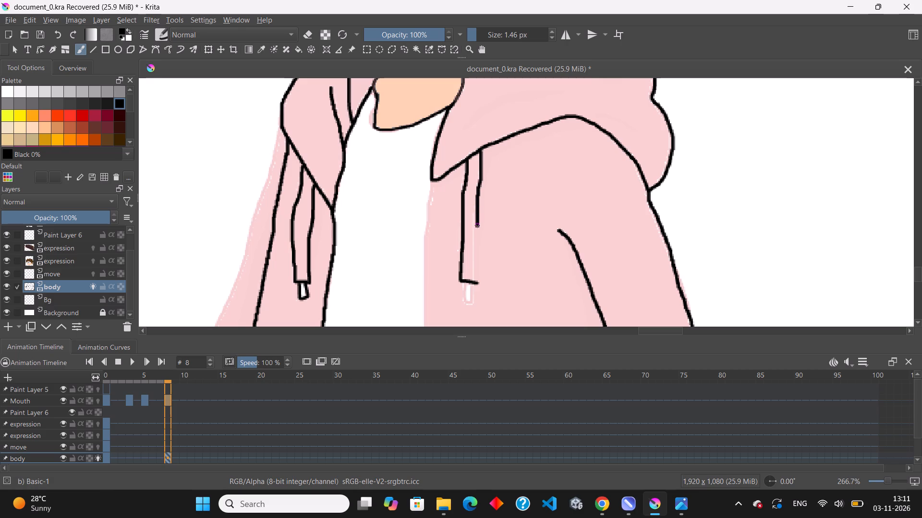
{"action": "left_click_drag", "start_coordinate": [477, 227], "coordinate": [477, 283]}
{"action": "scroll", "coordinate": [473, 299], "scroll_direction": "up", "scroll_amount": 3}
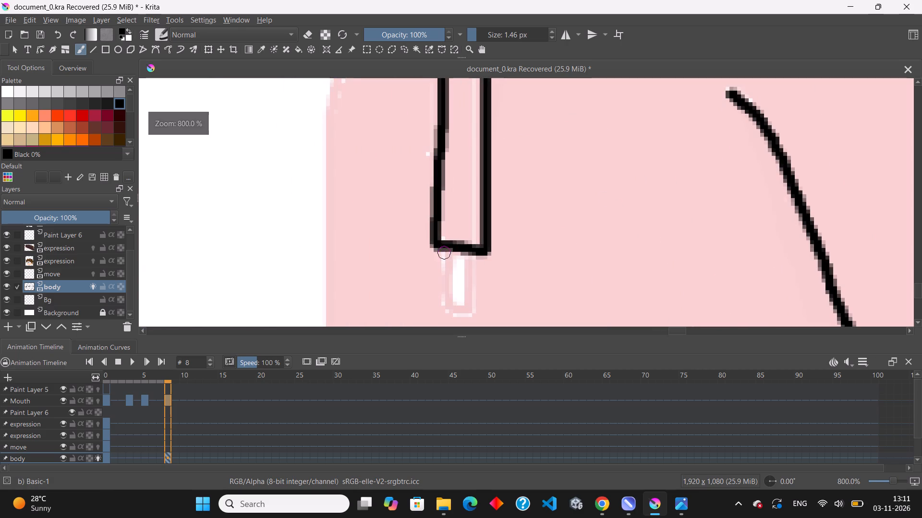
{"action": "left_click_drag", "start_coordinate": [449, 252], "coordinate": [475, 275]}
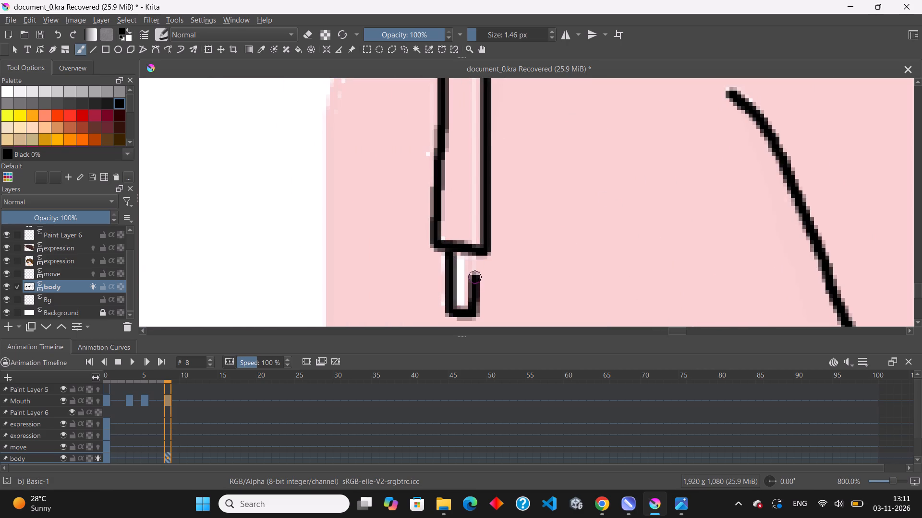
{"action": "left_click_drag", "start_coordinate": [475, 275], "coordinate": [475, 255]}
Trace the right hoodie panel's front opening edge from the flap's lower point down to the canvas bottom.
{"action": "scroll", "coordinate": [450, 162], "scroll_direction": "down", "scroll_amount": 4}
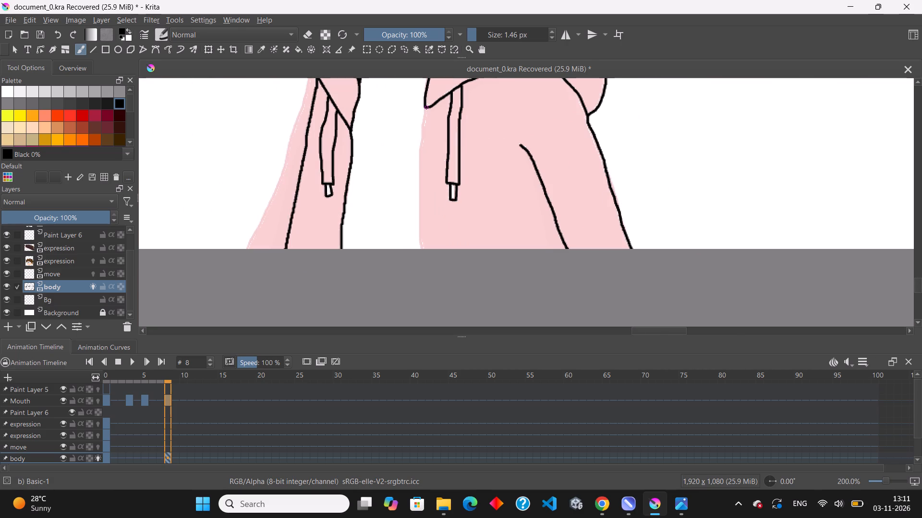
{"action": "left_click_drag", "start_coordinate": [426, 107], "coordinate": [421, 158]}
{"action": "left_click_drag", "start_coordinate": [421, 158], "coordinate": [421, 253]}
Trace the left sleeve's outer edge from the hood flap's corner down along the onion skin to the elbow.
{"action": "scroll", "coordinate": [424, 273], "scroll_direction": "down", "scroll_amount": 3}
{"action": "scroll", "coordinate": [388, 233], "scroll_direction": "up", "scroll_amount": 3}
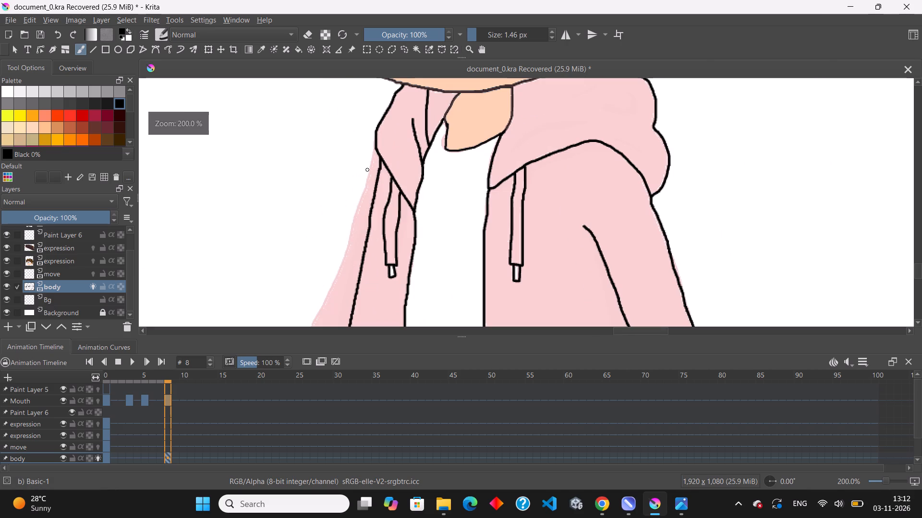
{"action": "scroll", "coordinate": [375, 153], "scroll_direction": "down", "scroll_amount": 1}
{"action": "left_click_drag", "start_coordinate": [375, 149], "coordinate": [375, 150]}
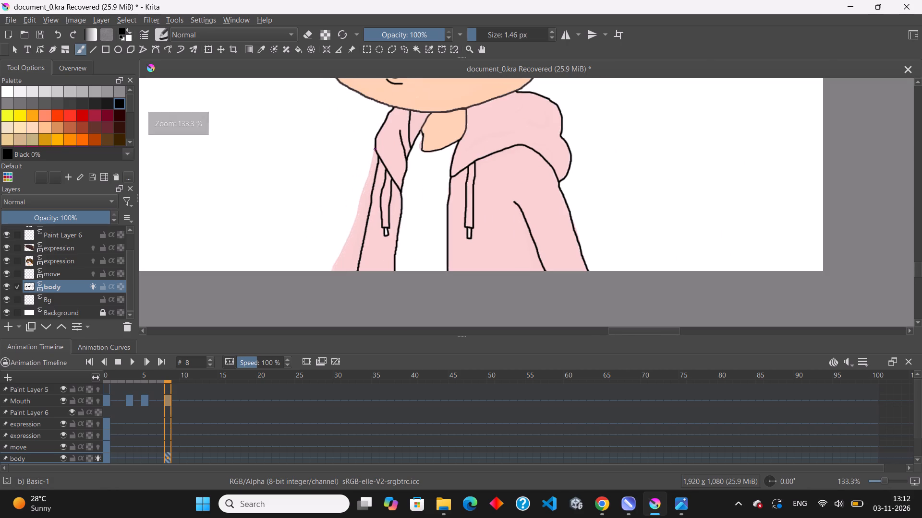
{"action": "left_click_drag", "start_coordinate": [375, 150], "coordinate": [367, 185]}
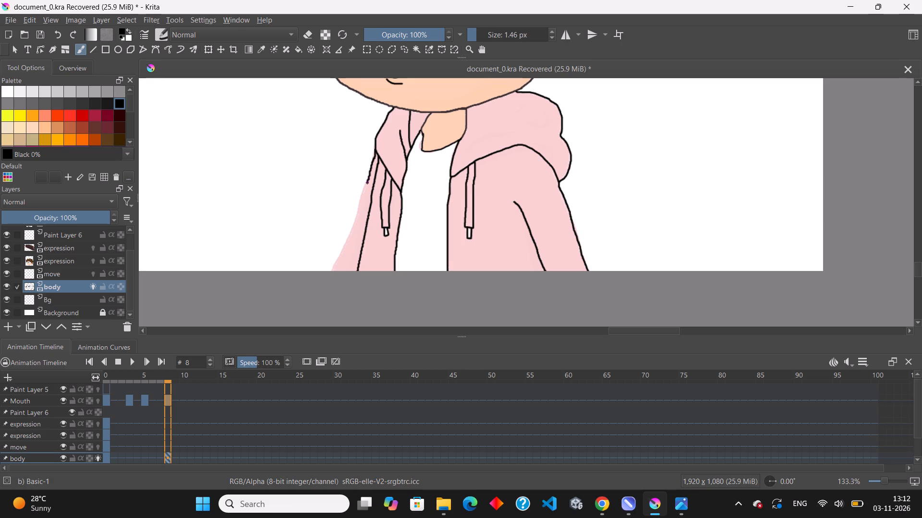
{"action": "left_click_drag", "start_coordinate": [367, 185], "coordinate": [353, 229]}
{"action": "scroll", "coordinate": [354, 230], "scroll_direction": "down", "scroll_amount": 3}
{"action": "scroll", "coordinate": [292, 229], "scroll_direction": "up", "scroll_amount": 2}
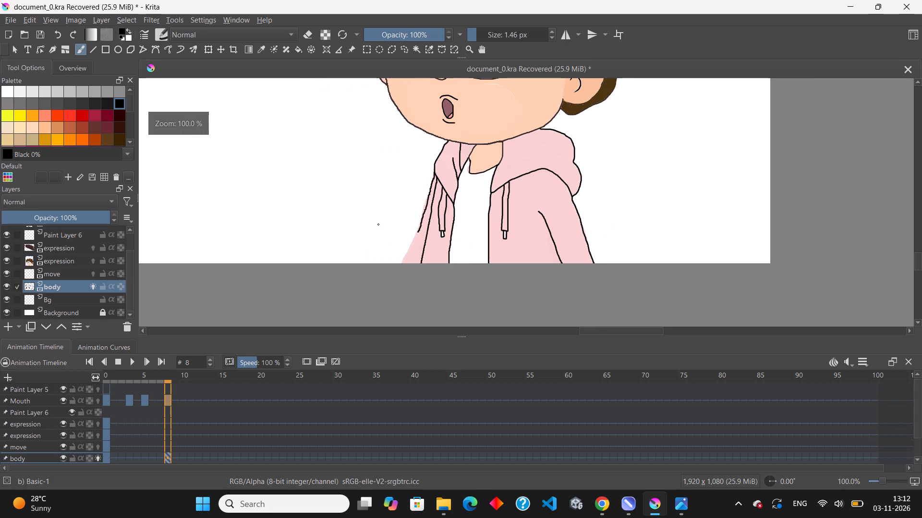
Using image 1 in Downloads as pose reference, outline the left forearm extending outward from the elbow, with its cuff end and lower edge to the canvas bottom.
{"action": "left_click", "coordinate": [445, 507]}
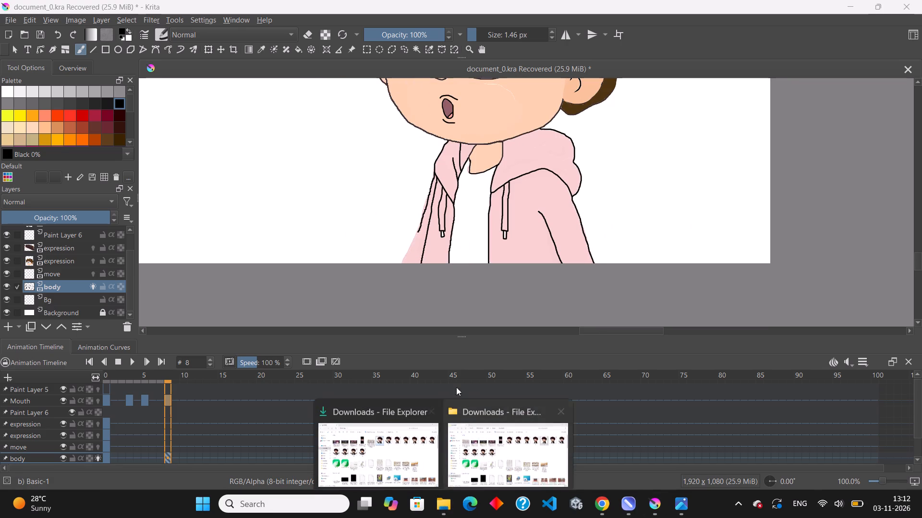
{"action": "left_click", "coordinate": [483, 439]}
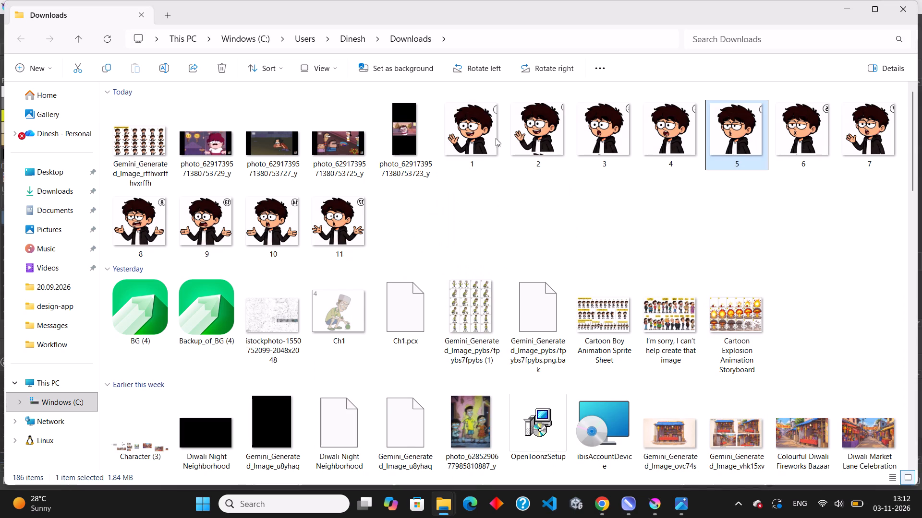
{"action": "double_click", "coordinate": [476, 132]}
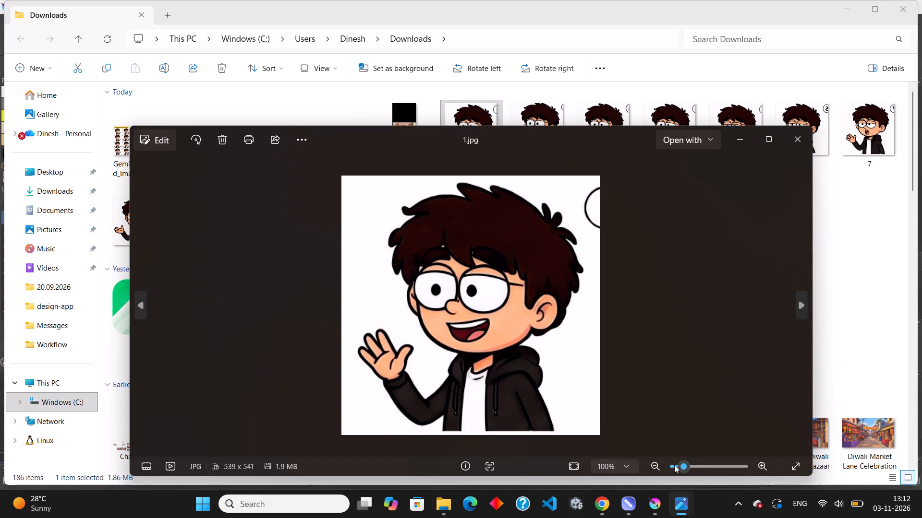
{"action": "left_click", "coordinate": [656, 505]}
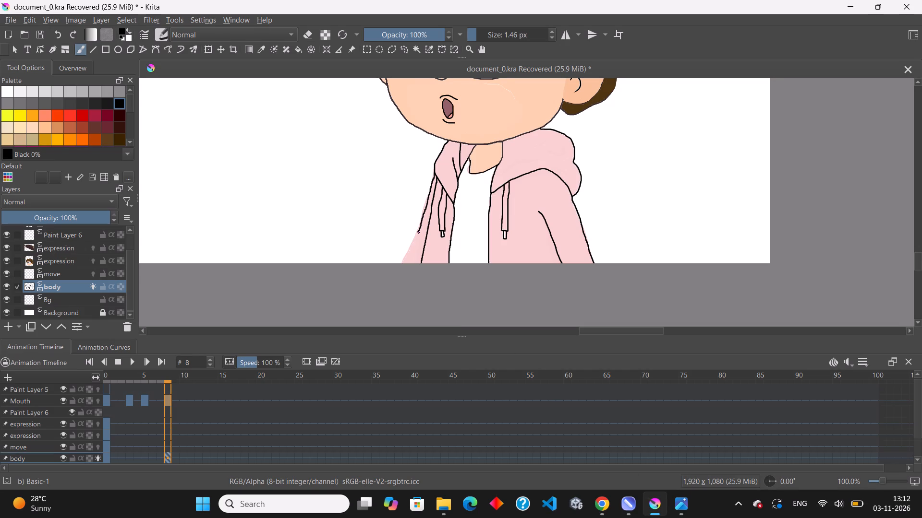
{"action": "left_click_drag", "start_coordinate": [419, 233], "coordinate": [381, 217]}
{"action": "left_click_drag", "start_coordinate": [381, 217], "coordinate": [354, 207]}
{"action": "left_click_drag", "start_coordinate": [354, 207], "coordinate": [340, 224]}
{"action": "left_click_drag", "start_coordinate": [340, 224], "coordinate": [367, 245]}
{"action": "left_click_drag", "start_coordinate": [367, 245], "coordinate": [400, 265]}
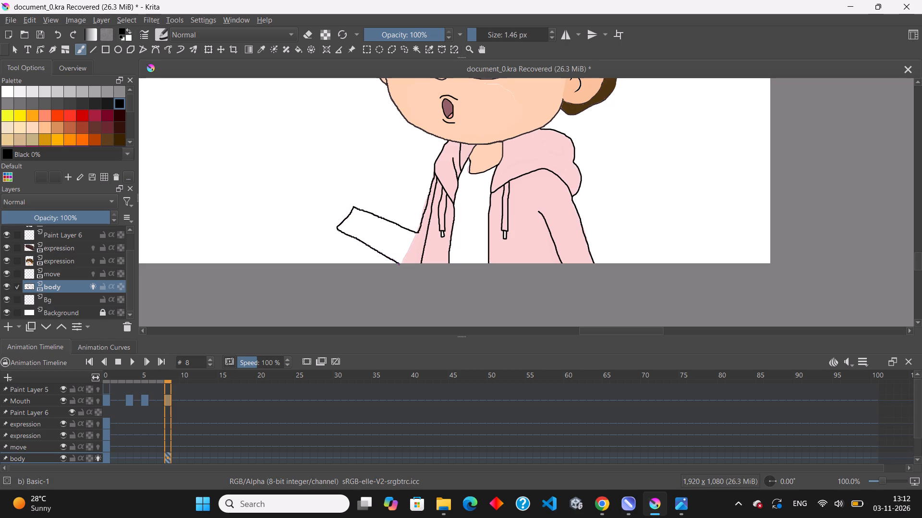
{"action": "left_click_drag", "start_coordinate": [400, 265], "coordinate": [403, 266]}
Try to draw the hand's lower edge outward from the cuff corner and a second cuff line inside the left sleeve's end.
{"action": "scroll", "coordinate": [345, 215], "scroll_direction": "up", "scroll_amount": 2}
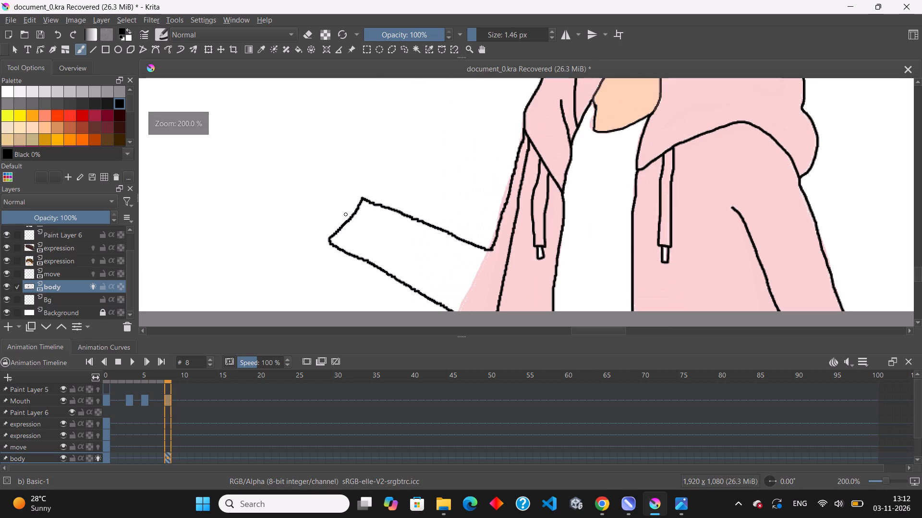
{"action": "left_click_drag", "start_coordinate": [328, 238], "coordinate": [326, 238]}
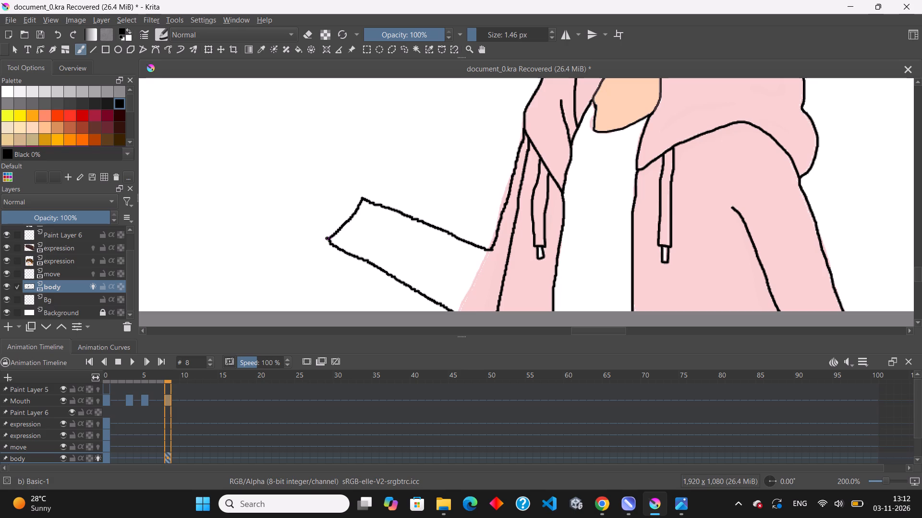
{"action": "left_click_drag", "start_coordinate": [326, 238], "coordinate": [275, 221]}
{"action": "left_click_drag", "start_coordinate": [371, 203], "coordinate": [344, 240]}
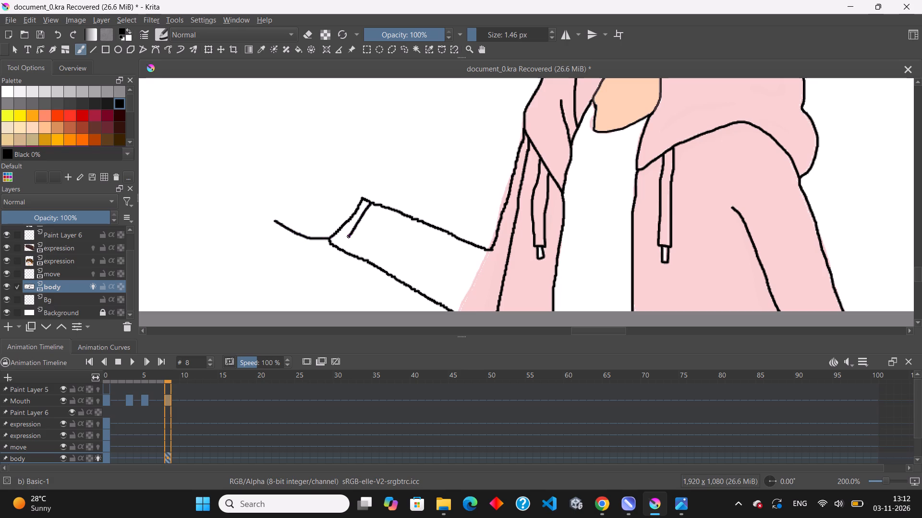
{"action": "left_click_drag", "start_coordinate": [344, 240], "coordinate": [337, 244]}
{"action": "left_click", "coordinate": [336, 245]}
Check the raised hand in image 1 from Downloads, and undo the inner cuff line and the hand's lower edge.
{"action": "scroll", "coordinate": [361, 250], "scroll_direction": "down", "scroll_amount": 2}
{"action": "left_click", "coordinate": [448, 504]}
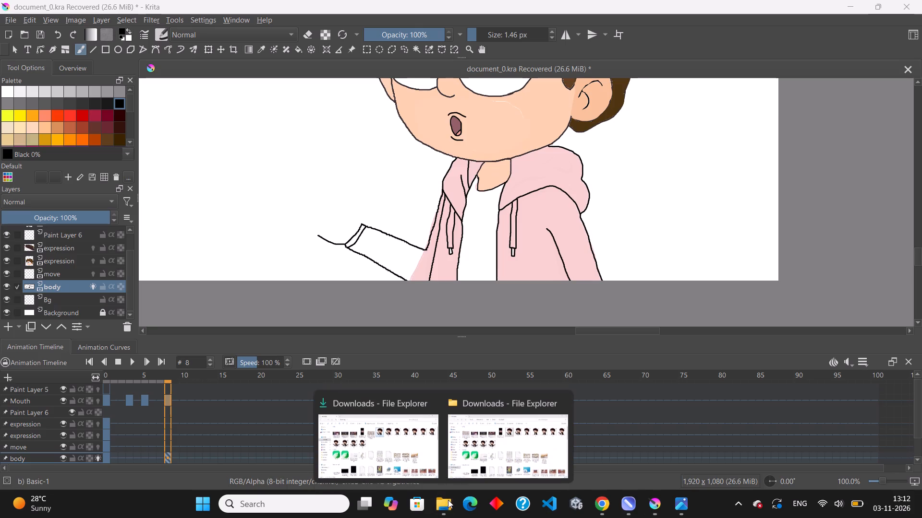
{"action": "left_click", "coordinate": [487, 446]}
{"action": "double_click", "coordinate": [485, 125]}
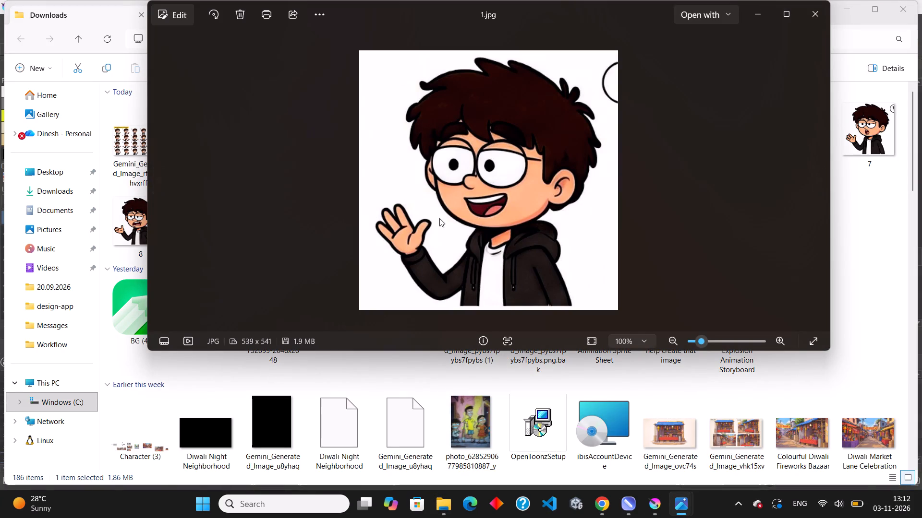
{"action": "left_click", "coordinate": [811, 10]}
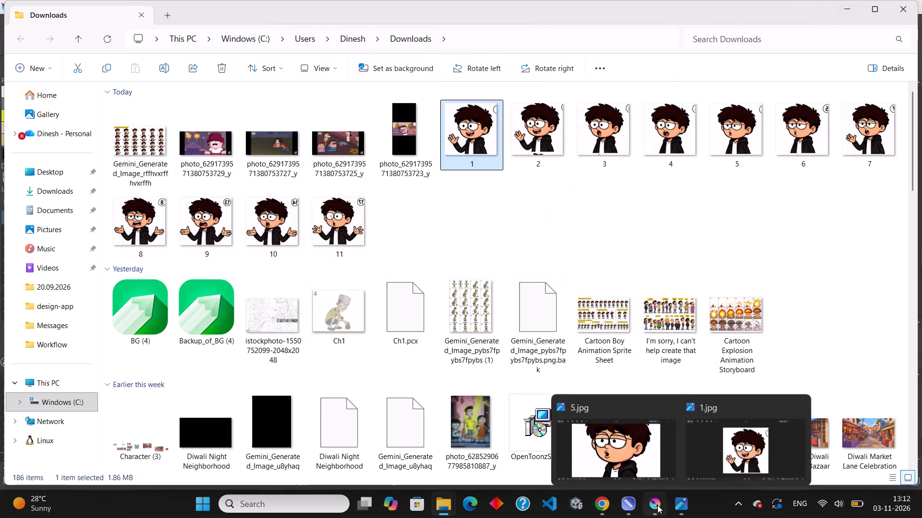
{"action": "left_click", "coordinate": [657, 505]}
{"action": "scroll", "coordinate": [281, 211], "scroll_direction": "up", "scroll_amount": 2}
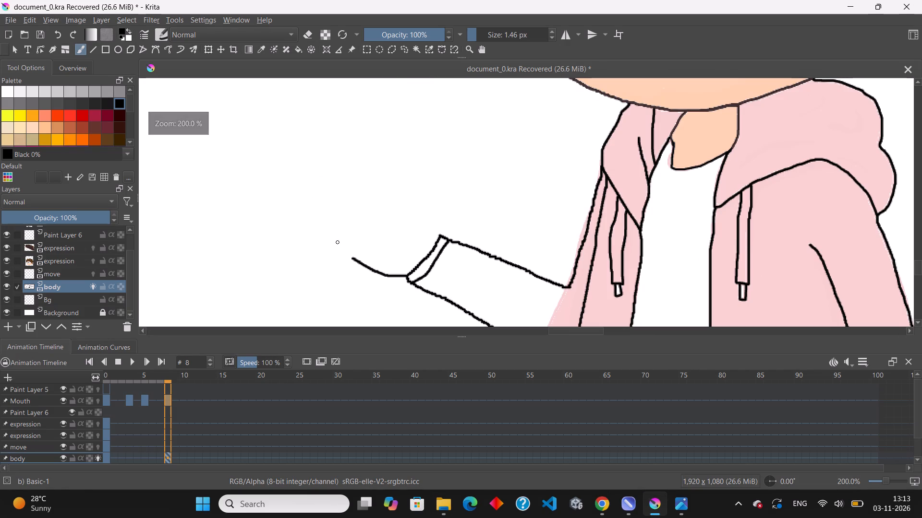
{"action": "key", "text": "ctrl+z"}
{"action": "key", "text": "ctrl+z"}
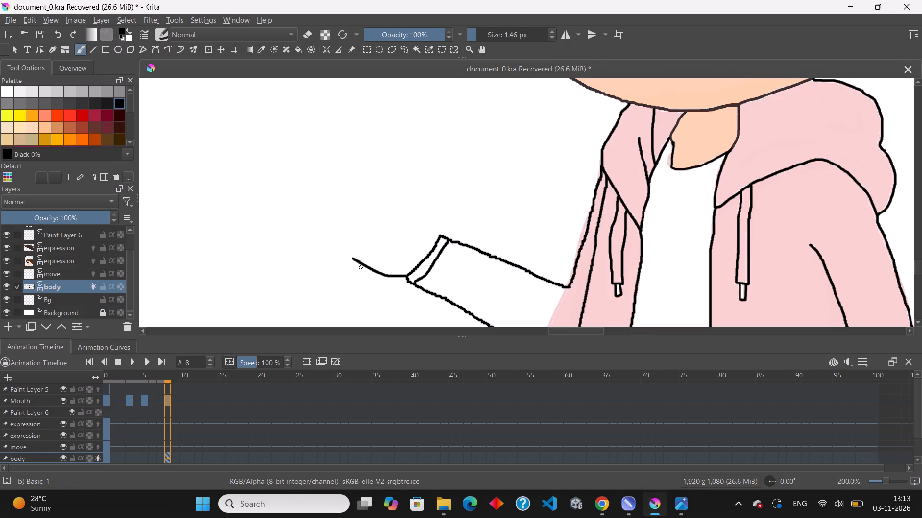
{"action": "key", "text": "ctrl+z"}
Draw a curved inner cuff line across the left sleeve's end and the hand's lower edge curving outward and up from the cuff's lower corner.
{"action": "scroll", "coordinate": [423, 290], "scroll_direction": "up", "scroll_amount": 2}
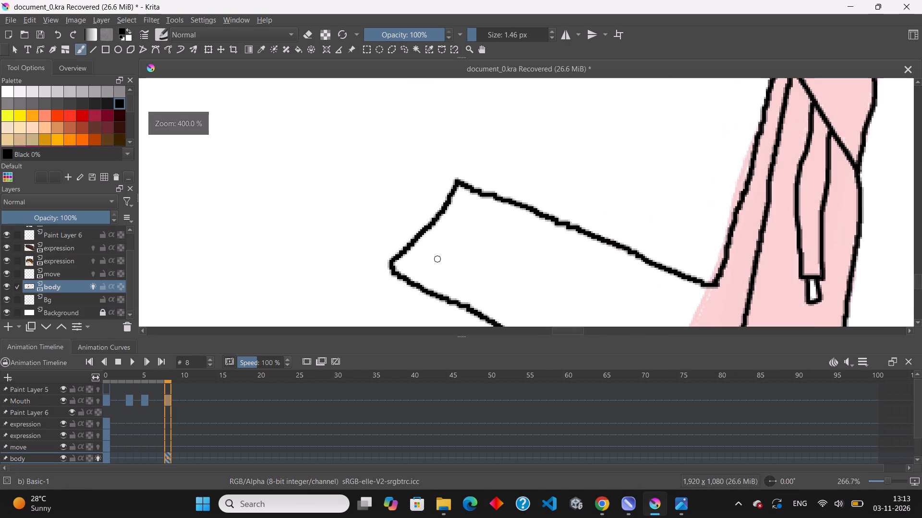
{"action": "left_click_drag", "start_coordinate": [472, 190], "coordinate": [433, 254]}
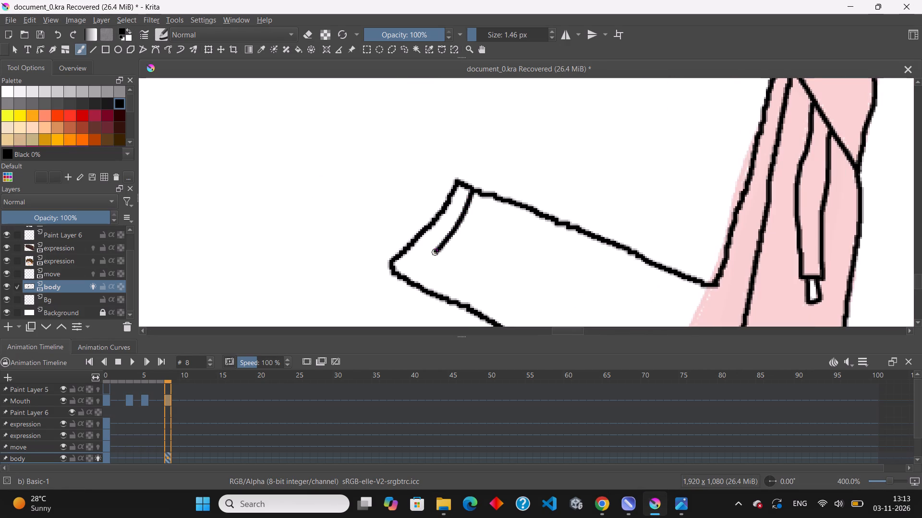
{"action": "left_click_drag", "start_coordinate": [433, 254], "coordinate": [402, 277]}
{"action": "scroll", "coordinate": [427, 260], "scroll_direction": "down", "scroll_amount": 2}
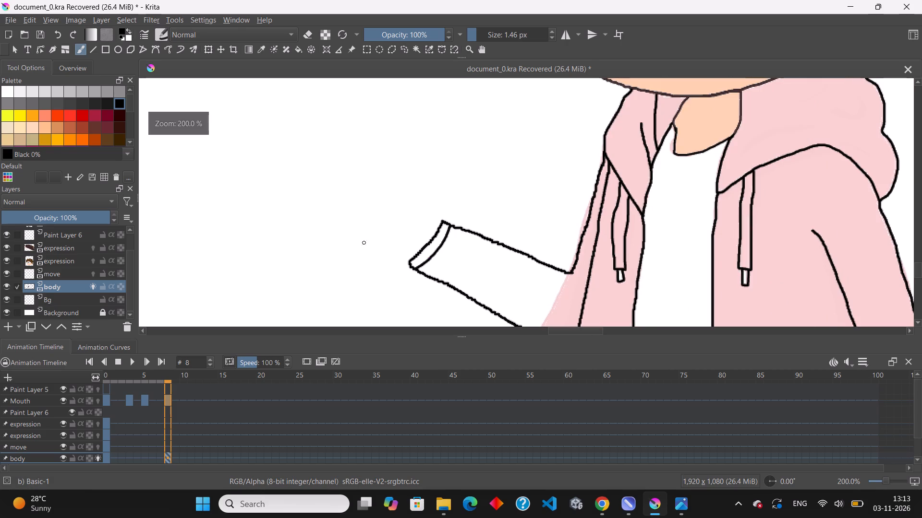
{"action": "scroll", "coordinate": [407, 236], "scroll_direction": "up", "scroll_amount": 2}
{"action": "left_click_drag", "start_coordinate": [412, 289], "coordinate": [382, 282]}
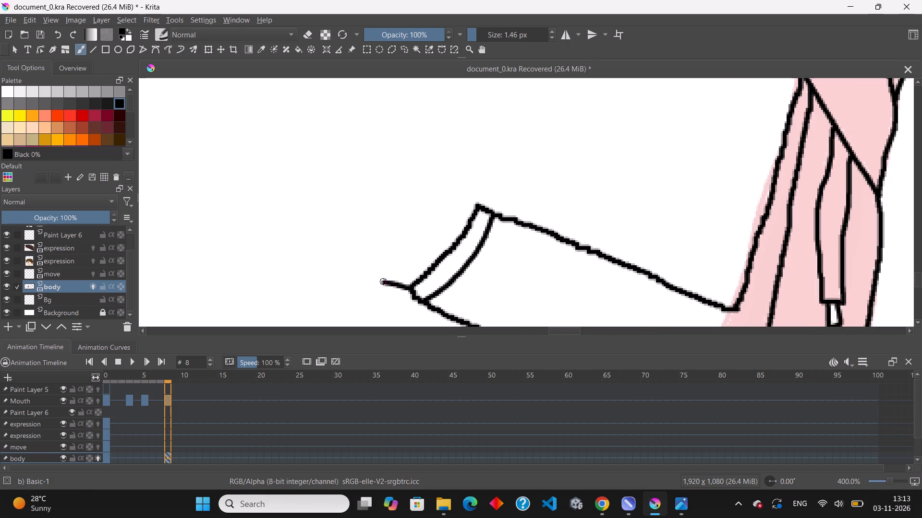
{"action": "left_click_drag", "start_coordinate": [382, 282], "coordinate": [314, 245]}
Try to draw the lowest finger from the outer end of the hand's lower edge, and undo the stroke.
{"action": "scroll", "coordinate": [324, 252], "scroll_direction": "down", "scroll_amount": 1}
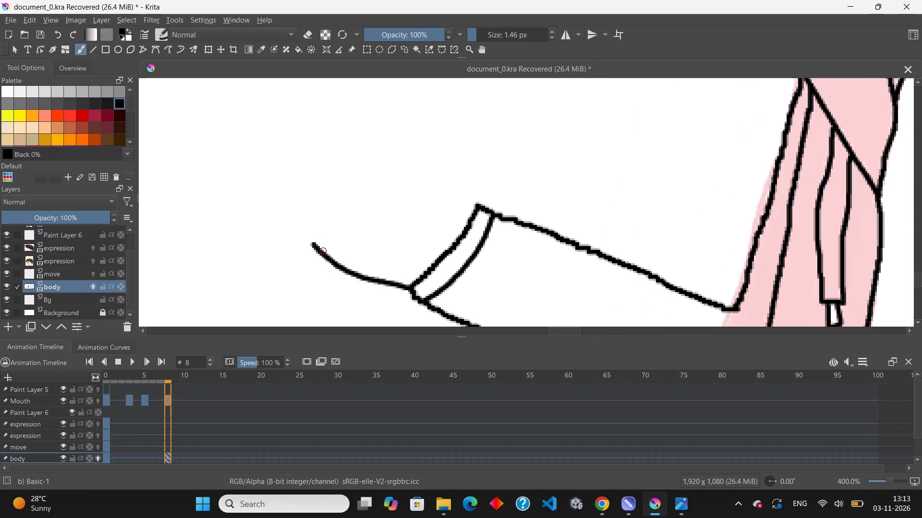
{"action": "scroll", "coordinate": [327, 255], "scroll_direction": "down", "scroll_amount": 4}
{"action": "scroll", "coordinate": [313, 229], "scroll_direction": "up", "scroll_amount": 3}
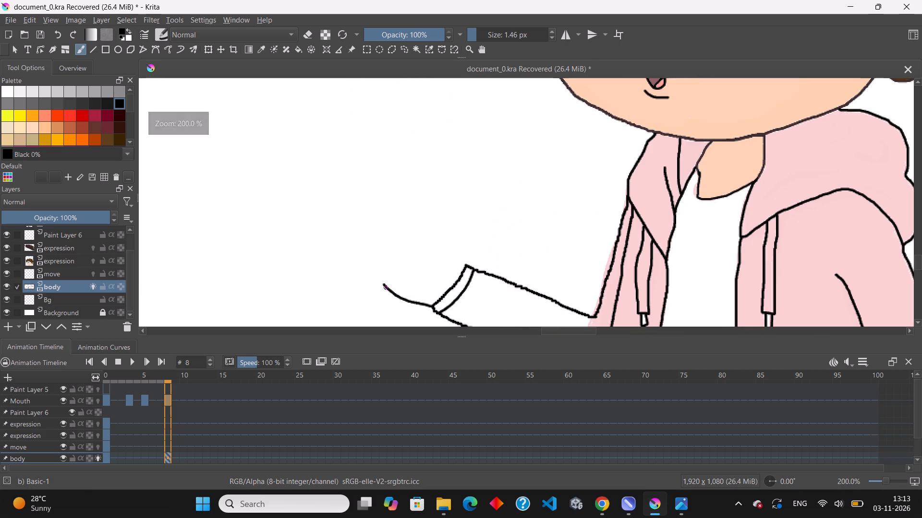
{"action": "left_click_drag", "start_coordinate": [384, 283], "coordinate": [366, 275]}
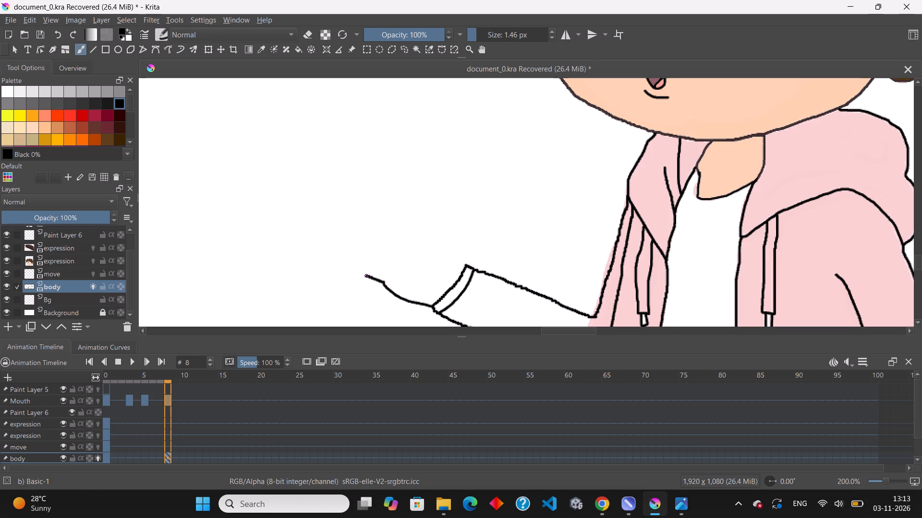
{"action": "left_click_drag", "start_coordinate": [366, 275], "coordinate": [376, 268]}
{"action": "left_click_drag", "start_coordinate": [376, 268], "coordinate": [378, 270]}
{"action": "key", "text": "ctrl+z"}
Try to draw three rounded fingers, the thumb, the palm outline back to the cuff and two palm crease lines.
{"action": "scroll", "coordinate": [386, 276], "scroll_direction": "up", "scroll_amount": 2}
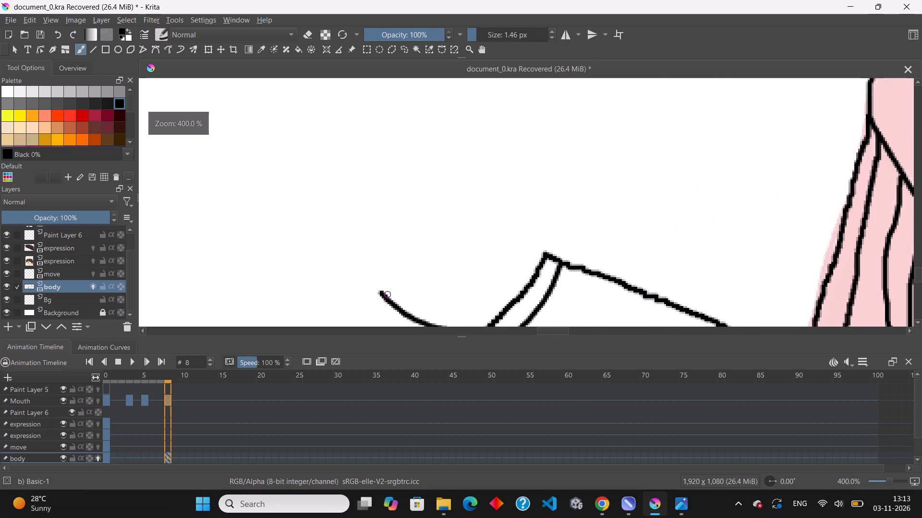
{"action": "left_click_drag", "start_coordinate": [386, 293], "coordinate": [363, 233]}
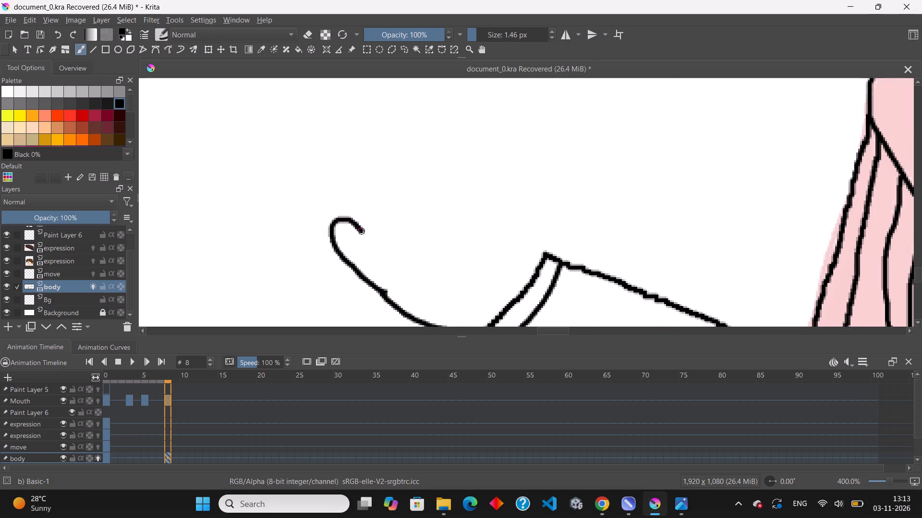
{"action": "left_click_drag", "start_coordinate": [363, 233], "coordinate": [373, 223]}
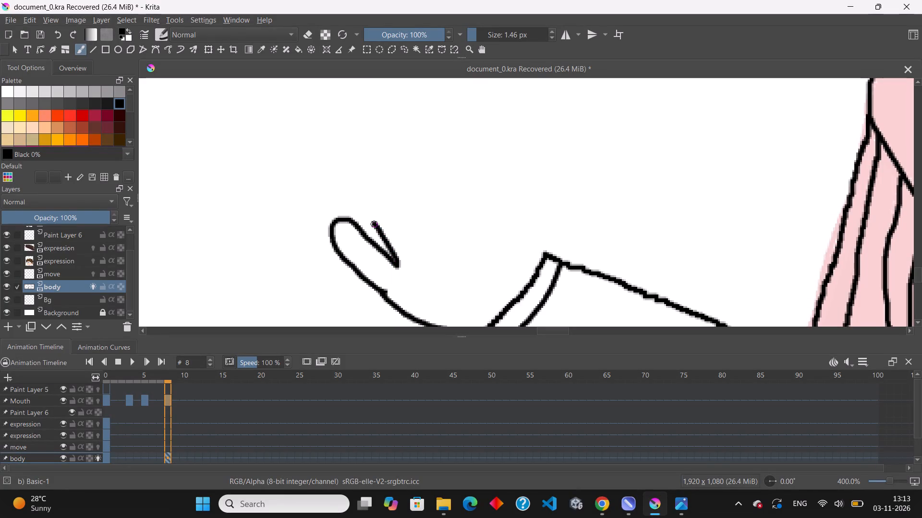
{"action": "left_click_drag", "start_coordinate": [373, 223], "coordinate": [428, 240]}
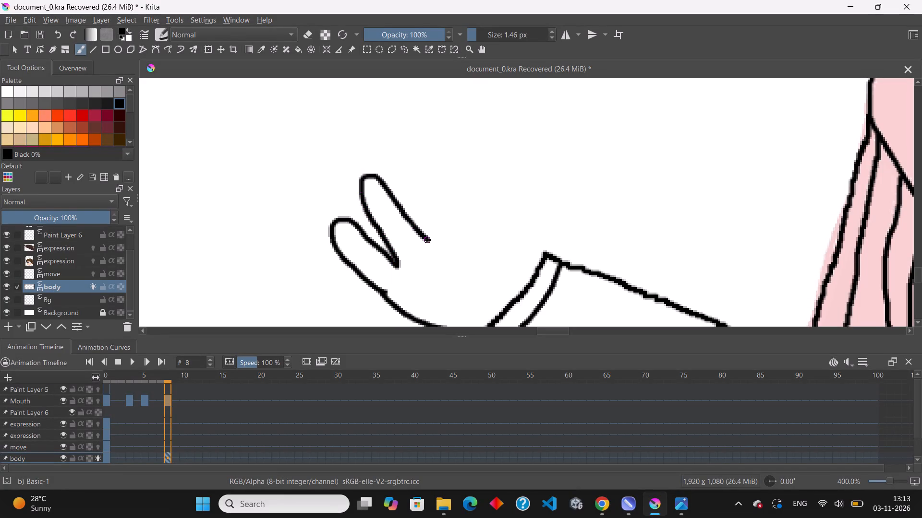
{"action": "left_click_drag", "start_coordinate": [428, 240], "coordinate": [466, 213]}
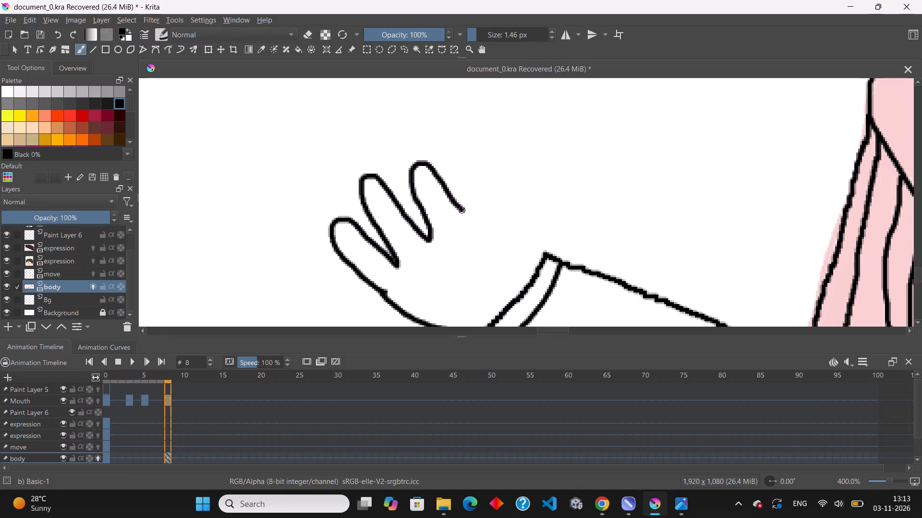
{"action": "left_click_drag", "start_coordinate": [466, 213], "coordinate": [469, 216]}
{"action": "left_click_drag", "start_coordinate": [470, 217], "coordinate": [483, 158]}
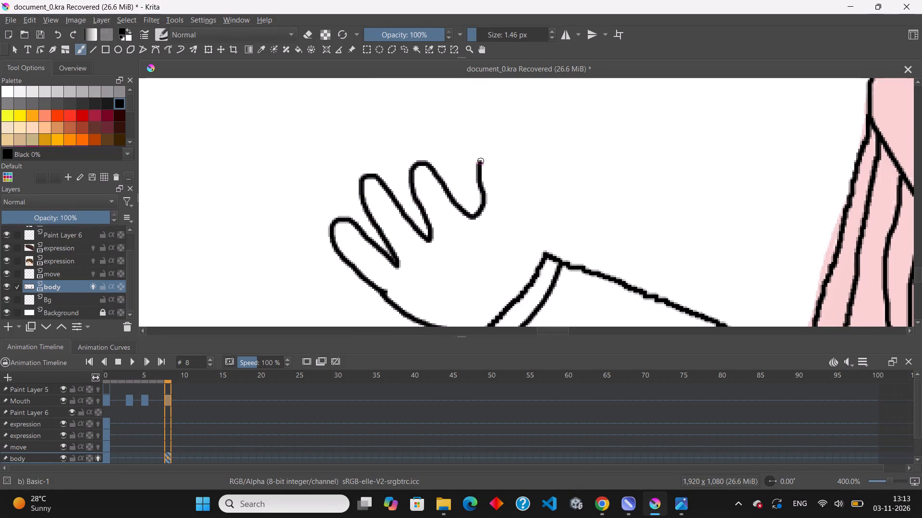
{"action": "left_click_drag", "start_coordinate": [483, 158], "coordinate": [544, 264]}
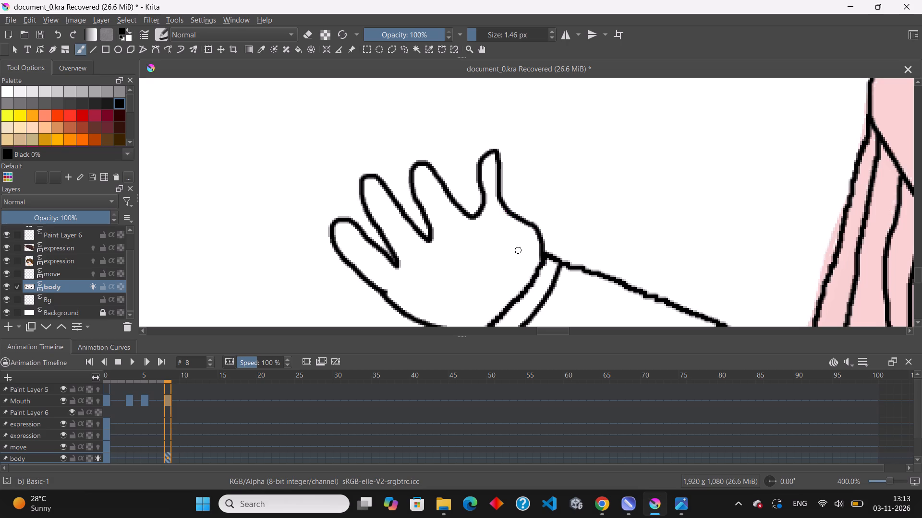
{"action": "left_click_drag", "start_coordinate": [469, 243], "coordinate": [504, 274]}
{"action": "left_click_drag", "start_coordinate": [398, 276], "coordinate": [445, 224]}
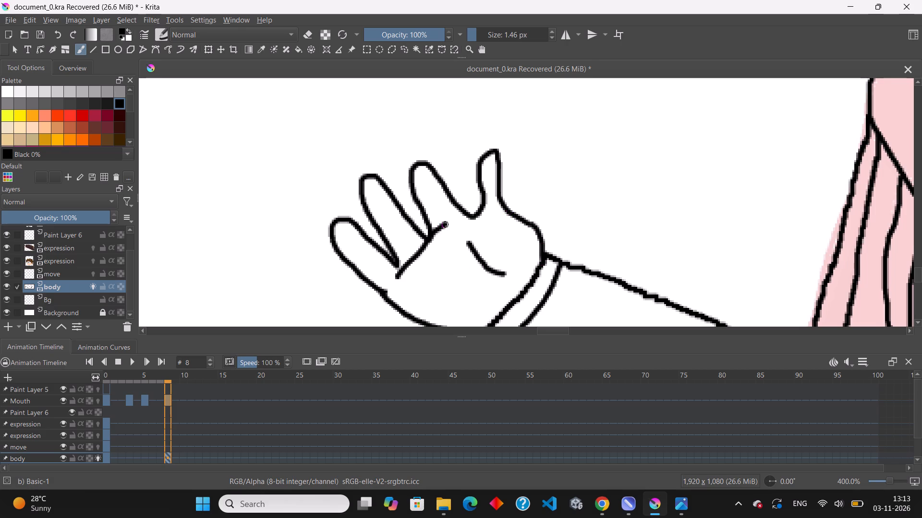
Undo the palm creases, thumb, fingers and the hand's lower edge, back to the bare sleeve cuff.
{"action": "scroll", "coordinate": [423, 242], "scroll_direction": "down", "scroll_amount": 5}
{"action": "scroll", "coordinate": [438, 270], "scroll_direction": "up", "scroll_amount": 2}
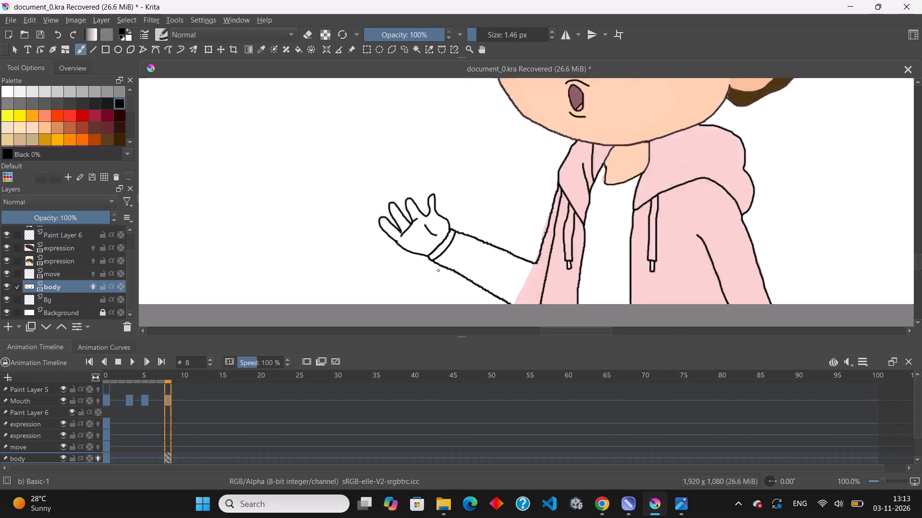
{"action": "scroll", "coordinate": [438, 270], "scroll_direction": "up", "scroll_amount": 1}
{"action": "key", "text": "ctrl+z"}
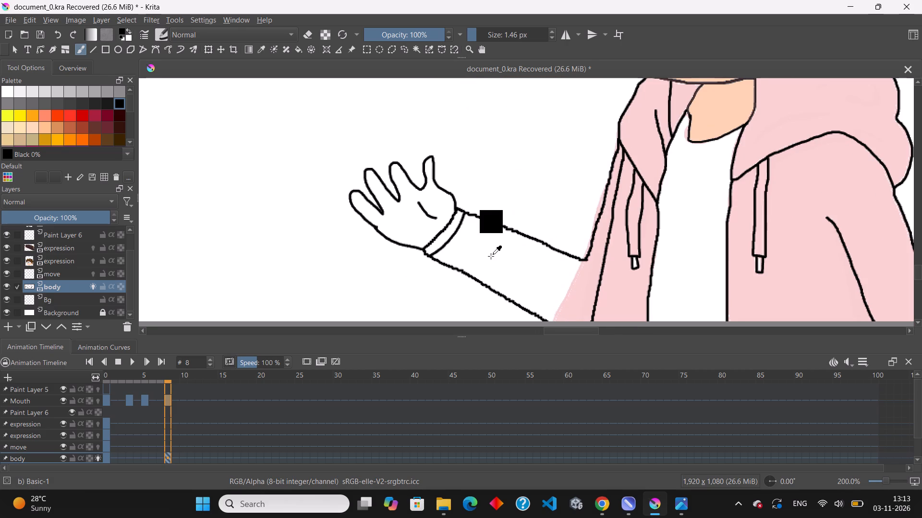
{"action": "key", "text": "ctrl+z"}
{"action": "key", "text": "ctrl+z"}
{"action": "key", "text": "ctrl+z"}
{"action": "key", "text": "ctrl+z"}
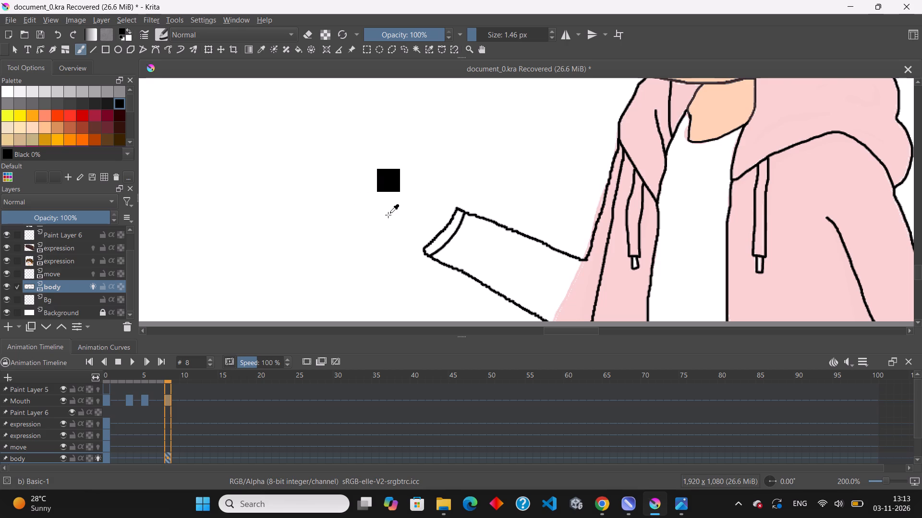
Draw the hand's lower edge curving outward and up from the cuff's lower corner.
{"action": "scroll", "coordinate": [414, 234], "scroll_direction": "up", "scroll_amount": 2}
{"action": "left_click_drag", "start_coordinate": [436, 265], "coordinate": [415, 260]}
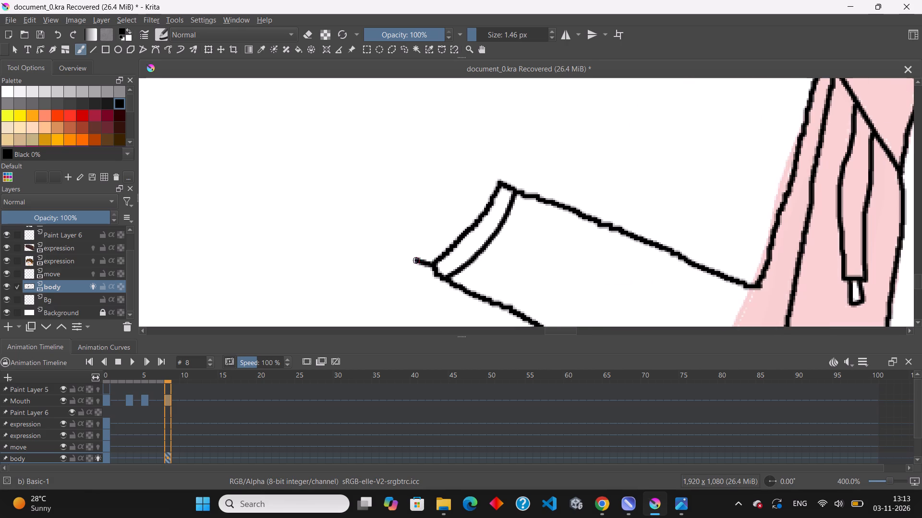
{"action": "left_click_drag", "start_coordinate": [415, 260], "coordinate": [348, 224]}
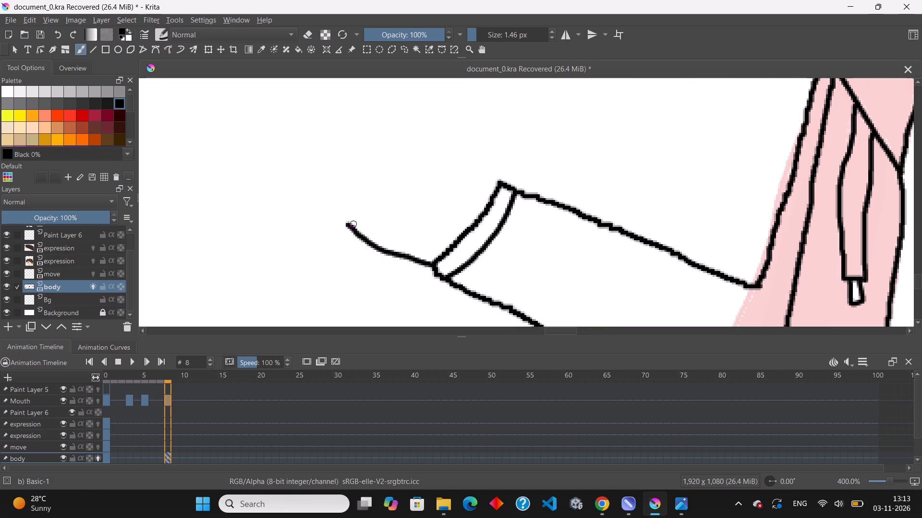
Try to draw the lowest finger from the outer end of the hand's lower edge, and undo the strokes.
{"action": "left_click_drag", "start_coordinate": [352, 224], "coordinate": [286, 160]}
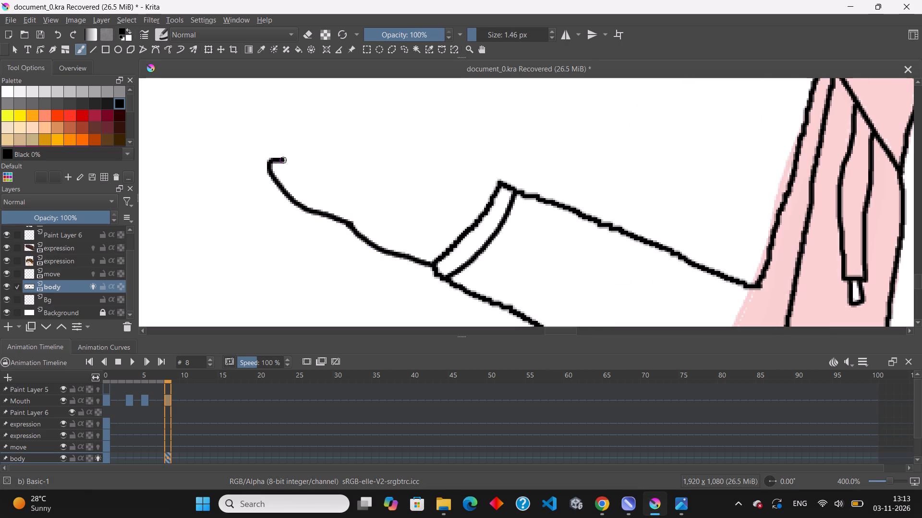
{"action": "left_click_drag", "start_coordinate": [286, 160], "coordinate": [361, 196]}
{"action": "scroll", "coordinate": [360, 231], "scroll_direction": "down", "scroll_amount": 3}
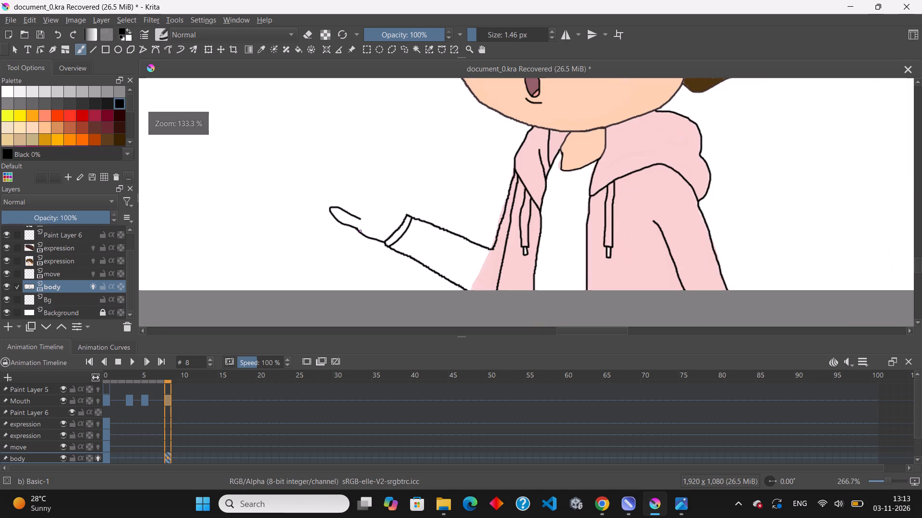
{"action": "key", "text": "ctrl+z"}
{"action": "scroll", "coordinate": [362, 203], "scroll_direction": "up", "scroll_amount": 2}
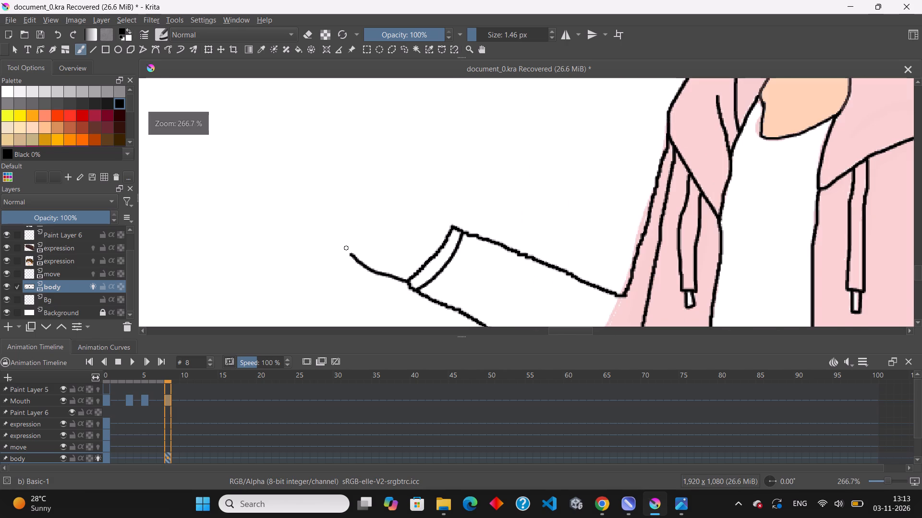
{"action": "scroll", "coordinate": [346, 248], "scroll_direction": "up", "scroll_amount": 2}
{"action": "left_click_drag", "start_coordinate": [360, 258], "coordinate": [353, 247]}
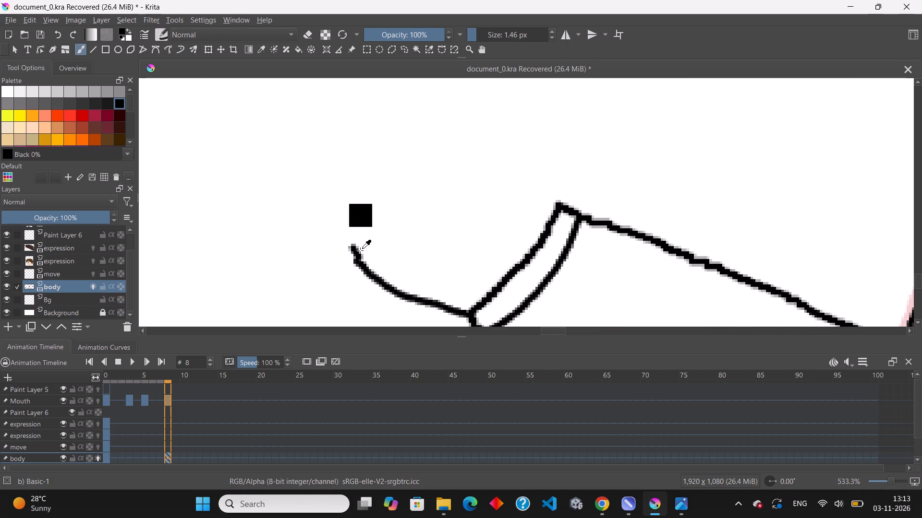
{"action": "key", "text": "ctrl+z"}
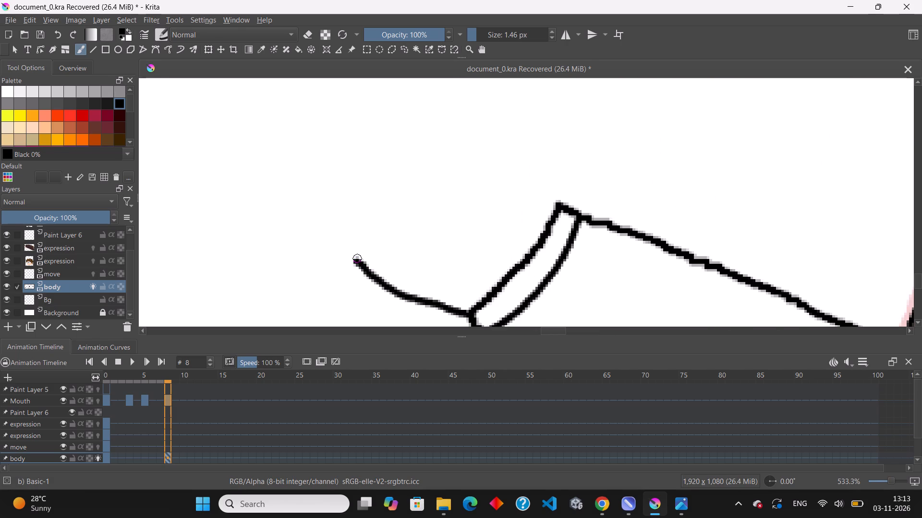
Check the raised hand in image 1 from Downloads, and draw the lowest finger's underside outward and up from the hand's lower edge.
{"action": "left_click_drag", "start_coordinate": [357, 261], "coordinate": [352, 255]}
{"action": "left_click", "coordinate": [440, 509]}
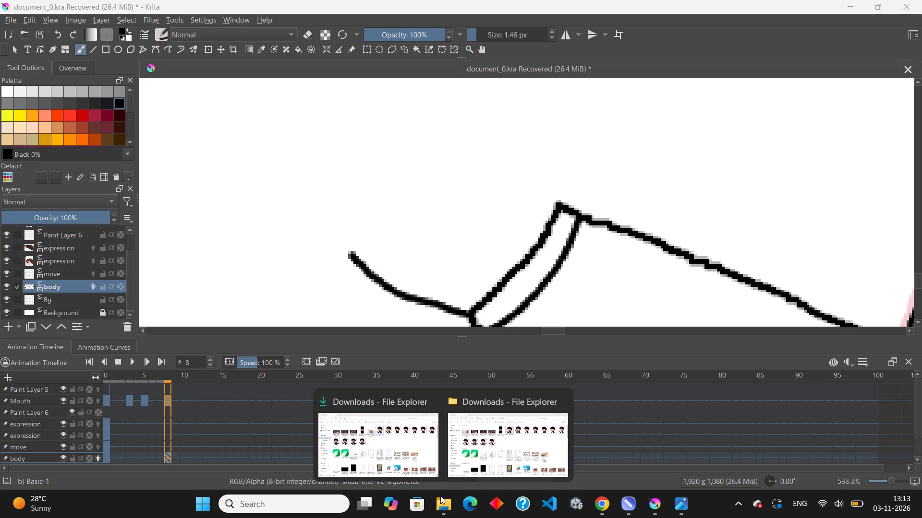
{"action": "left_click", "coordinate": [497, 441]}
{"action": "double_click", "coordinate": [476, 129]}
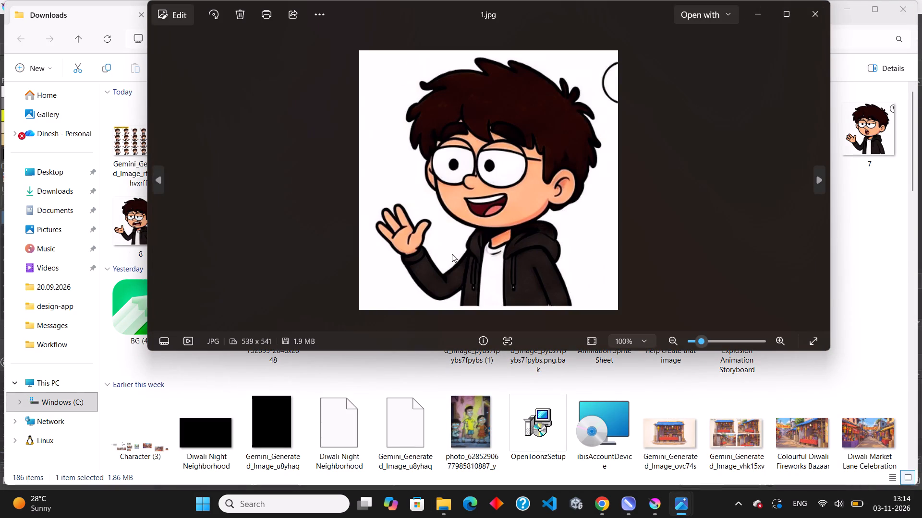
{"action": "left_click", "coordinate": [652, 504]}
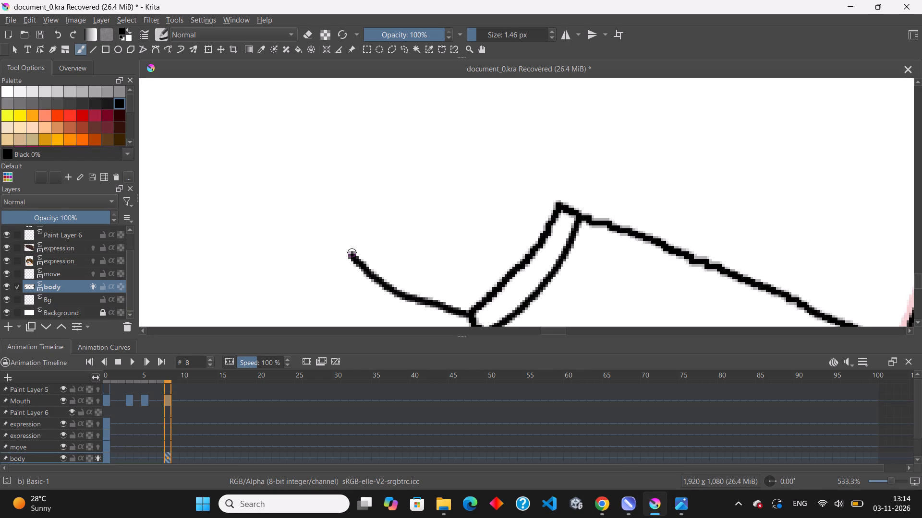
{"action": "left_click_drag", "start_coordinate": [351, 255], "coordinate": [269, 203]}
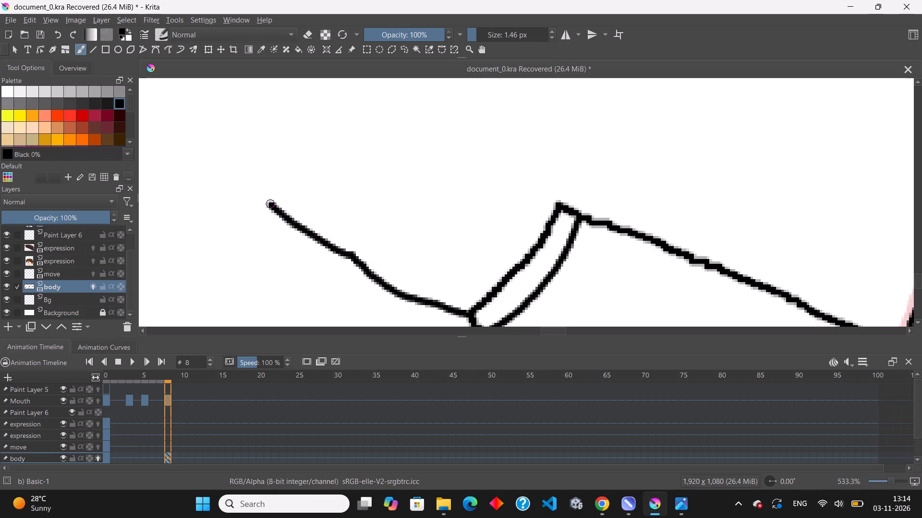
{"action": "left_click_drag", "start_coordinate": [269, 203], "coordinate": [253, 185]}
{"action": "scroll", "coordinate": [394, 232], "scroll_direction": "down", "scroll_amount": 3}
{"action": "scroll", "coordinate": [344, 222], "scroll_direction": "up", "scroll_amount": 1}
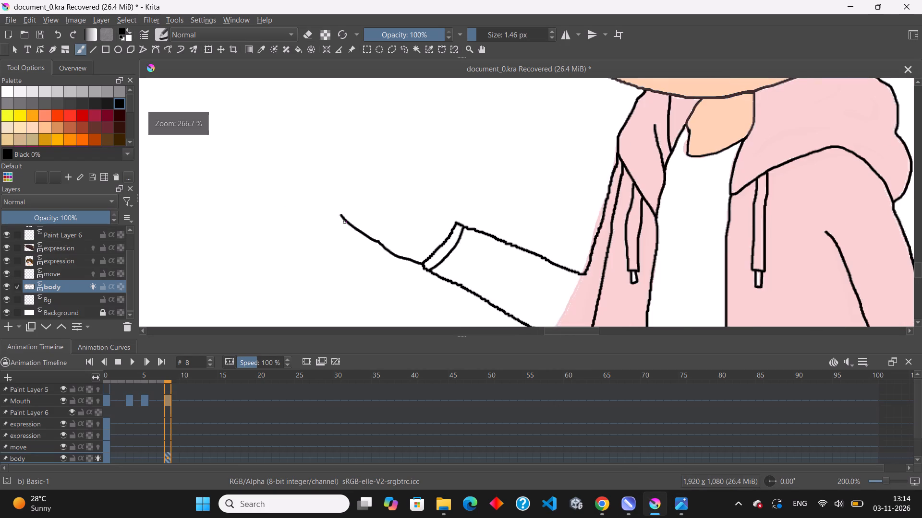
Erase the outer end of the lowest finger's underside to shorten it.
{"action": "key", "text": "e"}
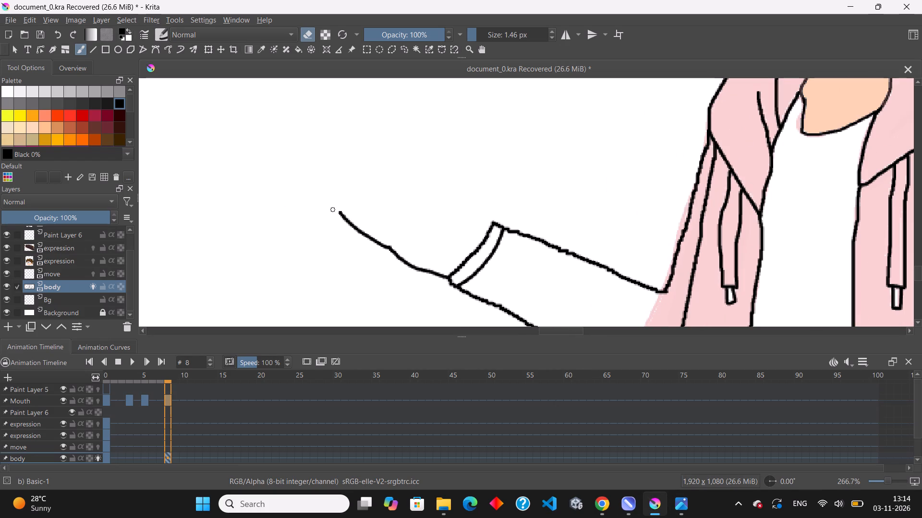
{"action": "left_click_drag", "start_coordinate": [330, 221], "coordinate": [358, 222]}
{"action": "left_click_drag", "start_coordinate": [358, 222], "coordinate": [358, 213]}
{"action": "left_click_drag", "start_coordinate": [358, 213], "coordinate": [361, 211]}
{"action": "scroll", "coordinate": [366, 219], "scroll_direction": "up", "scroll_amount": 1}
{"action": "key", "text": "e"}
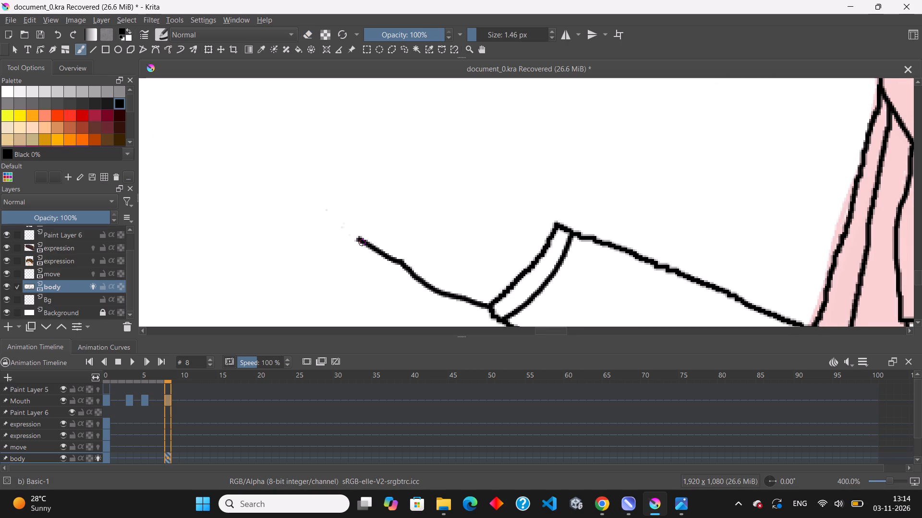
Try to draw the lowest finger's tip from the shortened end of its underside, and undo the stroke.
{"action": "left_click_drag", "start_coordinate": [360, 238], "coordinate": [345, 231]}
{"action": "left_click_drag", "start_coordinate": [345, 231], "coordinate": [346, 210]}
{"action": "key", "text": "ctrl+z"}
Draw the lowest finger's rounded tip and its upper edge running back toward the palm.
{"action": "left_click_drag", "start_coordinate": [359, 238], "coordinate": [353, 236]}
{"action": "left_click_drag", "start_coordinate": [353, 236], "coordinate": [371, 215]}
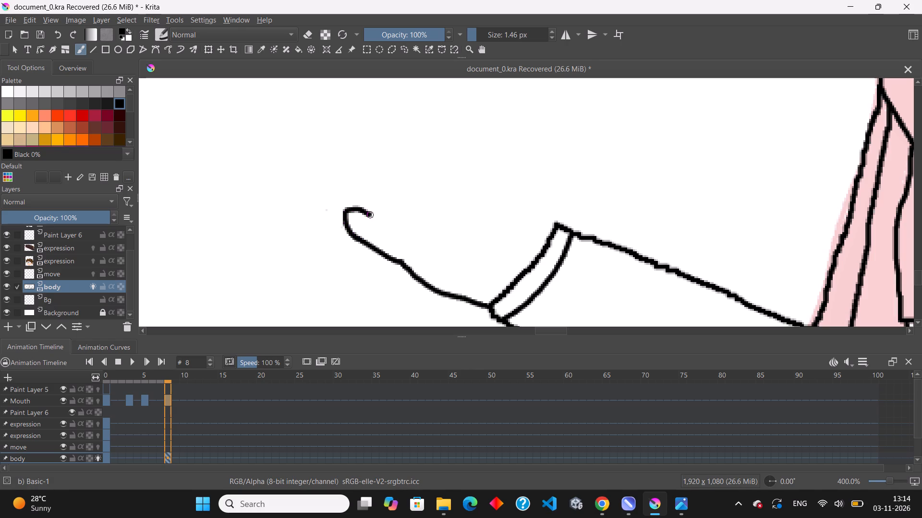
{"action": "left_click_drag", "start_coordinate": [371, 215], "coordinate": [425, 242]}
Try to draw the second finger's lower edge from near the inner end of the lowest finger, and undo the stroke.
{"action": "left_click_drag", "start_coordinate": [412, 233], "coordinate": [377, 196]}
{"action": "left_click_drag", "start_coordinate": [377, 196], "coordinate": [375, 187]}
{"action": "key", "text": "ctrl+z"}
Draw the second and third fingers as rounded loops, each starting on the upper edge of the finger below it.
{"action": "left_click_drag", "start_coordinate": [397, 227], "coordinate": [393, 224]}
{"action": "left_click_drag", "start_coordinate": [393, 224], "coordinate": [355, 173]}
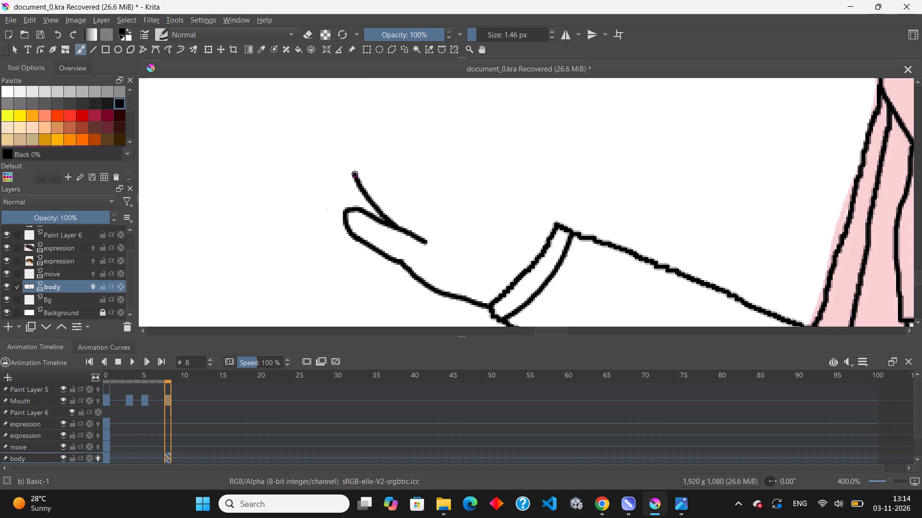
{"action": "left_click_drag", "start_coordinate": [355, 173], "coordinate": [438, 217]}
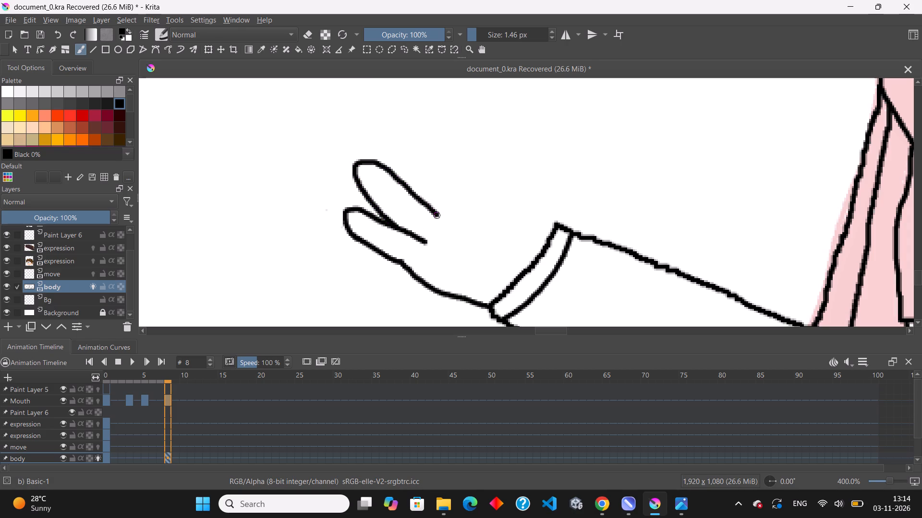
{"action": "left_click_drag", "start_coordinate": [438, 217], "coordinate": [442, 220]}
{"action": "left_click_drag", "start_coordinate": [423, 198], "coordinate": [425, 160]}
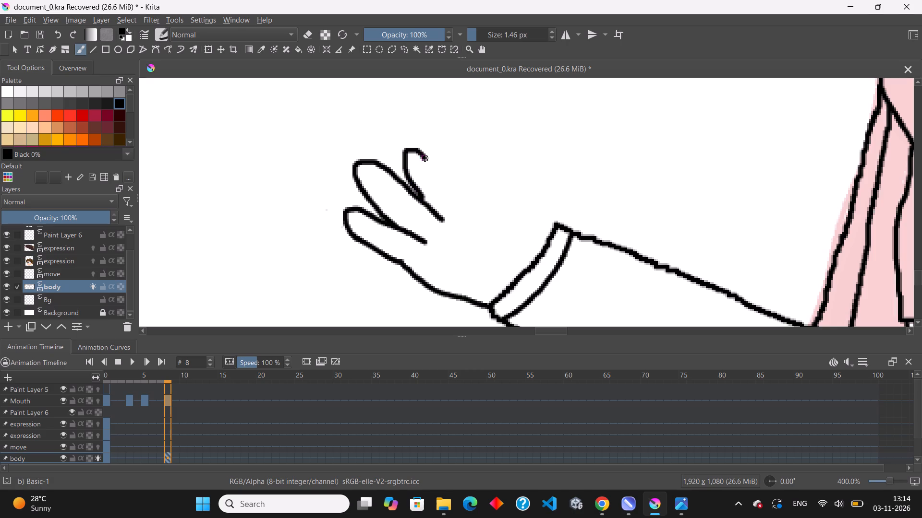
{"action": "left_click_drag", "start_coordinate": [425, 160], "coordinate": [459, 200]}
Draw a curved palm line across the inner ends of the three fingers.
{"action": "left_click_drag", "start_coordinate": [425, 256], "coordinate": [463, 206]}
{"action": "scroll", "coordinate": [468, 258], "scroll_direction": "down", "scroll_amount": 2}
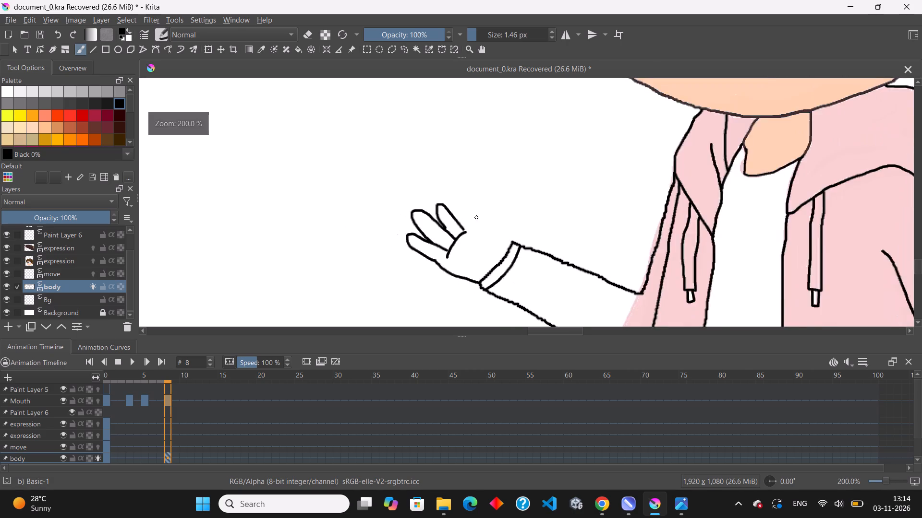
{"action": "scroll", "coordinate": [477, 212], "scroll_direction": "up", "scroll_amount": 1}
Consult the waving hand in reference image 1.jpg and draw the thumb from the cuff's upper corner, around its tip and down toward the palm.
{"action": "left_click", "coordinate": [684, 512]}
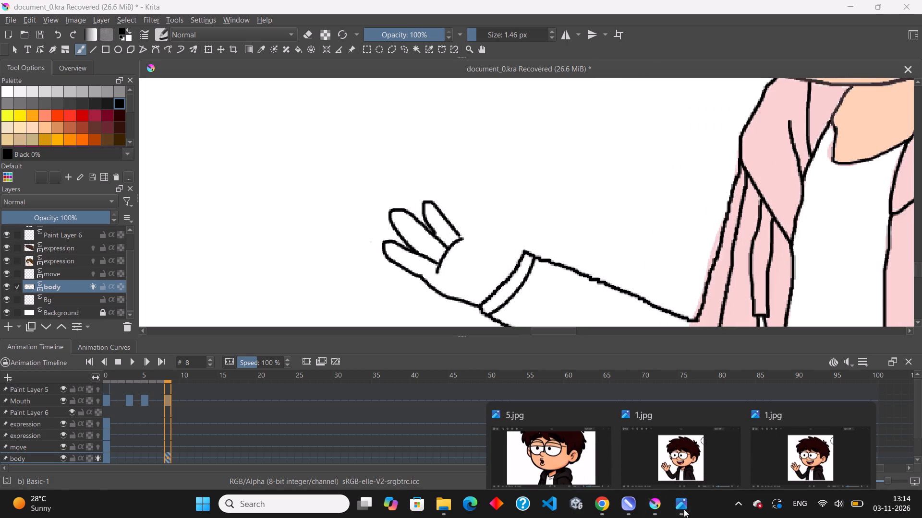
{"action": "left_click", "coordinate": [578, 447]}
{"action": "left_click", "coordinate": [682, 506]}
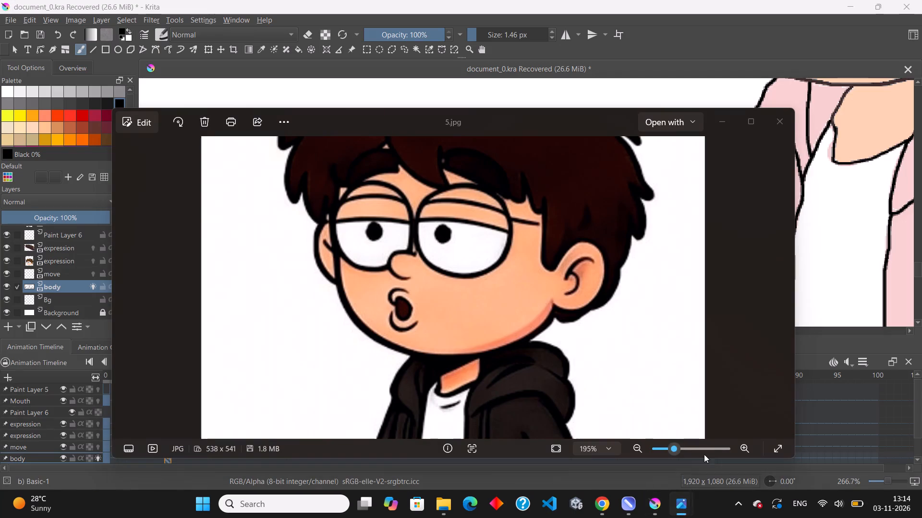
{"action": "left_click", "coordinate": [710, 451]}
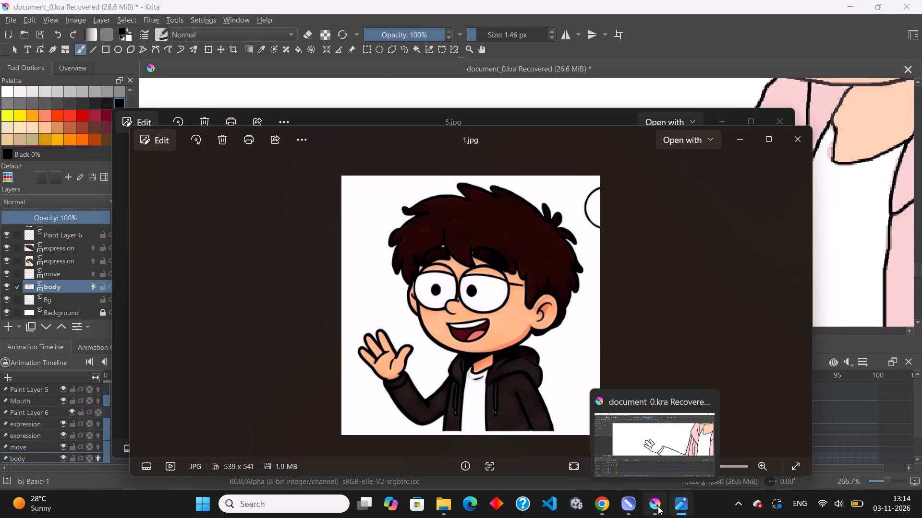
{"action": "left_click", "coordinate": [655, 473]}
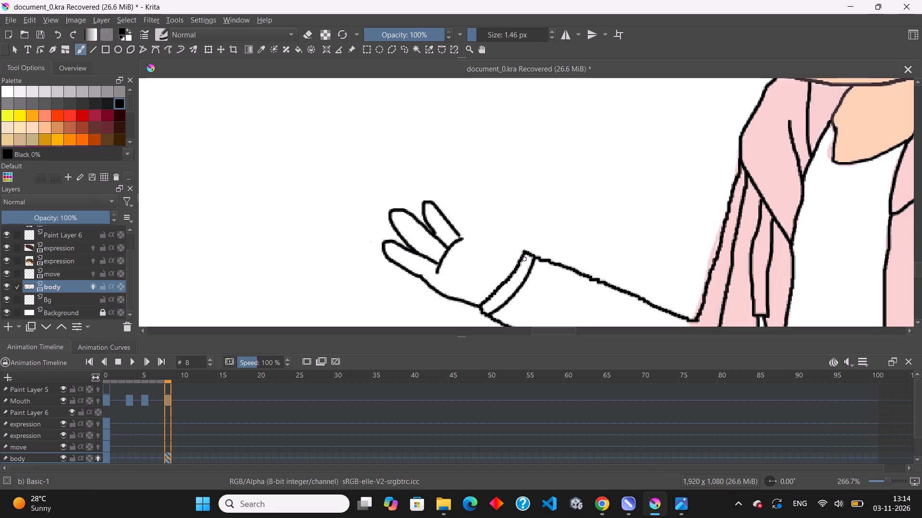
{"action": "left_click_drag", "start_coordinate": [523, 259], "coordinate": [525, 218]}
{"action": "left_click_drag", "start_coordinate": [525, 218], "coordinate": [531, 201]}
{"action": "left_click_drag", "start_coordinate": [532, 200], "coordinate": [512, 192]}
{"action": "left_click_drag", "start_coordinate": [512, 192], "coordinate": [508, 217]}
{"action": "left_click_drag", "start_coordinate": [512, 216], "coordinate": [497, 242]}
Undo the thumb, palm, finger and inner cuff strokes, back to the bare sleeve outline.
{"action": "scroll", "coordinate": [473, 235], "scroll_direction": "down", "scroll_amount": 3}
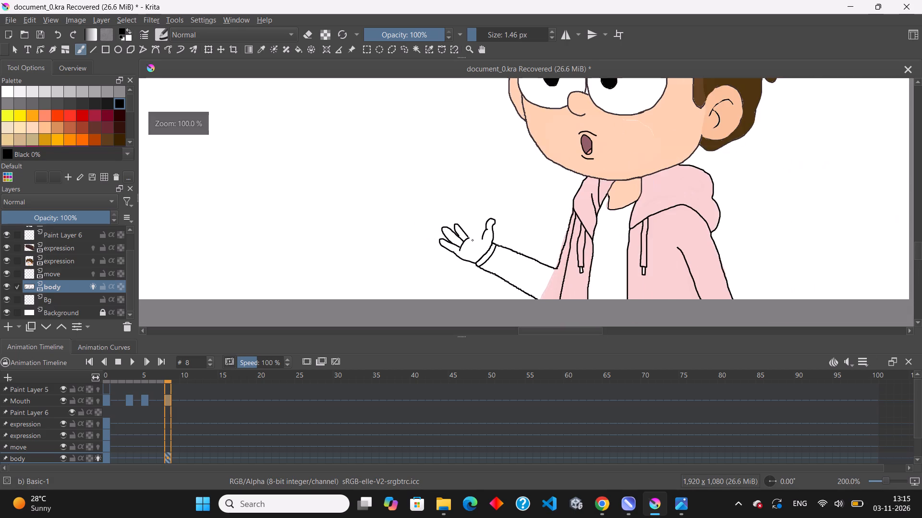
{"action": "scroll", "coordinate": [492, 248], "scroll_direction": "down", "scroll_amount": 3}
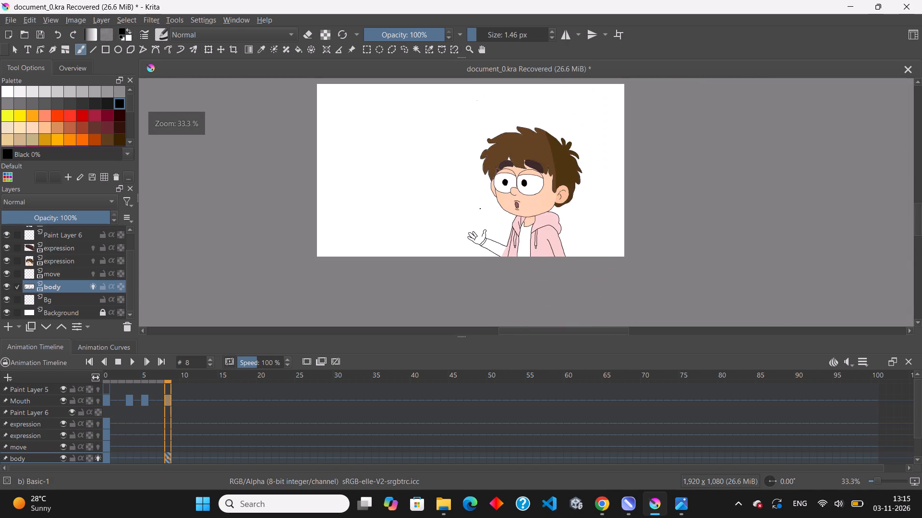
{"action": "scroll", "coordinate": [481, 209], "scroll_direction": "up", "scroll_amount": 2}
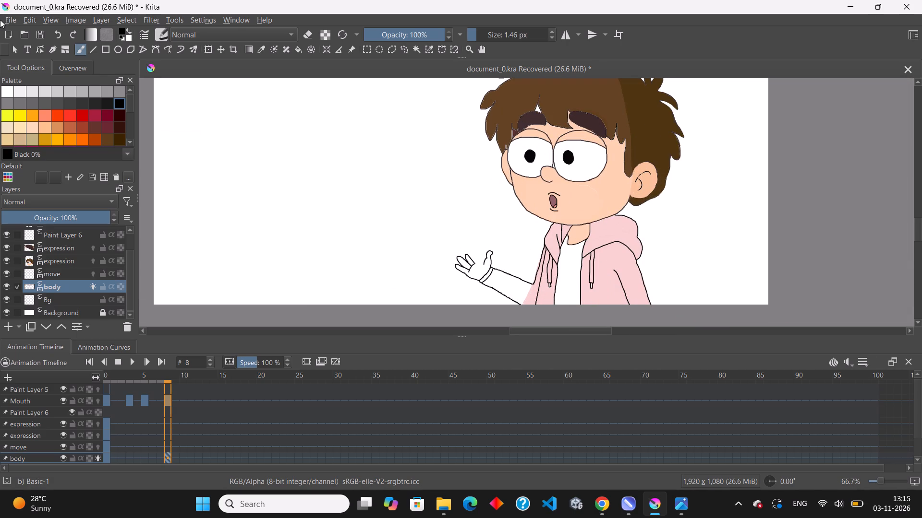
{"action": "key", "text": "ctrl+z"}
{"action": "key", "text": "ctrl+z"}
{"action": "key", "text": "ctrl+z"}
{"action": "key", "text": "ctrl+z"}
{"action": "key", "text": "ctrl+z"}
{"action": "key", "text": "ctrl+z"}
{"action": "key", "text": "ctrl+z"}
{"action": "key", "text": "ctrl+z"}
{"action": "scroll", "coordinate": [409, 331], "scroll_direction": "down", "scroll_amount": 3}
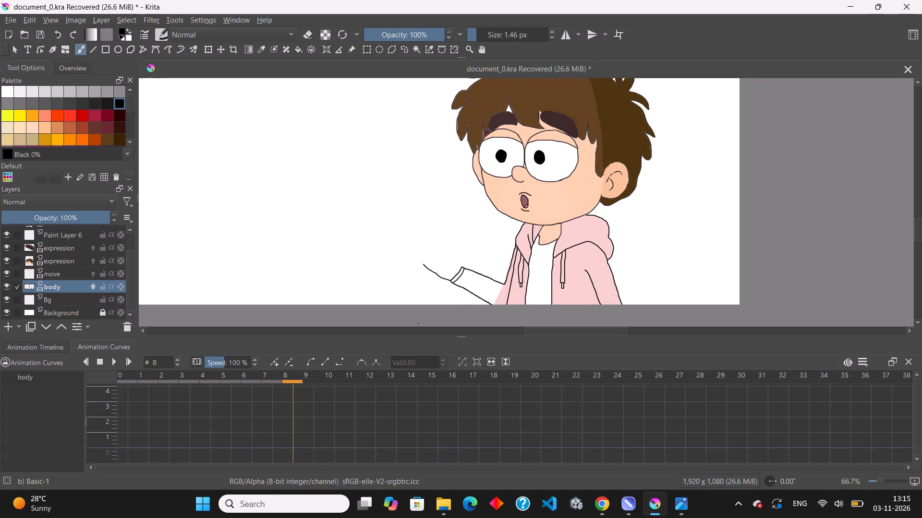
{"action": "key", "text": "ctrl+z"}
{"action": "key", "text": "ctrl+z"}
{"action": "key", "text": "ctrl+z"}
{"action": "key", "text": "ctrl+z"}
Insert reference image 1 from the Downloads folder into the Krita document as a new layer above the body layer.
{"action": "left_click", "coordinate": [11, 16]}
{"action": "left_click", "coordinate": [442, 503]}
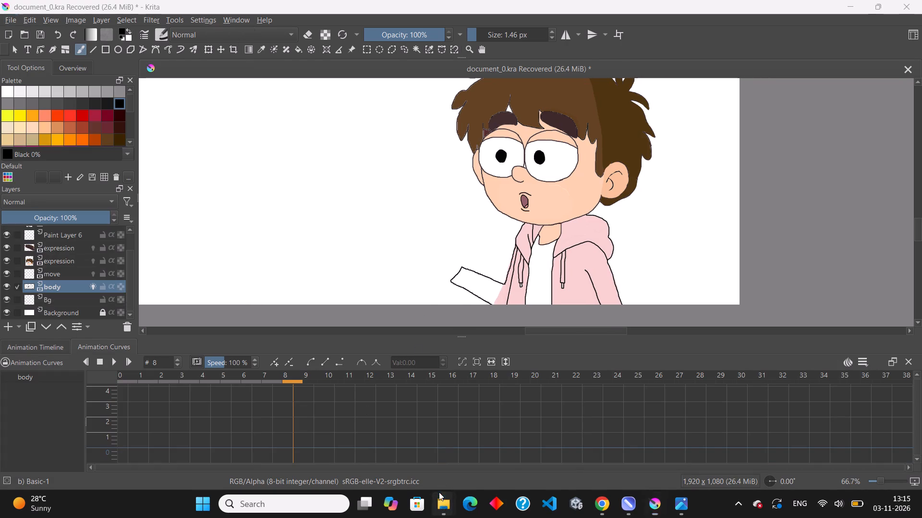
{"action": "left_click", "coordinate": [514, 427]}
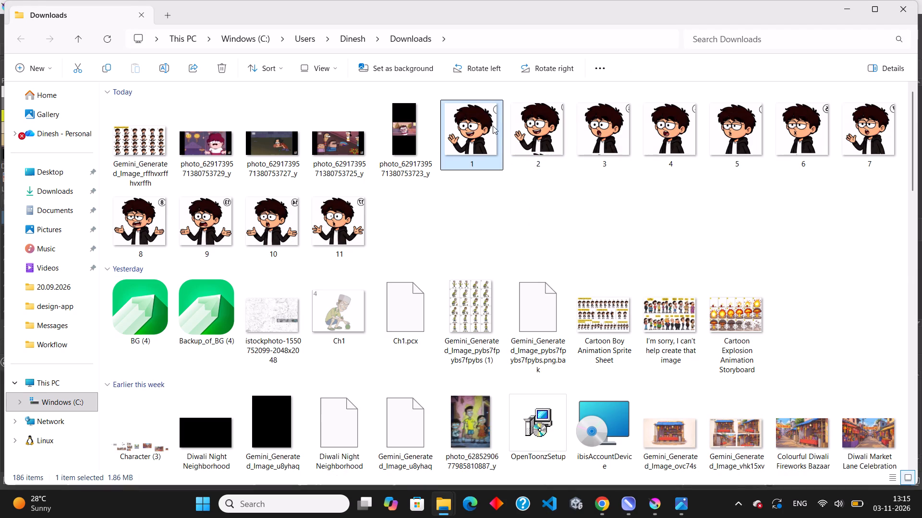
{"action": "left_click_drag", "start_coordinate": [458, 135], "coordinate": [472, 287]}
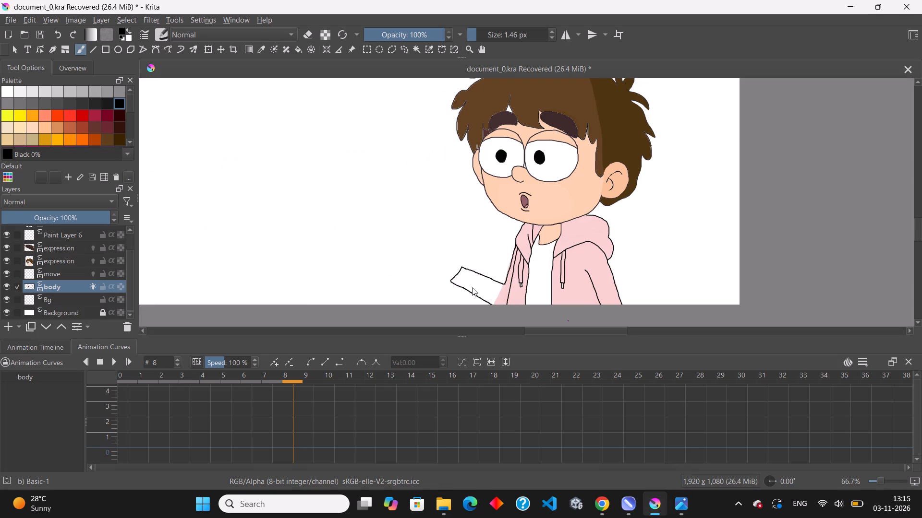
{"action": "left_click_drag", "start_coordinate": [472, 287], "coordinate": [320, 146]}
{"action": "left_click", "coordinate": [379, 178]}
{"action": "scroll", "coordinate": [444, 276], "scroll_direction": "down", "scroll_amount": 3}
{"action": "scroll", "coordinate": [385, 187], "scroll_direction": "up", "scroll_amount": 1}
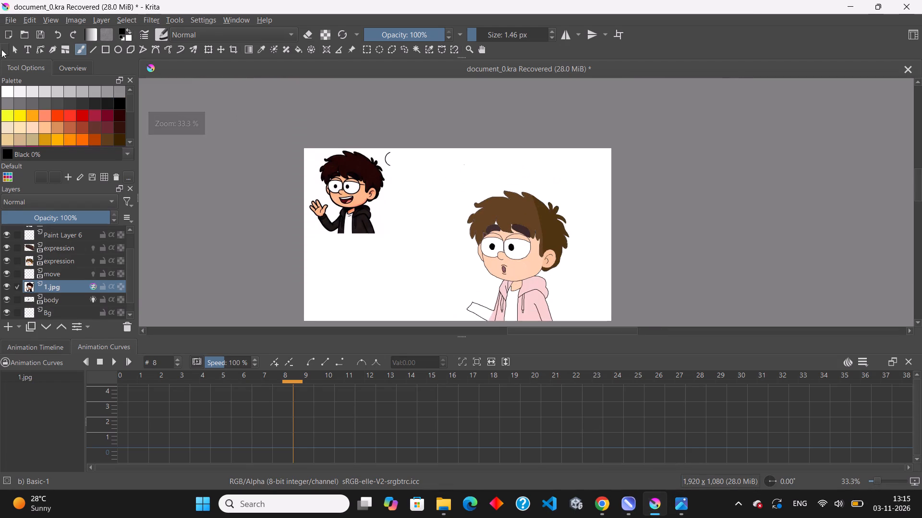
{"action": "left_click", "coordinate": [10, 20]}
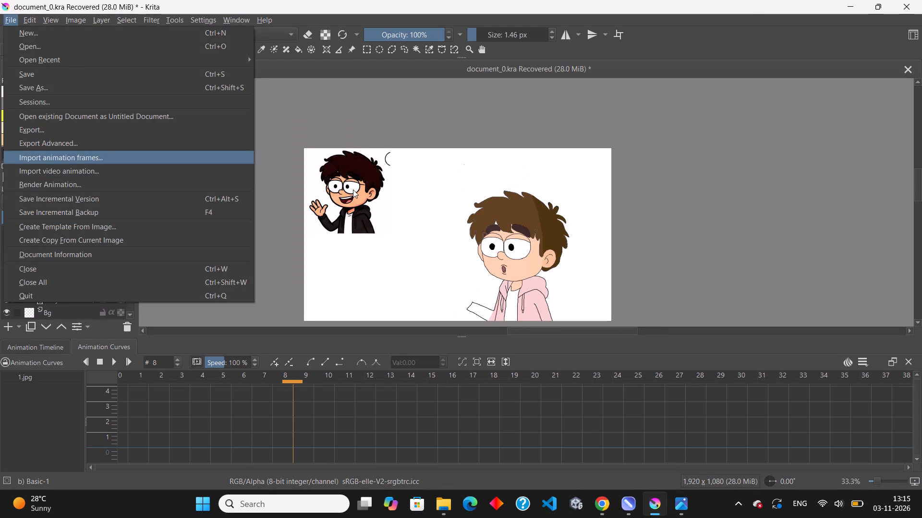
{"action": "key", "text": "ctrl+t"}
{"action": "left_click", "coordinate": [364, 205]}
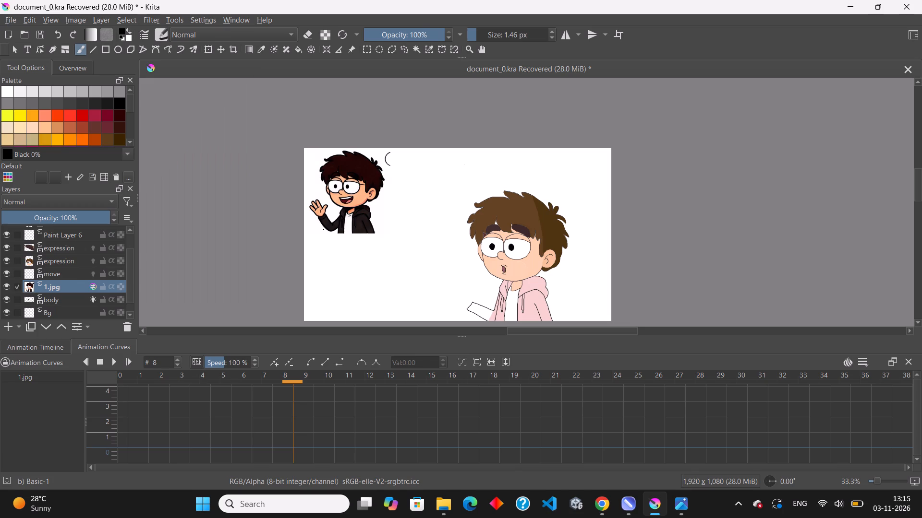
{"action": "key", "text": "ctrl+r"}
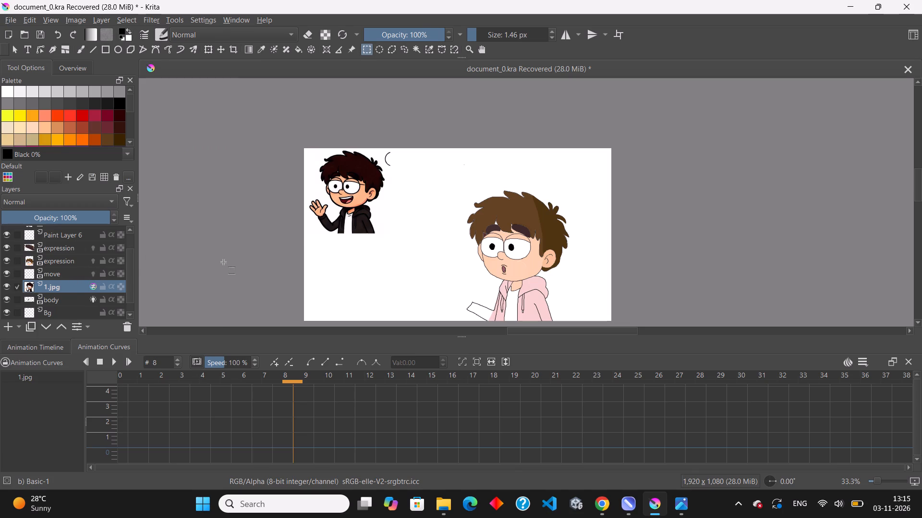
Transform the 1.jpg reference image, enlarging it to about half the canvas width and moving it over the cartoon boy.
{"action": "key", "text": "ctrl+t"}
{"action": "left_click_drag", "start_coordinate": [354, 207], "coordinate": [380, 229]}
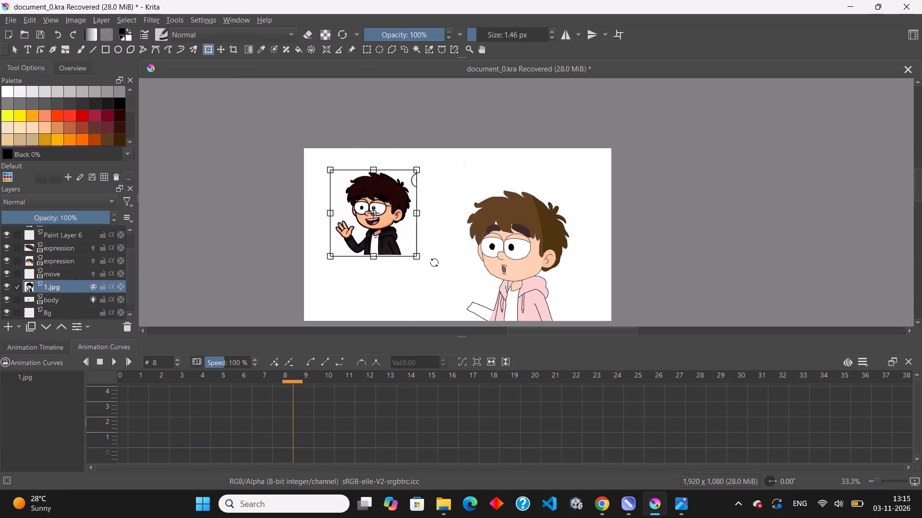
{"action": "left_click_drag", "start_coordinate": [419, 256], "coordinate": [488, 320]}
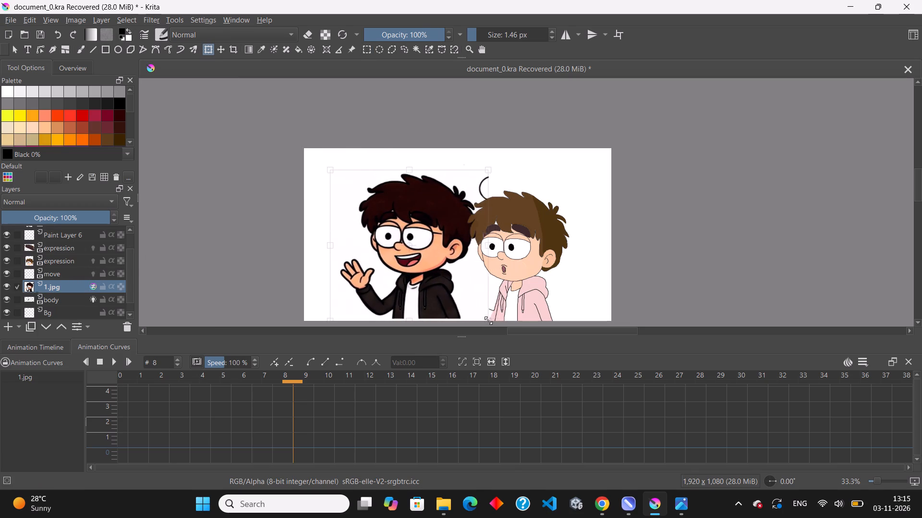
{"action": "left_click_drag", "start_coordinate": [488, 320], "coordinate": [484, 319]}
{"action": "left_click_drag", "start_coordinate": [422, 300], "coordinate": [496, 295]}
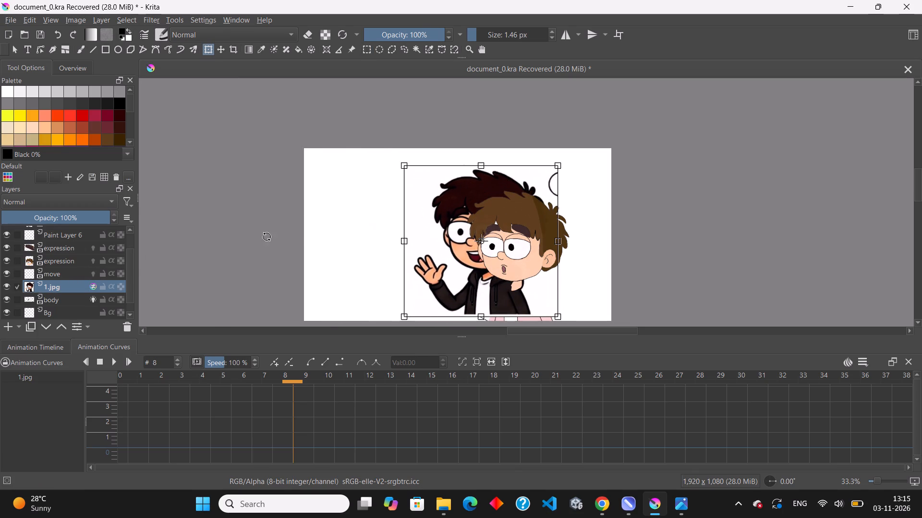
Set the 1.jpg layer's opacity to 54%.
{"action": "left_click", "coordinate": [60, 221]}
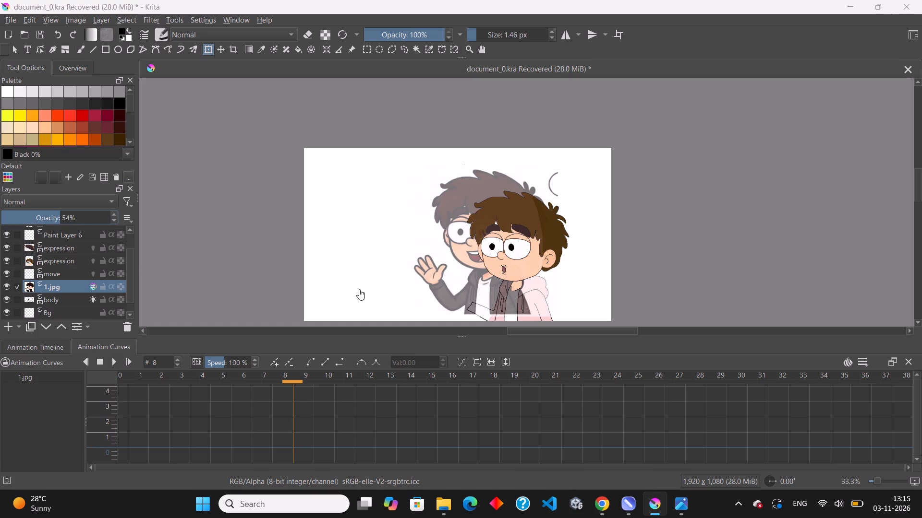
Move the 1.jpg reference image over the cartoon boy and narrow its width so its torso lines up with the boy's hoodie.
{"action": "scroll", "coordinate": [556, 329], "scroll_direction": "up", "scroll_amount": 3}
{"action": "scroll", "coordinate": [537, 319], "scroll_direction": "down", "scroll_amount": 3}
{"action": "scroll", "coordinate": [577, 321], "scroll_direction": "up", "scroll_amount": 3}
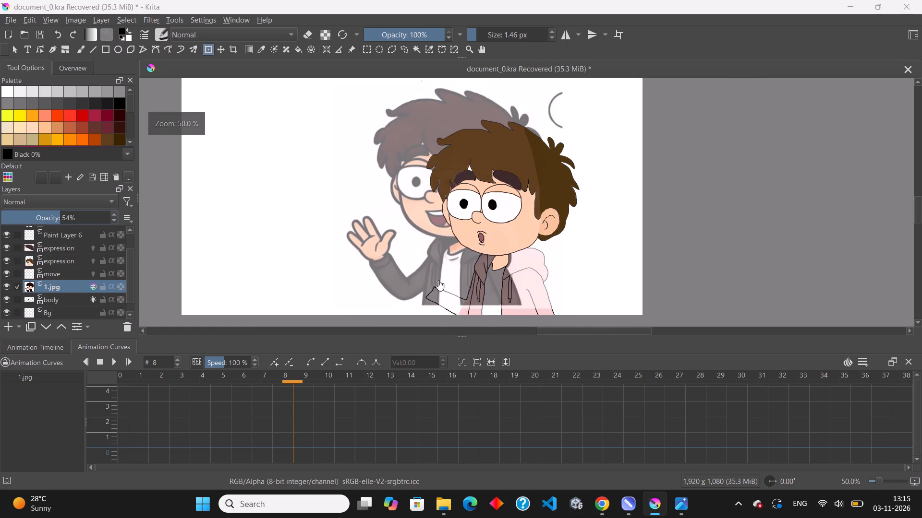
{"action": "left_click_drag", "start_coordinate": [418, 277], "coordinate": [444, 293]}
{"action": "left_click_drag", "start_coordinate": [426, 283], "coordinate": [451, 294]}
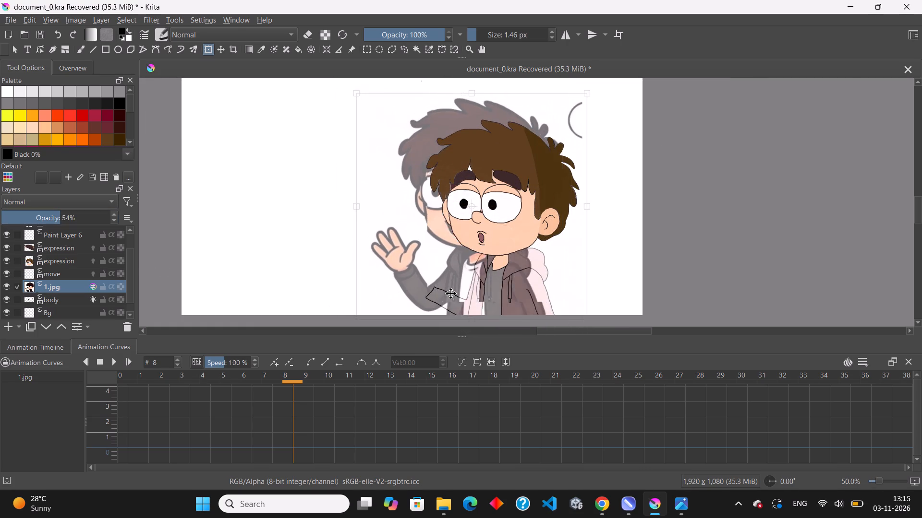
{"action": "left_click_drag", "start_coordinate": [451, 294], "coordinate": [461, 293]}
{"action": "scroll", "coordinate": [479, 298], "scroll_direction": "up", "scroll_amount": 3}
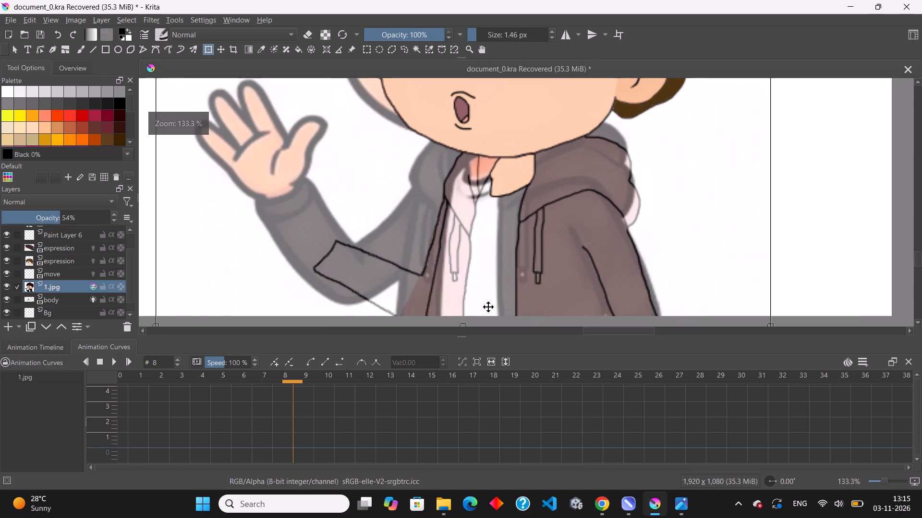
{"action": "scroll", "coordinate": [488, 307], "scroll_direction": "down", "scroll_amount": 1}
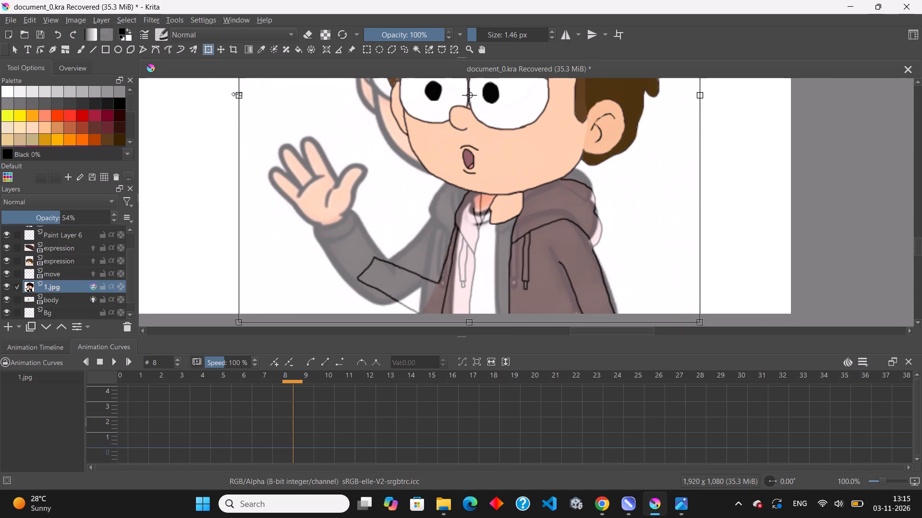
{"action": "left_click_drag", "start_coordinate": [237, 94], "coordinate": [267, 96]}
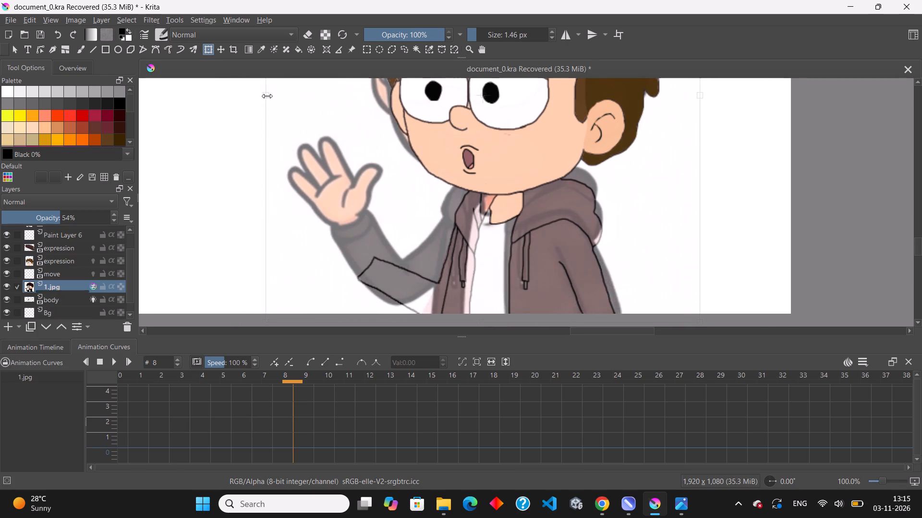
{"action": "left_click_drag", "start_coordinate": [267, 96], "coordinate": [272, 97]}
Scale down, reposition and slightly narrow the 1.jpg reference so its head and body match the cartoon boy's outline.
{"action": "scroll", "coordinate": [336, 153], "scroll_direction": "down", "scroll_amount": 1}
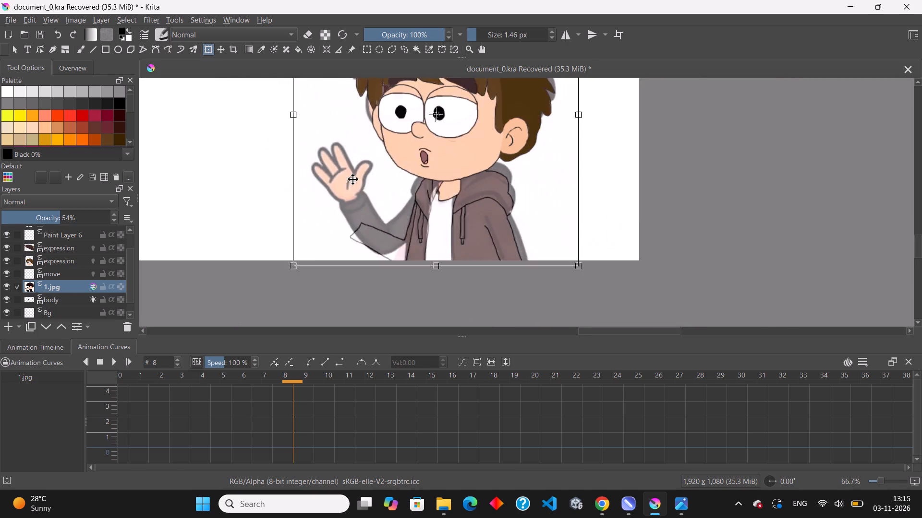
{"action": "scroll", "coordinate": [353, 179], "scroll_direction": "down", "scroll_amount": 3}
{"action": "scroll", "coordinate": [386, 86], "scroll_direction": "up", "scroll_amount": 1}
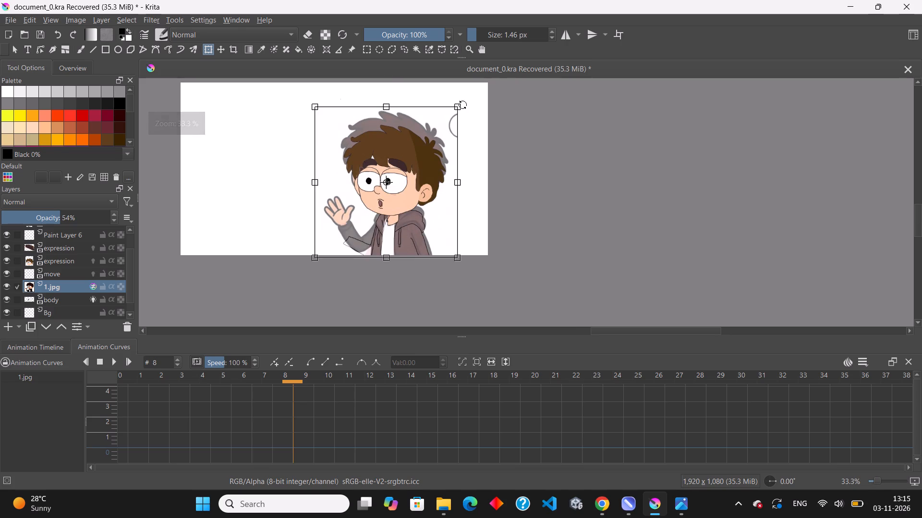
{"action": "left_click_drag", "start_coordinate": [459, 104], "coordinate": [453, 116]}
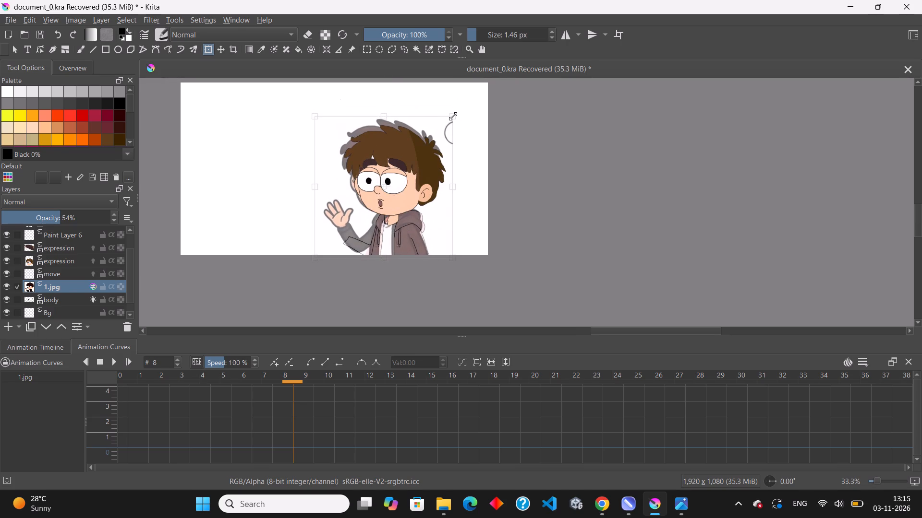
{"action": "left_click_drag", "start_coordinate": [453, 116], "coordinate": [452, 120]}
{"action": "scroll", "coordinate": [391, 180], "scroll_direction": "up", "scroll_amount": 1}
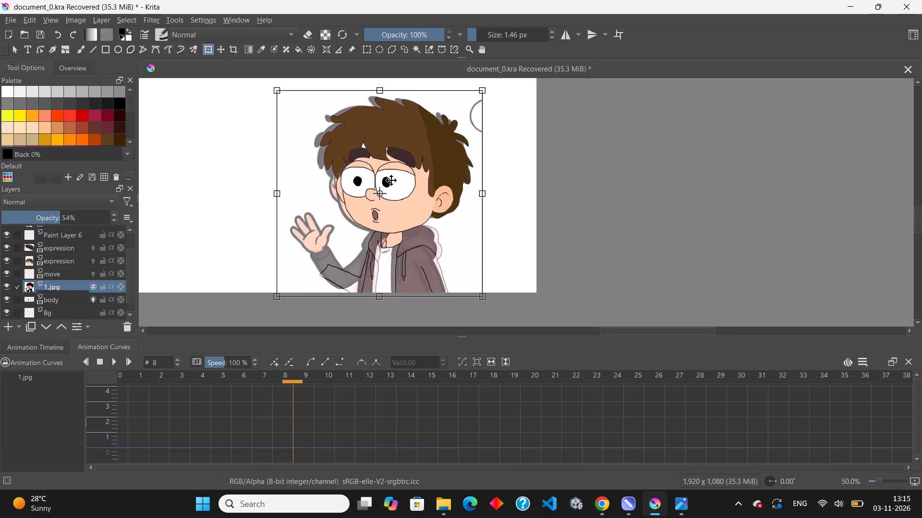
{"action": "scroll", "coordinate": [391, 180], "scroll_direction": "up", "scroll_amount": 1}
{"action": "left_click_drag", "start_coordinate": [300, 205], "coordinate": [310, 205]}
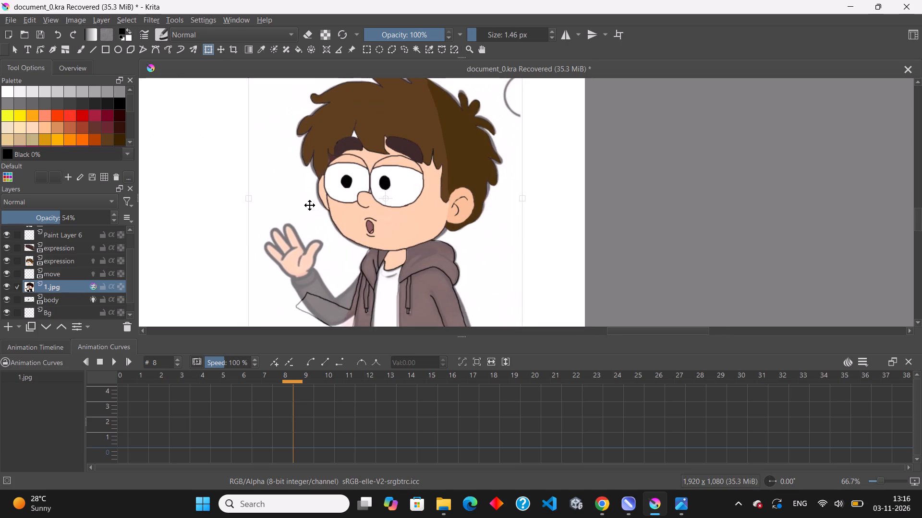
{"action": "left_click_drag", "start_coordinate": [310, 205], "coordinate": [310, 205]}
{"action": "scroll", "coordinate": [331, 220], "scroll_direction": "down", "scroll_amount": 2}
{"action": "scroll", "coordinate": [421, 213], "scroll_direction": "up", "scroll_amount": 2}
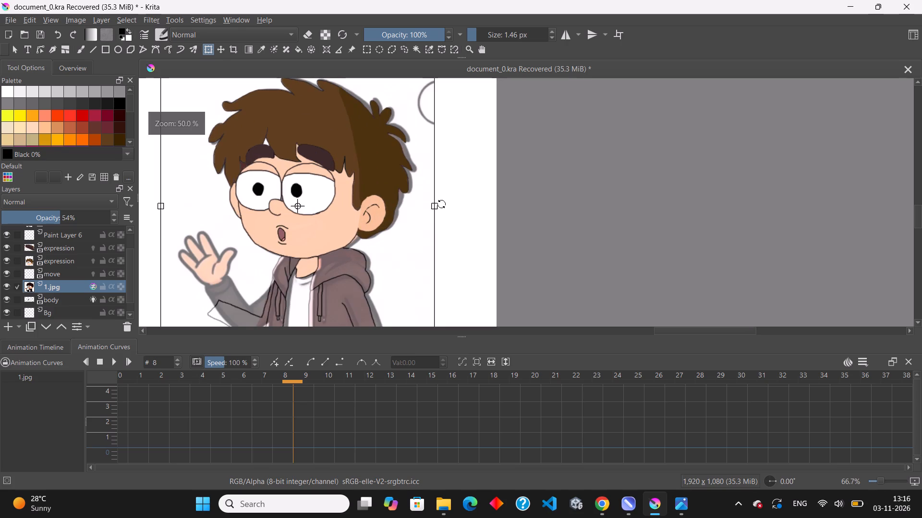
{"action": "left_click_drag", "start_coordinate": [436, 204], "coordinate": [428, 202]}
{"action": "scroll", "coordinate": [435, 202], "scroll_direction": "down", "scroll_amount": 2}
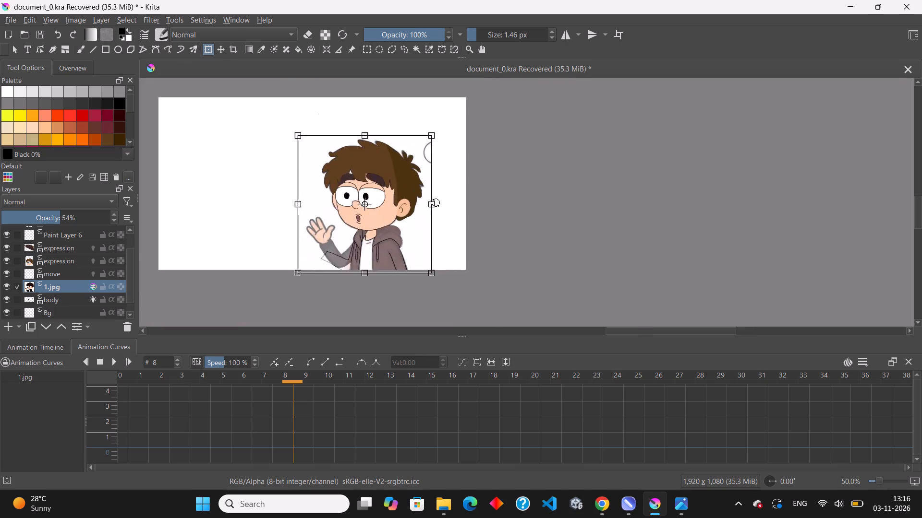
Lower the 1.jpg reference towards the boy's sleeve outline, rotate it slightly counter-clockwise and shrink it.
{"action": "scroll", "coordinate": [436, 202], "scroll_direction": "down", "scroll_amount": 1}
{"action": "scroll", "coordinate": [379, 259], "scroll_direction": "up", "scroll_amount": 3}
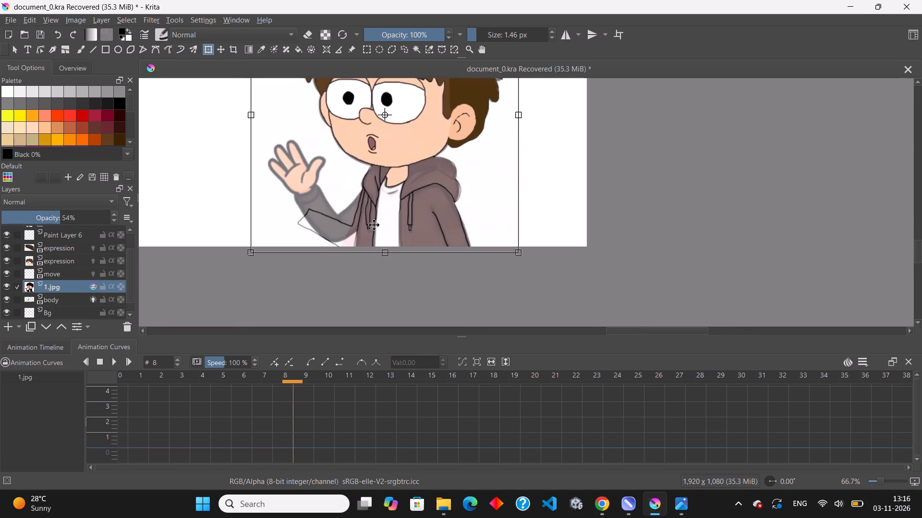
{"action": "scroll", "coordinate": [302, 212], "scroll_direction": "up", "scroll_amount": 1}
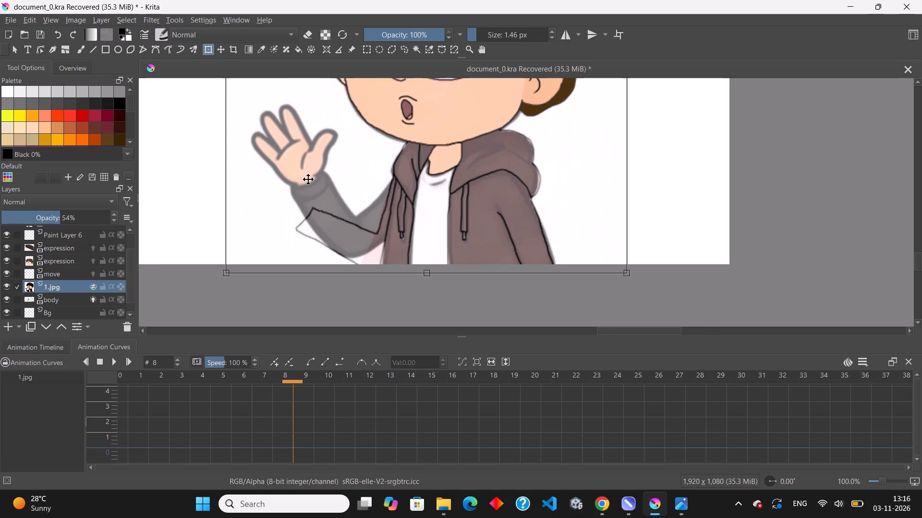
{"action": "scroll", "coordinate": [308, 179], "scroll_direction": "down", "scroll_amount": 1}
{"action": "left_click_drag", "start_coordinate": [308, 179], "coordinate": [304, 205]}
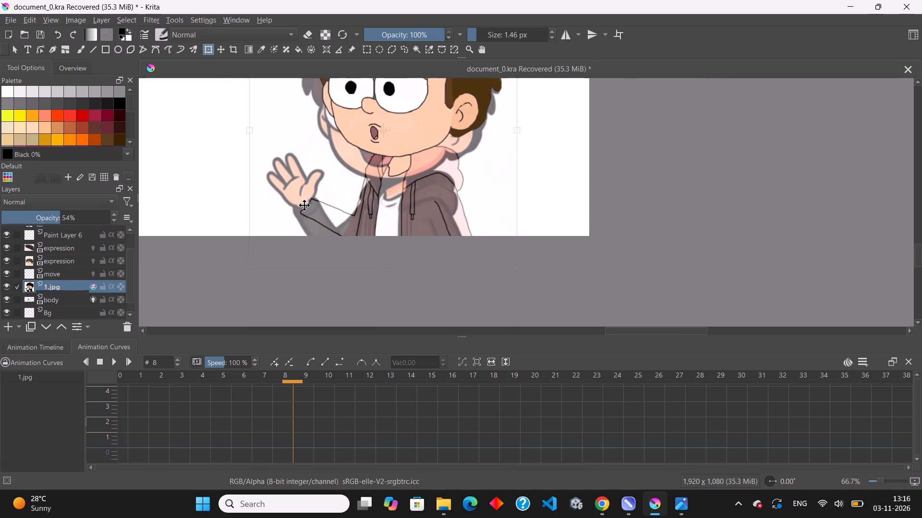
{"action": "left_click_drag", "start_coordinate": [304, 205], "coordinate": [304, 207]}
{"action": "scroll", "coordinate": [330, 238], "scroll_direction": "down", "scroll_amount": 2}
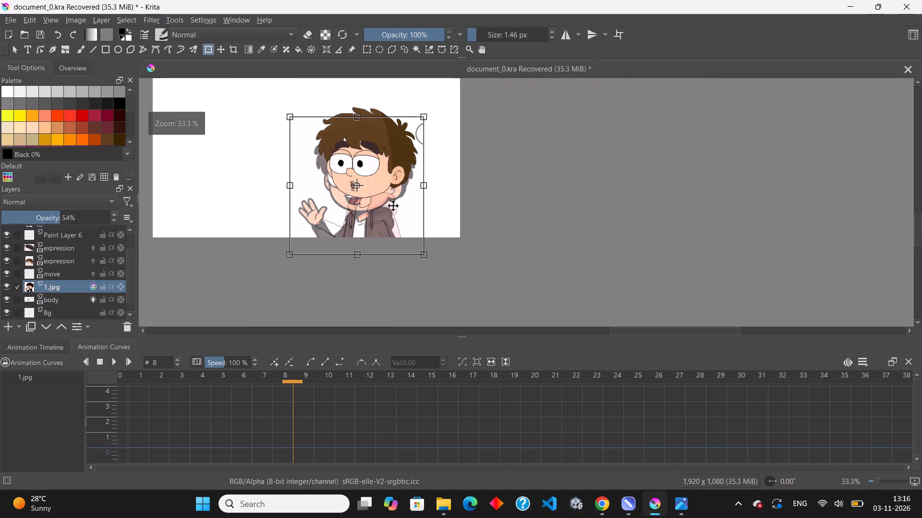
{"action": "left_click_drag", "start_coordinate": [426, 259], "coordinate": [433, 243]}
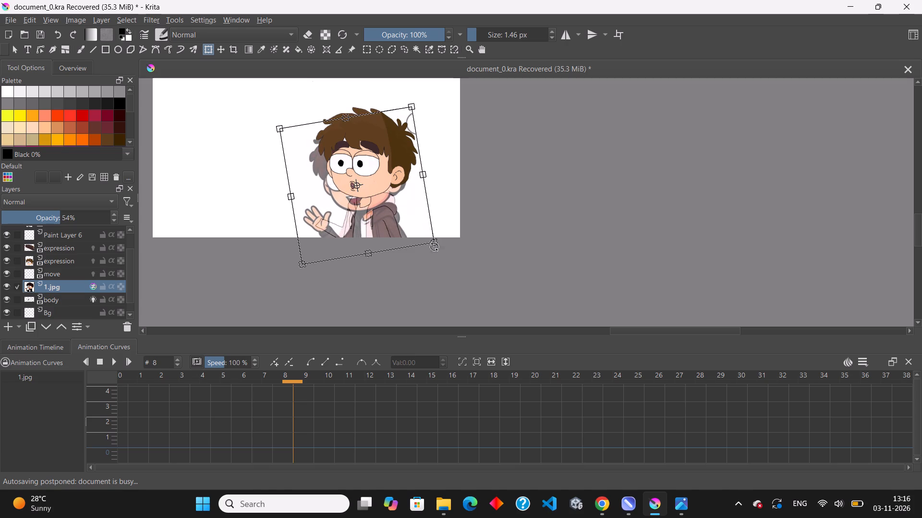
{"action": "left_click_drag", "start_coordinate": [436, 243], "coordinate": [421, 235]}
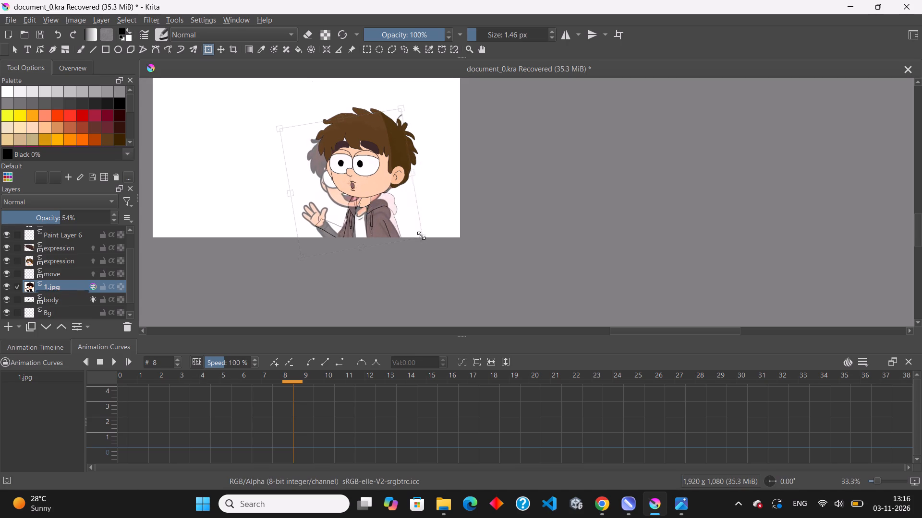
{"action": "left_click_drag", "start_coordinate": [421, 235], "coordinate": [411, 227]}
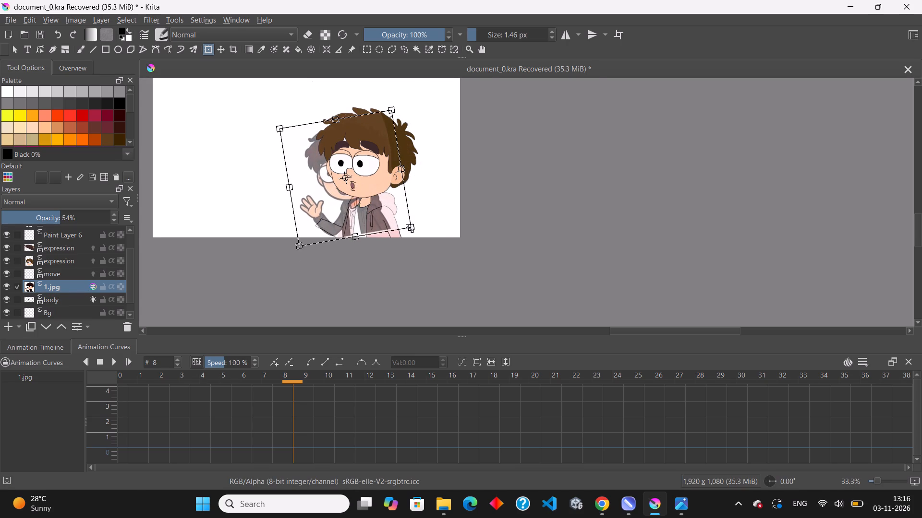
{"action": "scroll", "coordinate": [394, 240], "scroll_direction": "up", "scroll_amount": 3}
{"action": "scroll", "coordinate": [319, 238], "scroll_direction": "down", "scroll_amount": 3}
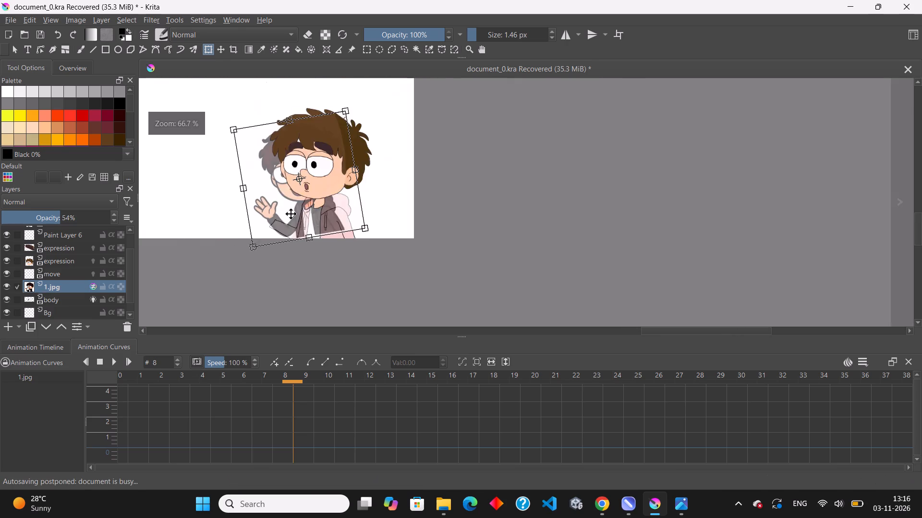
Shrink the 1.jpg reference further and move its waving hand onto the open end of the boy's sleeve outline.
{"action": "scroll", "coordinate": [281, 200], "scroll_direction": "up", "scroll_amount": 2}
{"action": "left_click_drag", "start_coordinate": [265, 227], "coordinate": [264, 241]}
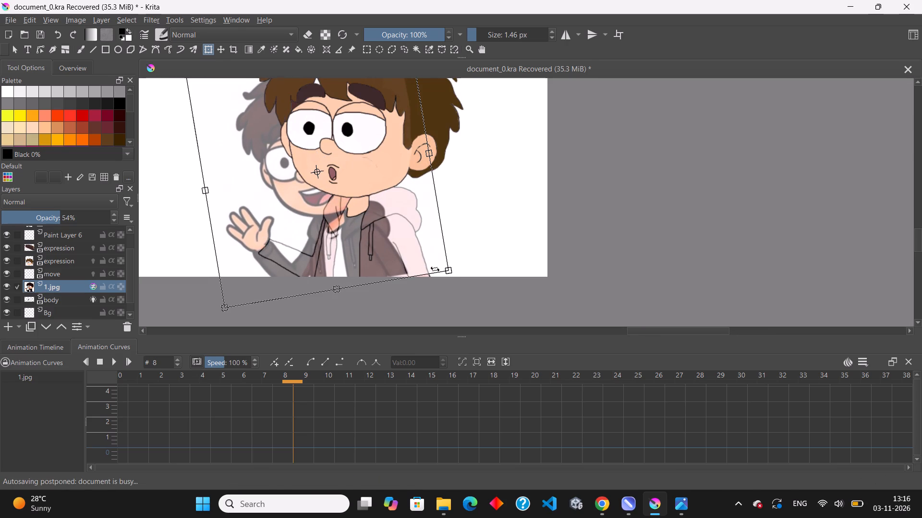
{"action": "left_click_drag", "start_coordinate": [449, 273], "coordinate": [421, 252]}
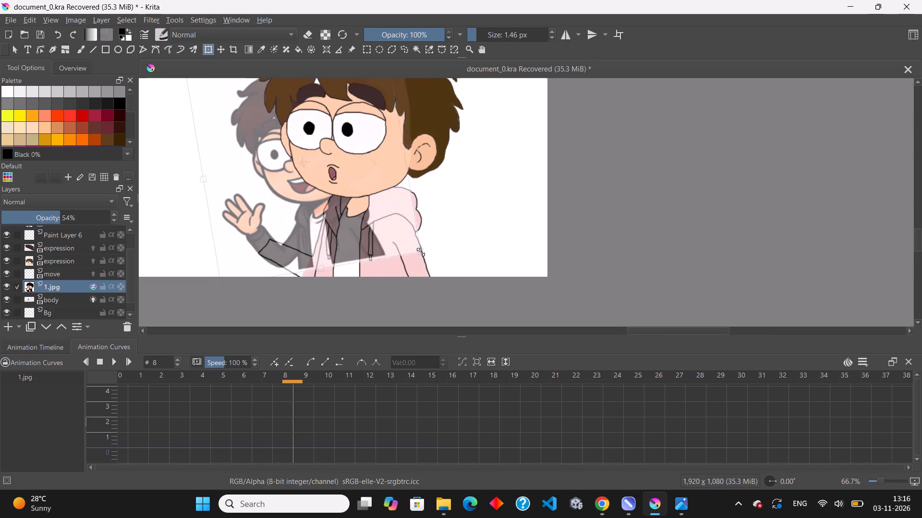
{"action": "left_click_drag", "start_coordinate": [421, 252], "coordinate": [417, 249]}
{"action": "scroll", "coordinate": [255, 224], "scroll_direction": "up", "scroll_amount": 1}
{"action": "left_click_drag", "start_coordinate": [255, 223], "coordinate": [263, 244]}
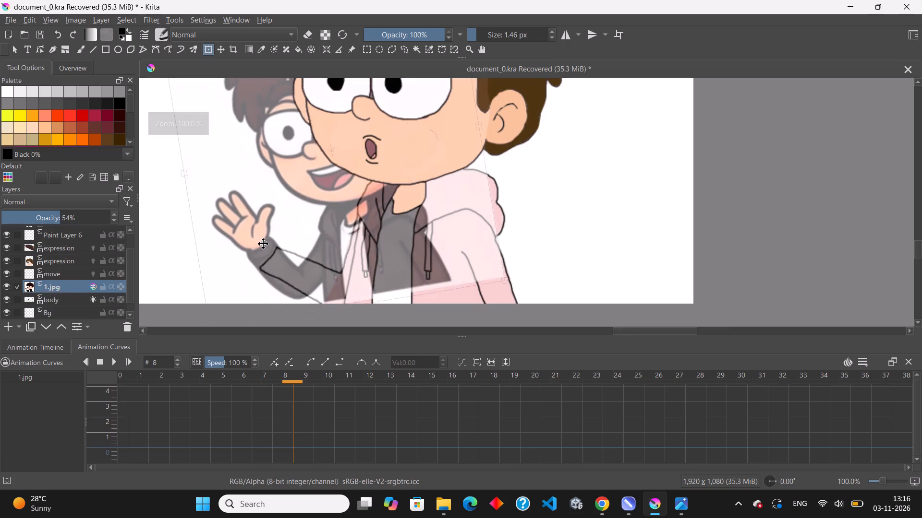
{"action": "left_click_drag", "start_coordinate": [263, 244], "coordinate": [269, 251]}
{"action": "scroll", "coordinate": [310, 264], "scroll_direction": "down", "scroll_amount": 2}
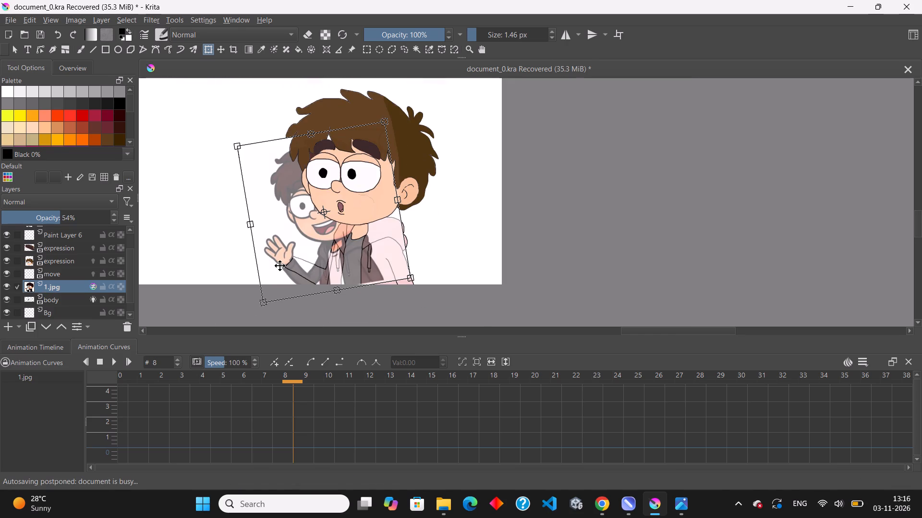
Tilt the 1.jpg reference slightly more counter-clockwise and fine-position its wrist against the end of the sleeve outline.
{"action": "scroll", "coordinate": [280, 266], "scroll_direction": "up", "scroll_amount": 3}
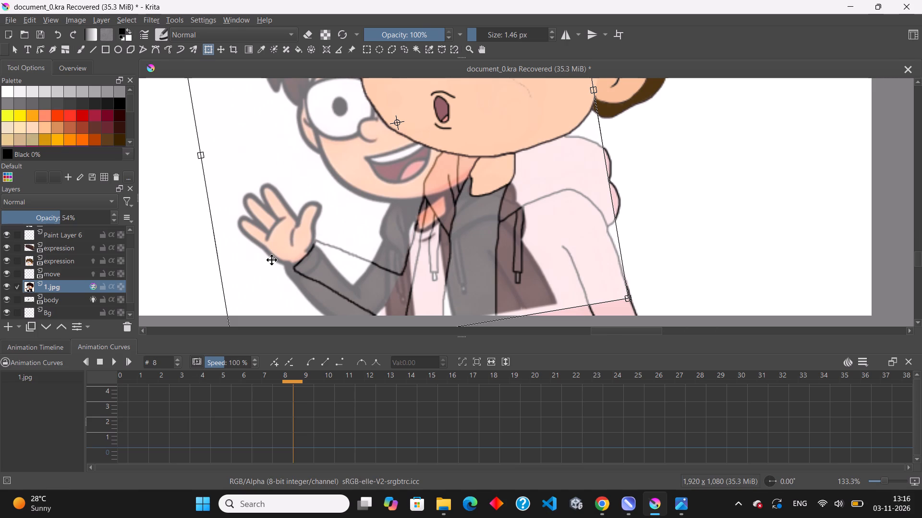
{"action": "left_click", "coordinate": [275, 257]}
{"action": "scroll", "coordinate": [275, 256], "scroll_direction": "down", "scroll_amount": 2}
{"action": "left_click_drag", "start_coordinate": [249, 315], "coordinate": [256, 317]}
{"action": "left_click", "coordinate": [283, 248]}
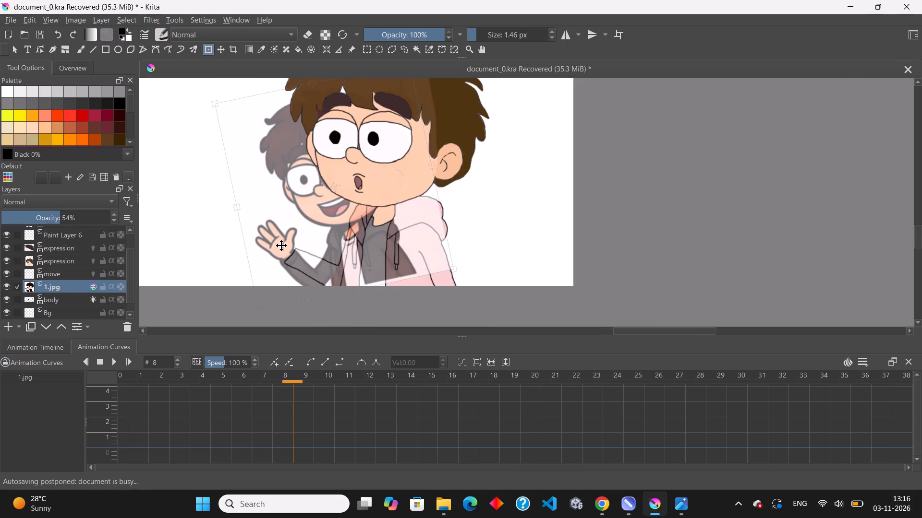
{"action": "scroll", "coordinate": [291, 249], "scroll_direction": "up", "scroll_amount": 3}
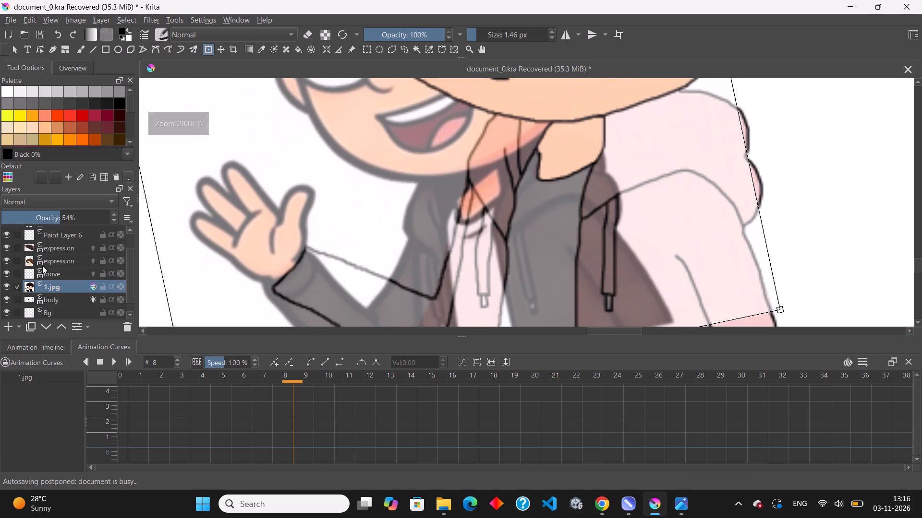
Make the body layer active, bring back the animation timeline and choose the freehand brush for drawing.
{"action": "scroll", "coordinate": [50, 271], "scroll_direction": "down", "scroll_amount": 1}
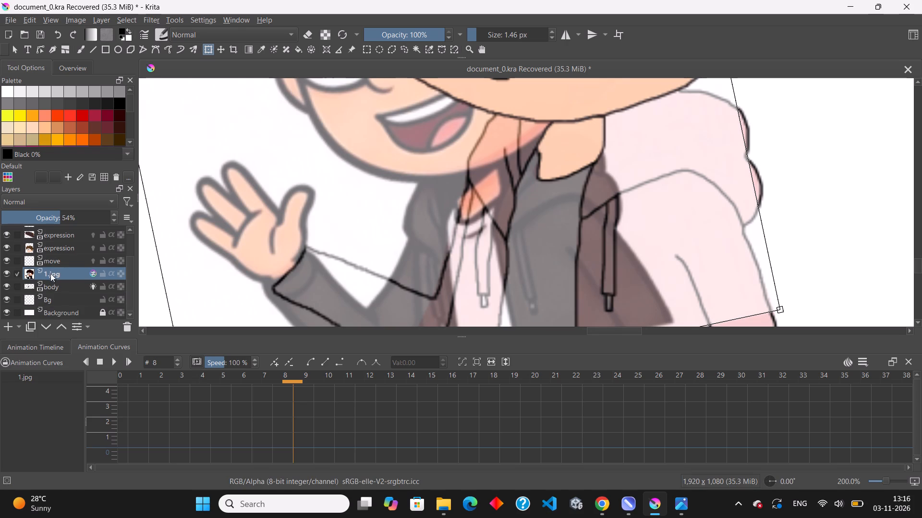
{"action": "left_click", "coordinate": [50, 288]}
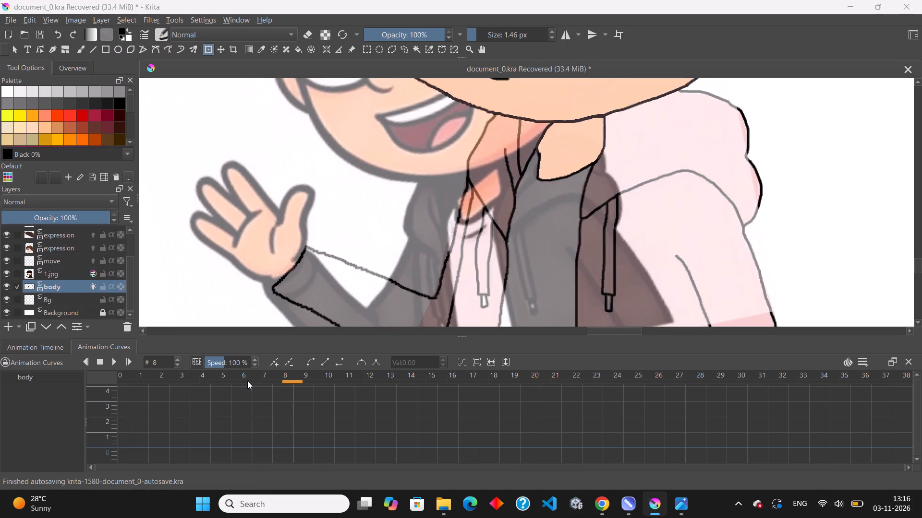
{"action": "scroll", "coordinate": [204, 427], "scroll_direction": "down", "scroll_amount": 7}
{"action": "scroll", "coordinate": [187, 424], "scroll_direction": "up", "scroll_amount": 3}
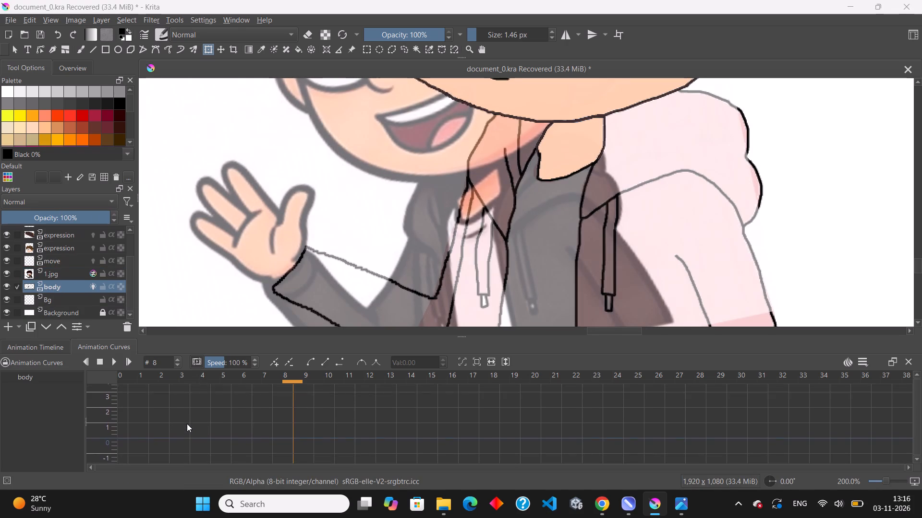
{"action": "scroll", "coordinate": [187, 424], "scroll_direction": "up", "scroll_amount": 8}
{"action": "left_click", "coordinate": [52, 349]}
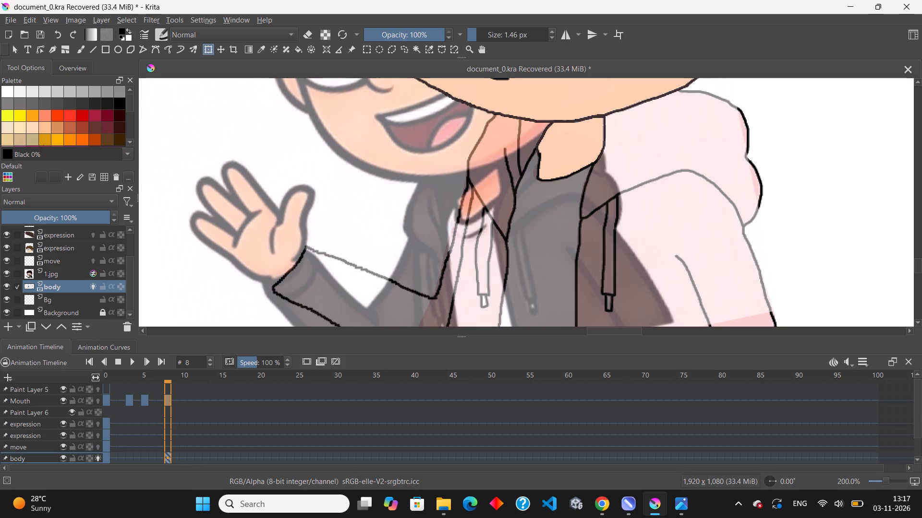
{"action": "left_click", "coordinate": [81, 51]}
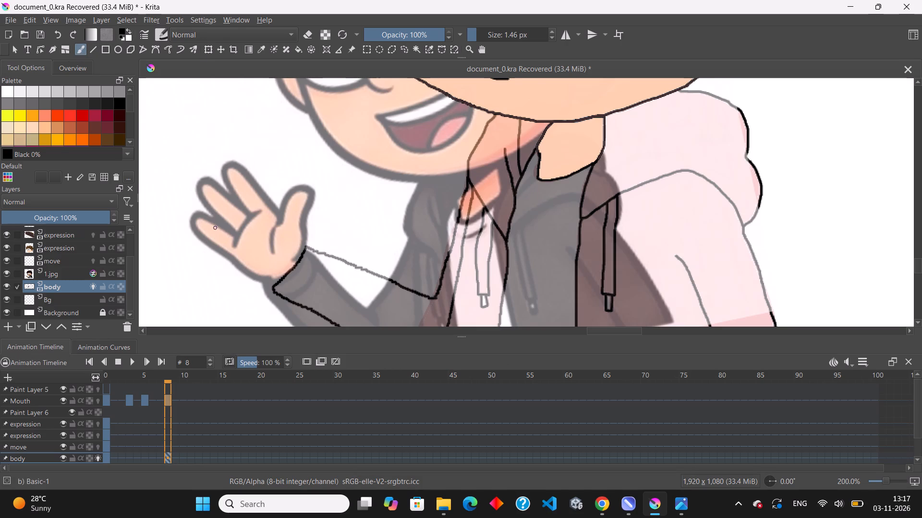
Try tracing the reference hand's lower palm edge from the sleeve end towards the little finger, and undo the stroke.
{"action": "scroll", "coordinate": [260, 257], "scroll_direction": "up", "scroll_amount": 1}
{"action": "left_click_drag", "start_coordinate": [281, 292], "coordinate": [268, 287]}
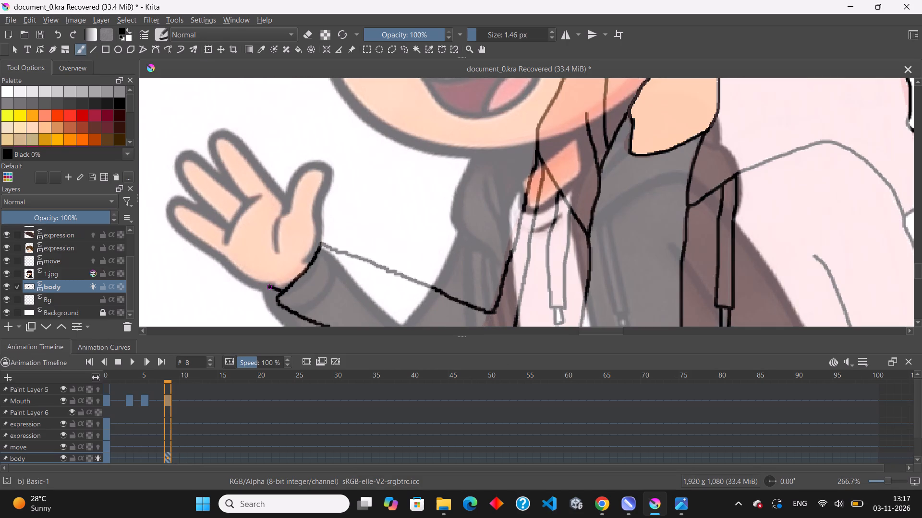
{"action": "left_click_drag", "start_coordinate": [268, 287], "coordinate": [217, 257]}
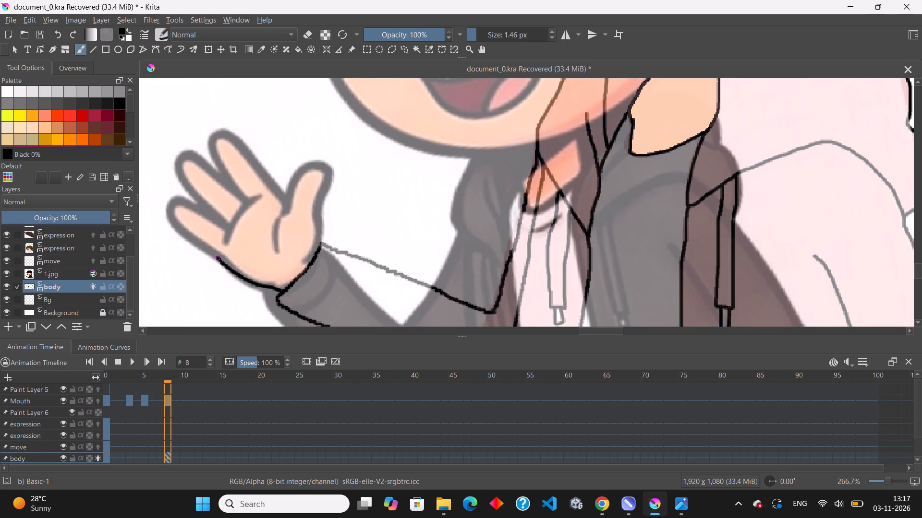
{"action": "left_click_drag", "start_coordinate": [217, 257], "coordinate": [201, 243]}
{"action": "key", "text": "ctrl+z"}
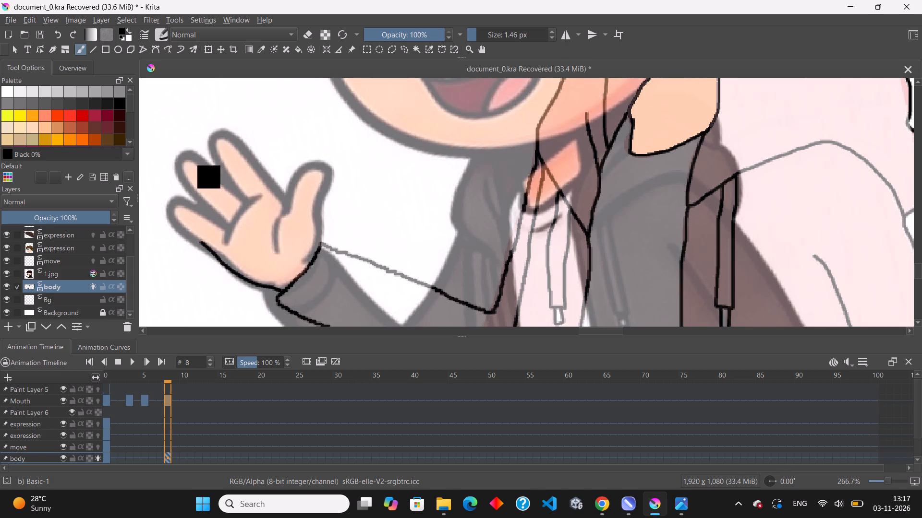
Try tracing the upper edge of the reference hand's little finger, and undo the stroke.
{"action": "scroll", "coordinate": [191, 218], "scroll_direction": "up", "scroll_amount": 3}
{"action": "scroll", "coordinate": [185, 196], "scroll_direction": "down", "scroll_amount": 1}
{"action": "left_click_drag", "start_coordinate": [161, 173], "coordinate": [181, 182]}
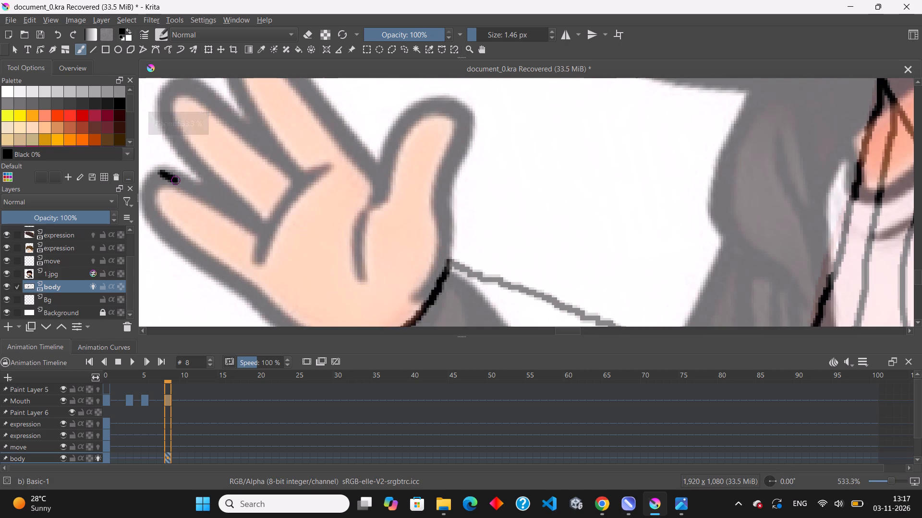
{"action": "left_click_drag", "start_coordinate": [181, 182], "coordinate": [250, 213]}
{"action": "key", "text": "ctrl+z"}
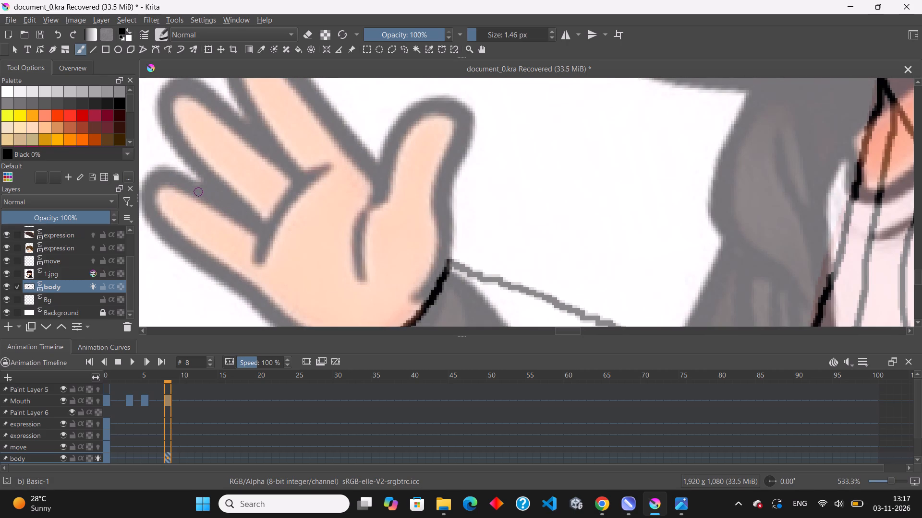
Trace the little finger's upper edge and the outlines of the two longer fingers in black on the body layer, ending at the thumb's base.
{"action": "left_click_drag", "start_coordinate": [165, 174], "coordinate": [265, 228]}
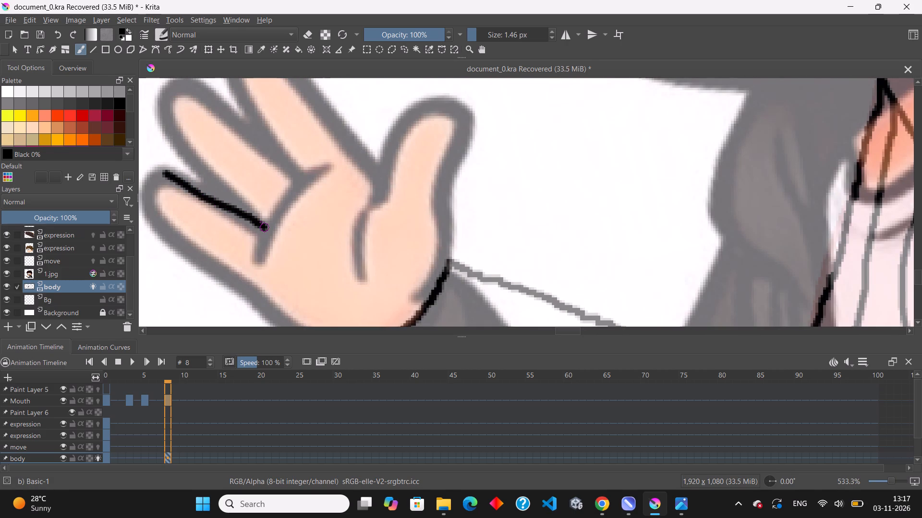
{"action": "left_click_drag", "start_coordinate": [265, 228], "coordinate": [265, 228]}
{"action": "scroll", "coordinate": [202, 146], "scroll_direction": "down", "scroll_amount": 2}
{"action": "scroll", "coordinate": [192, 138], "scroll_direction": "up", "scroll_amount": 2}
{"action": "scroll", "coordinate": [204, 193], "scroll_direction": "down", "scroll_amount": 2}
{"action": "scroll", "coordinate": [170, 142], "scroll_direction": "up", "scroll_amount": 2}
{"action": "left_click_drag", "start_coordinate": [207, 175], "coordinate": [233, 217]}
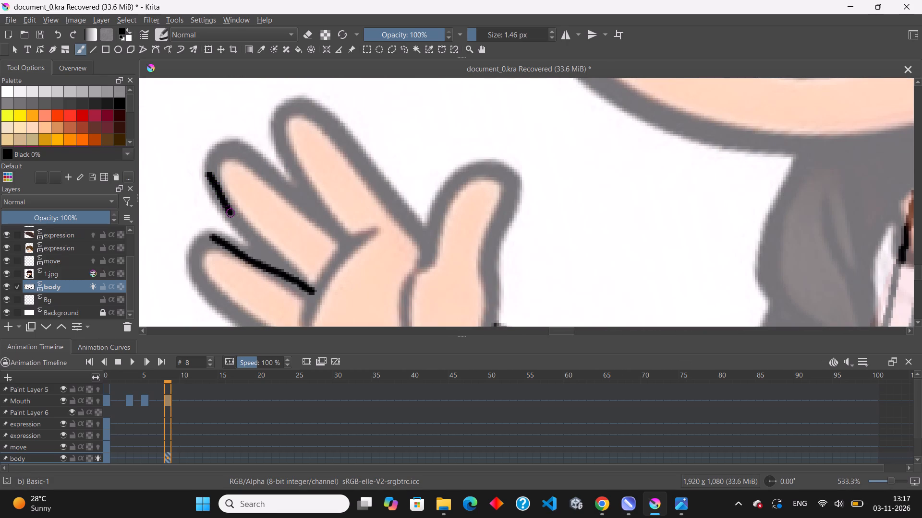
{"action": "left_click_drag", "start_coordinate": [233, 217], "coordinate": [310, 290]}
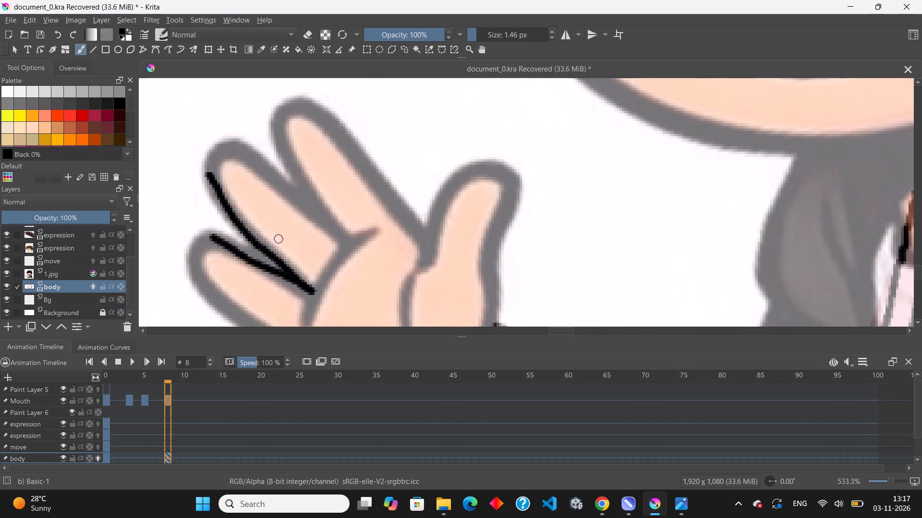
{"action": "left_click_drag", "start_coordinate": [212, 176], "coordinate": [222, 155]}
{"action": "left_click_drag", "start_coordinate": [222, 155], "coordinate": [343, 236]}
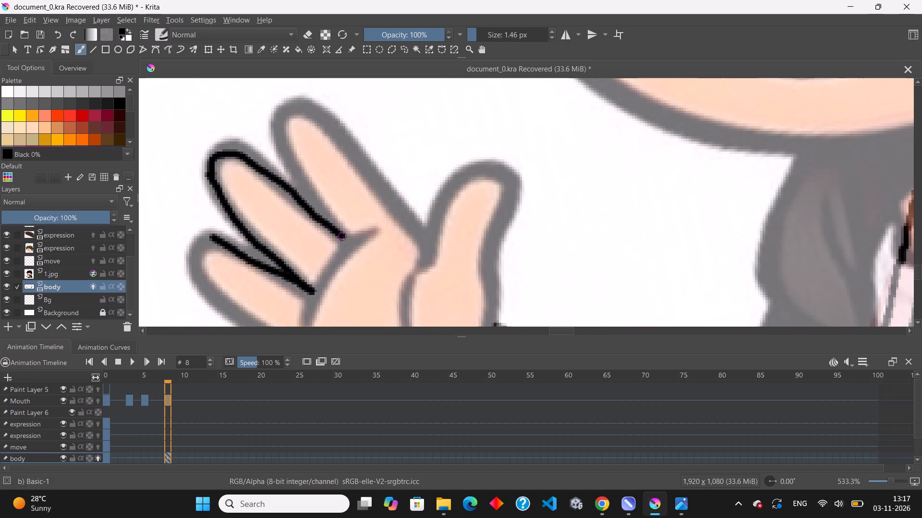
{"action": "left_click_drag", "start_coordinate": [343, 236], "coordinate": [348, 242]}
{"action": "left_click_drag", "start_coordinate": [326, 221], "coordinate": [303, 187]}
{"action": "left_click_drag", "start_coordinate": [303, 187], "coordinate": [335, 132]}
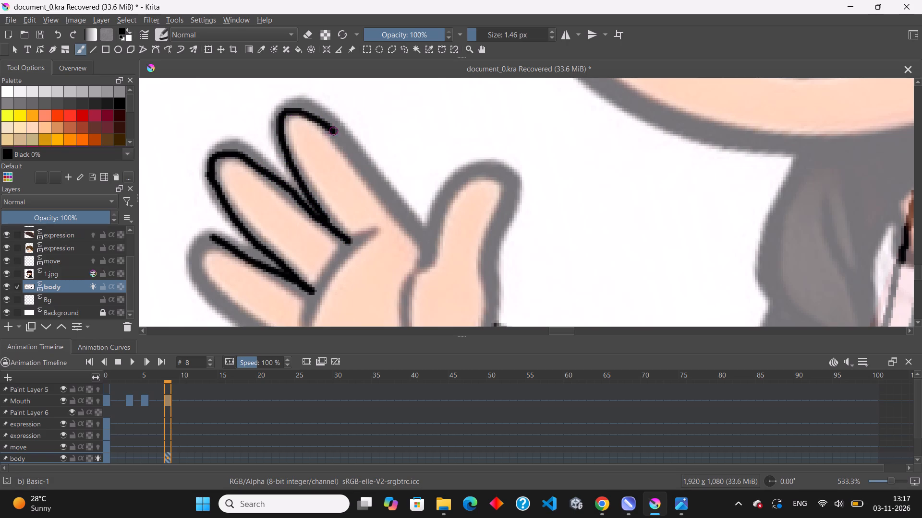
{"action": "left_click_drag", "start_coordinate": [335, 132], "coordinate": [424, 250]}
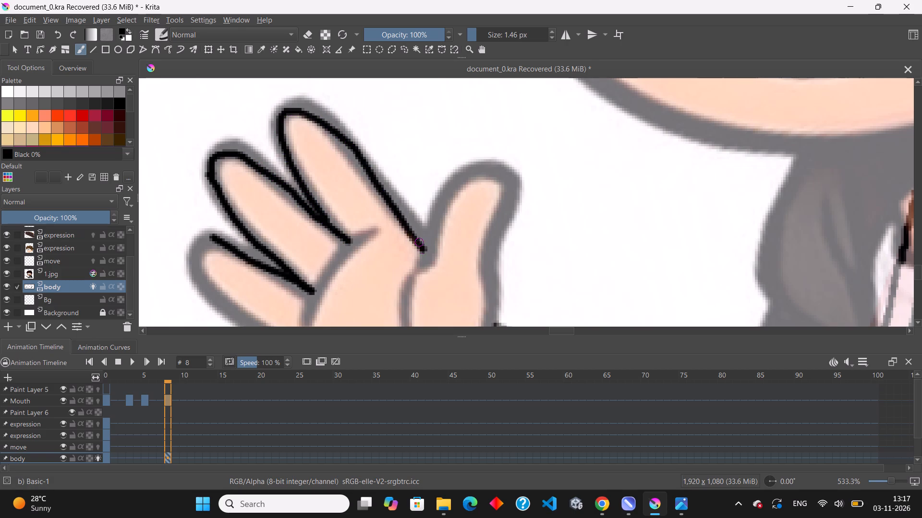
Trace the thumb's crease down into the palm and join its top to the end of the neighbouring finger's outline.
{"action": "scroll", "coordinate": [395, 200], "scroll_direction": "down", "scroll_amount": 2}
{"action": "scroll", "coordinate": [409, 248], "scroll_direction": "up", "scroll_amount": 1}
{"action": "left_click_drag", "start_coordinate": [400, 284], "coordinate": [399, 269]}
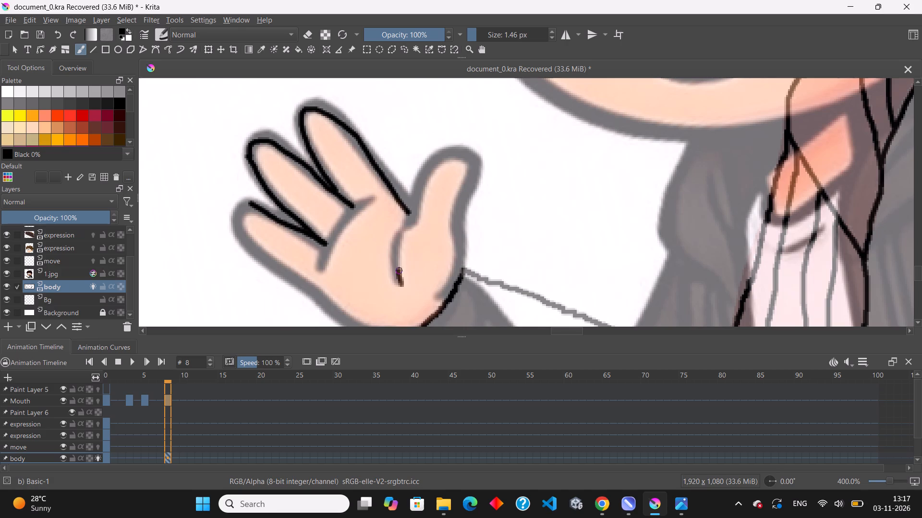
{"action": "left_click_drag", "start_coordinate": [399, 269], "coordinate": [415, 221]}
{"action": "scroll", "coordinate": [405, 213], "scroll_direction": "up", "scroll_amount": 3}
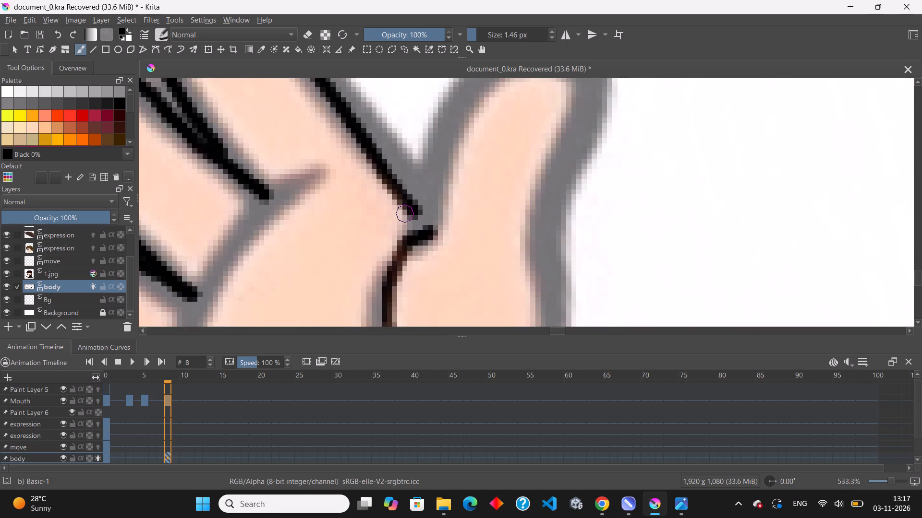
{"action": "left_click", "coordinate": [408, 215]}
{"action": "left_click_drag", "start_coordinate": [411, 212], "coordinate": [429, 229]}
Trace the thumb's outline from the finger junction around the tip and down to the top of the sleeve end.
{"action": "scroll", "coordinate": [426, 225], "scroll_direction": "down", "scroll_amount": 2}
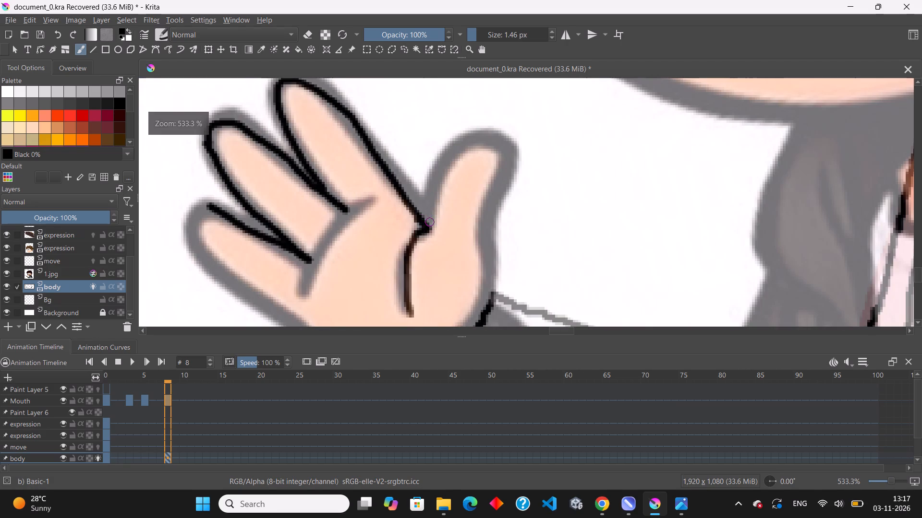
{"action": "left_click_drag", "start_coordinate": [431, 224], "coordinate": [435, 166]}
{"action": "left_click_drag", "start_coordinate": [436, 164], "coordinate": [464, 143]}
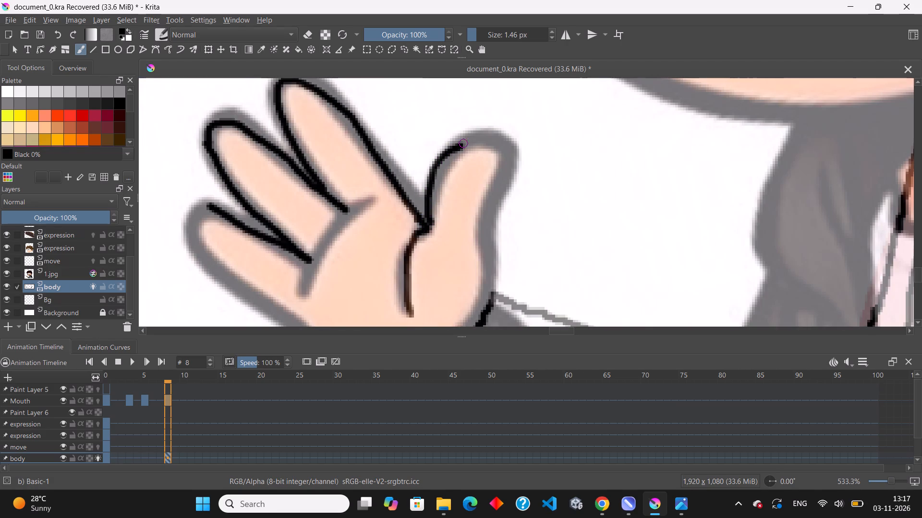
{"action": "left_click_drag", "start_coordinate": [464, 143], "coordinate": [513, 163]}
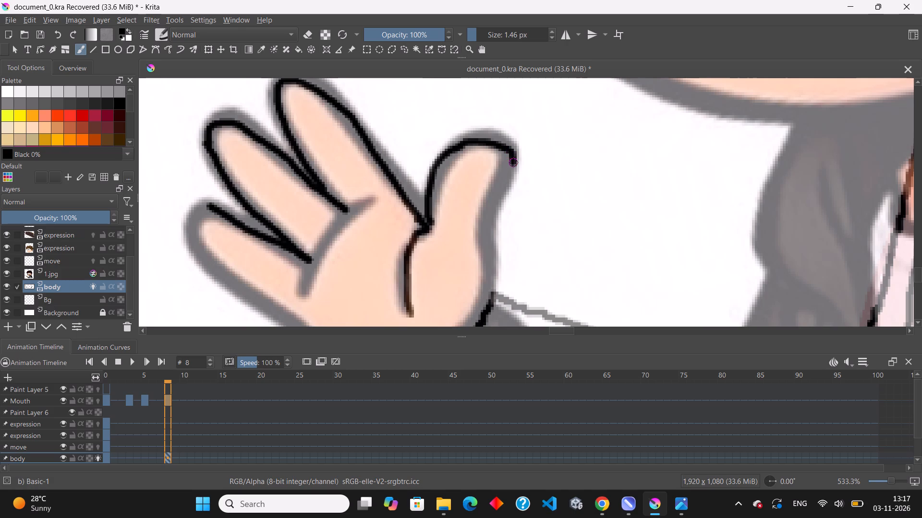
{"action": "left_click_drag", "start_coordinate": [513, 163], "coordinate": [493, 273]}
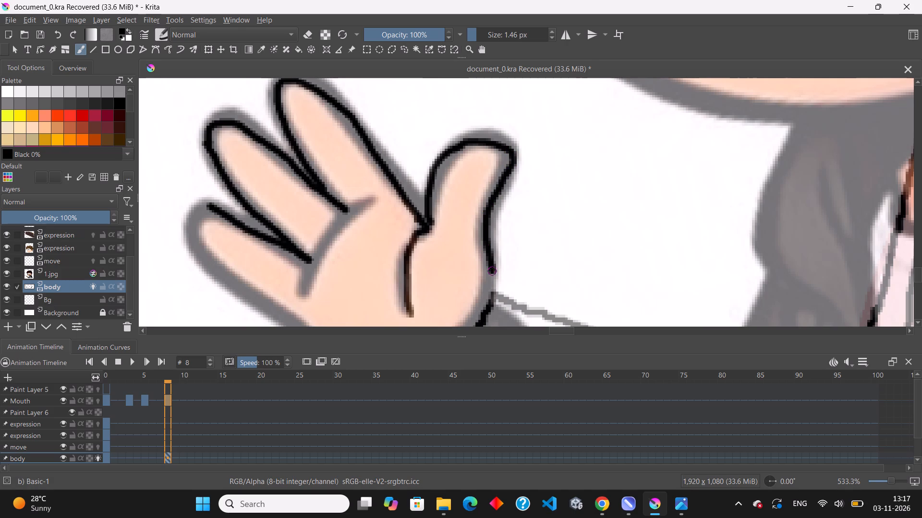
{"action": "left_click_drag", "start_coordinate": [493, 273], "coordinate": [495, 297]}
Trace the little finger's tip and outer edge, continuing along the lower palm to the sleeve end to close the hand outline.
{"action": "scroll", "coordinate": [445, 169], "scroll_direction": "down", "scroll_amount": 2}
{"action": "scroll", "coordinate": [446, 280], "scroll_direction": "up", "scroll_amount": 1}
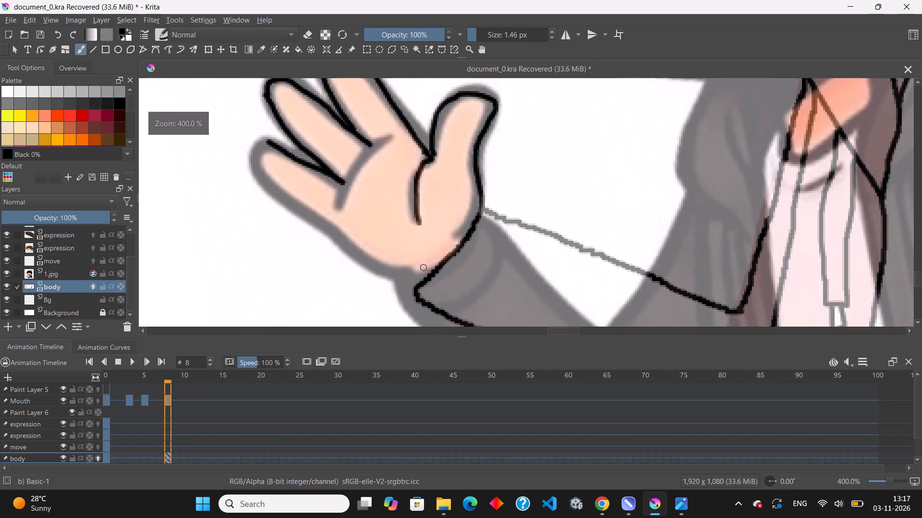
{"action": "left_click_drag", "start_coordinate": [270, 144], "coordinate": [269, 144]}
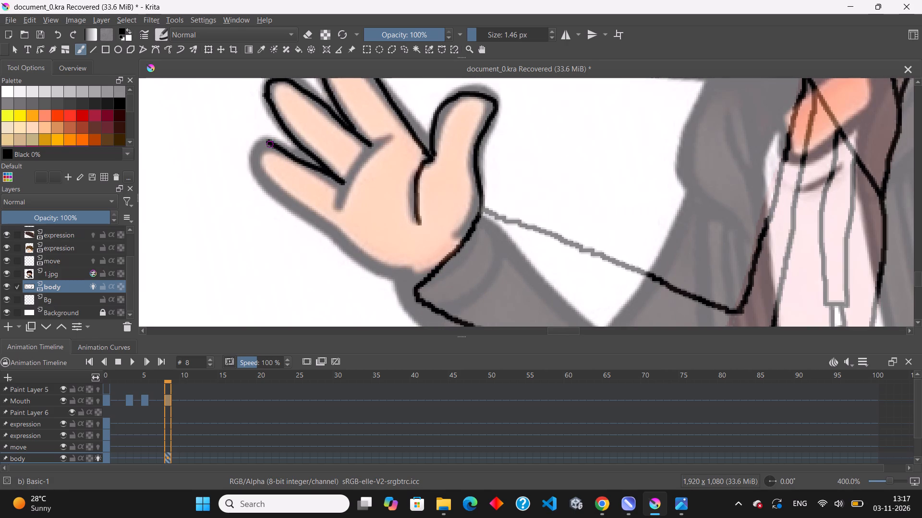
{"action": "left_click_drag", "start_coordinate": [269, 144], "coordinate": [280, 199]}
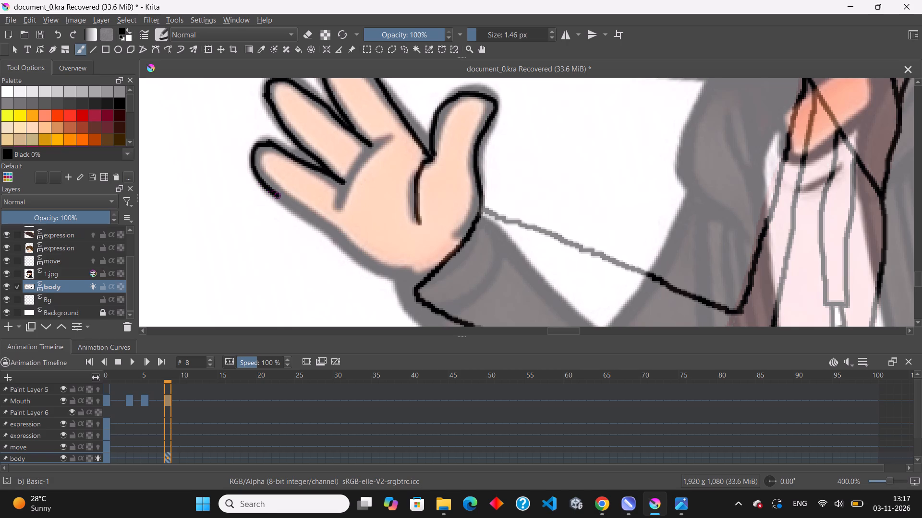
{"action": "left_click_drag", "start_coordinate": [280, 199], "coordinate": [347, 244]}
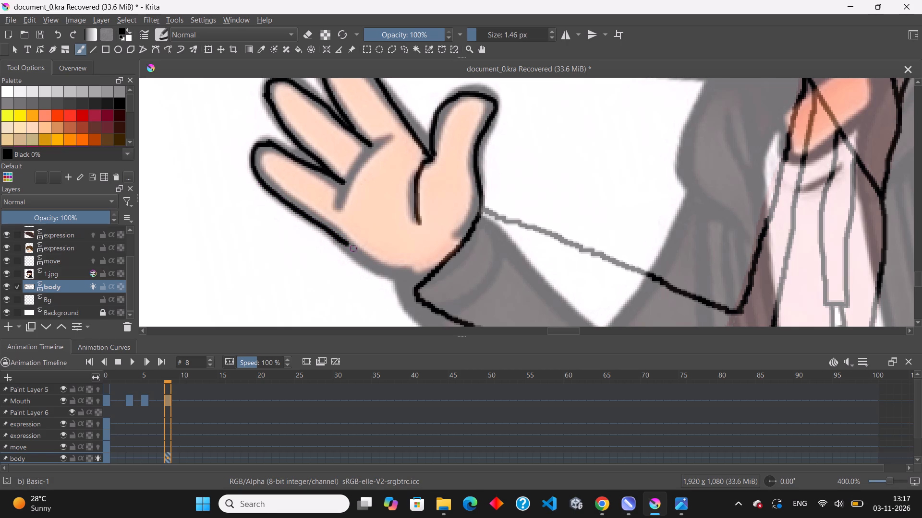
{"action": "left_click_drag", "start_coordinate": [347, 243], "coordinate": [414, 281]}
{"action": "left_click_drag", "start_coordinate": [414, 281], "coordinate": [428, 283]}
Trace the curved palm crease running below the bases of the fingers.
{"action": "scroll", "coordinate": [371, 141], "scroll_direction": "up", "scroll_amount": 1}
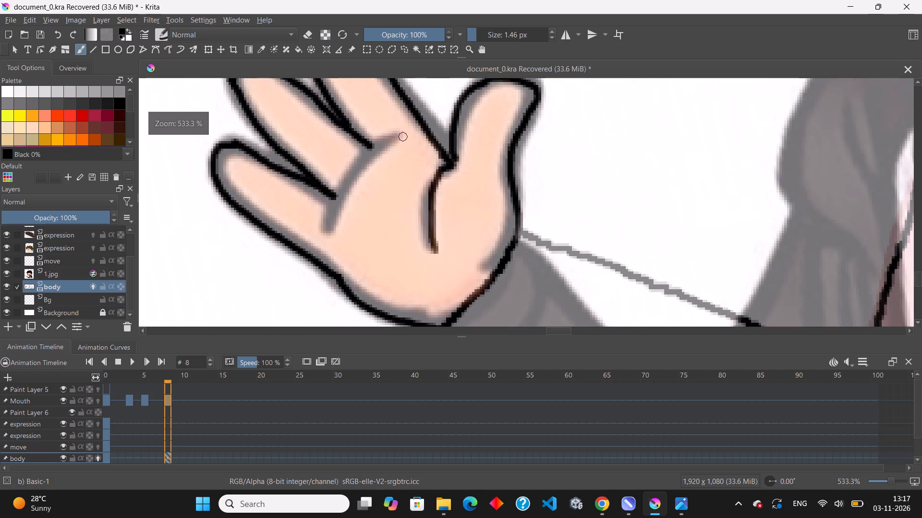
{"action": "left_click_drag", "start_coordinate": [400, 134], "coordinate": [332, 229]}
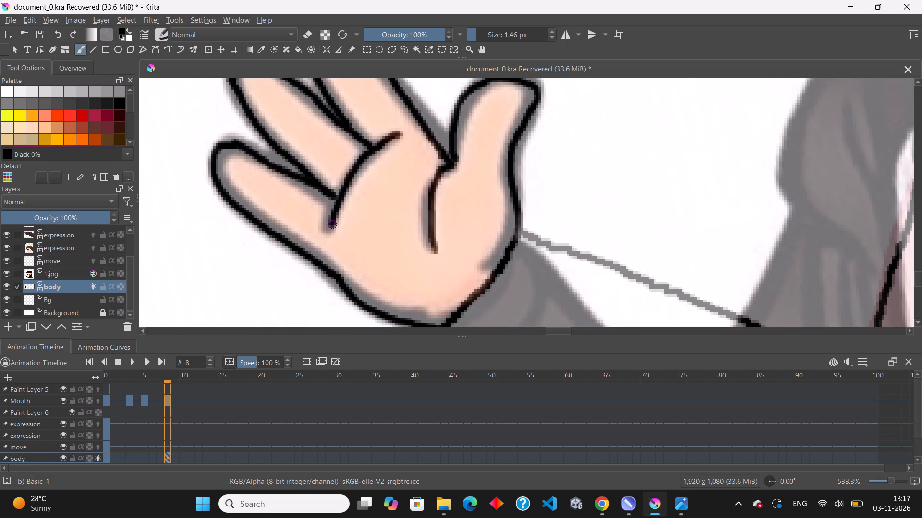
{"action": "left_click_drag", "start_coordinate": [332, 229], "coordinate": [332, 229]}
Remove the 1.jpg reference layer.
{"action": "scroll", "coordinate": [332, 229], "scroll_direction": "down", "scroll_amount": 9}
{"action": "scroll", "coordinate": [307, 158], "scroll_direction": "up", "scroll_amount": 1}
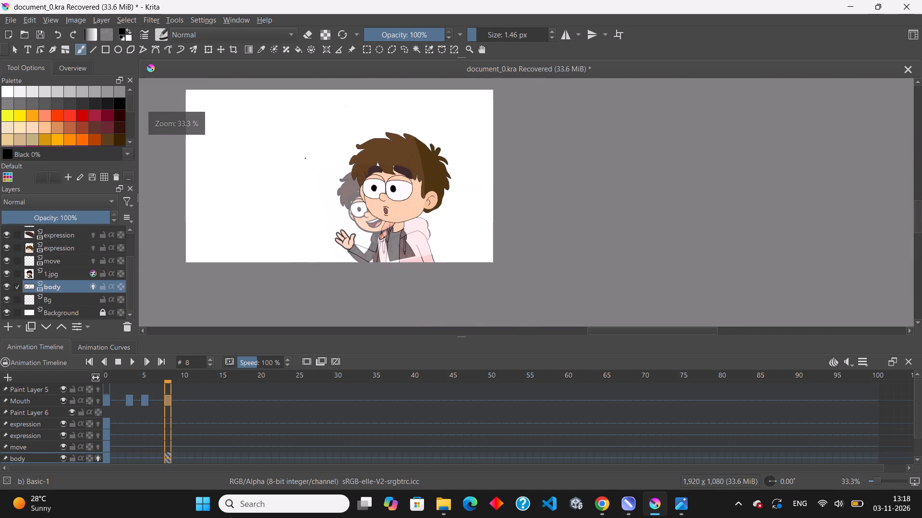
{"action": "left_click", "coordinate": [16, 48]}
{"action": "left_click", "coordinate": [45, 273]}
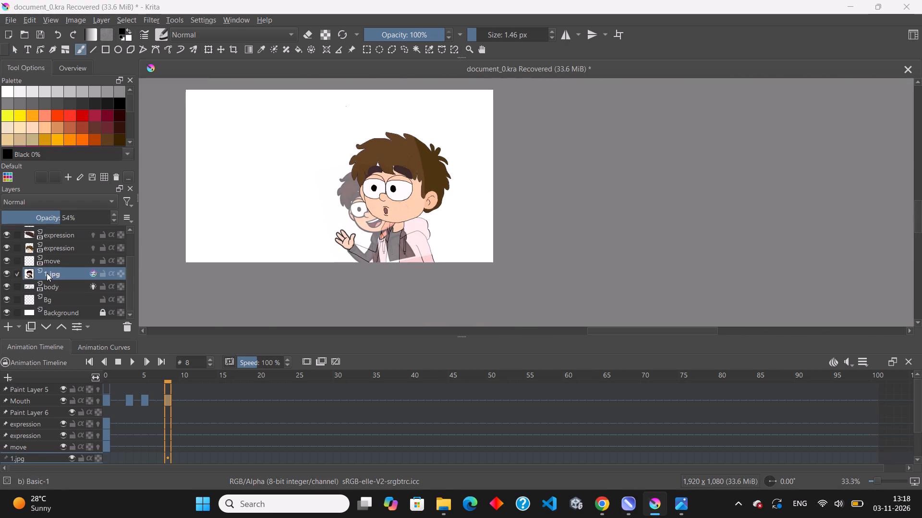
{"action": "right_click", "coordinate": [42, 272]}
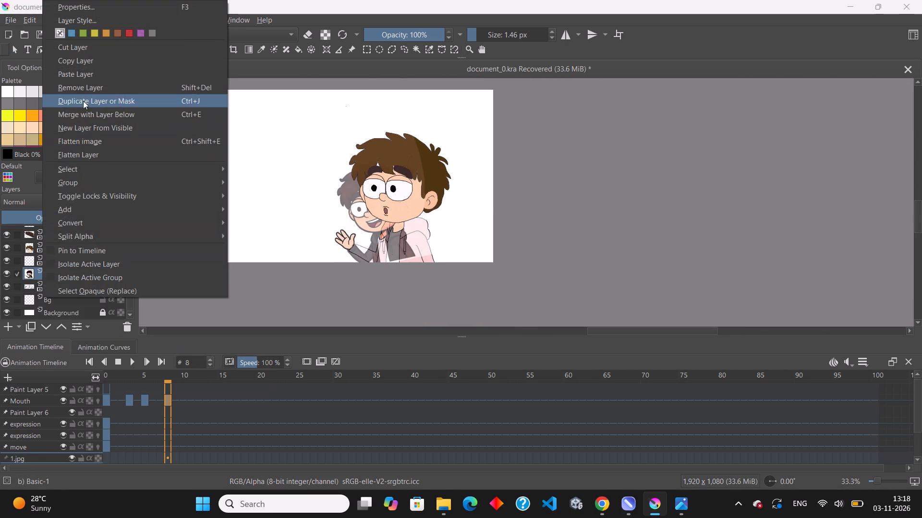
{"action": "left_click", "coordinate": [79, 92]}
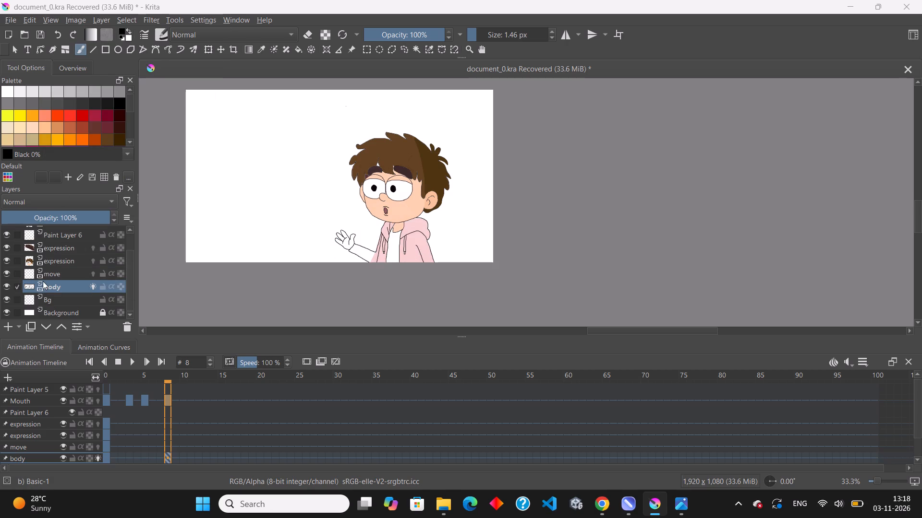
Compare the body drawings on frames 0 and 8 with the body layer's onion skin off, and turn it back on at frame 8.
{"action": "scroll", "coordinate": [398, 248], "scroll_direction": "up", "scroll_amount": 2}
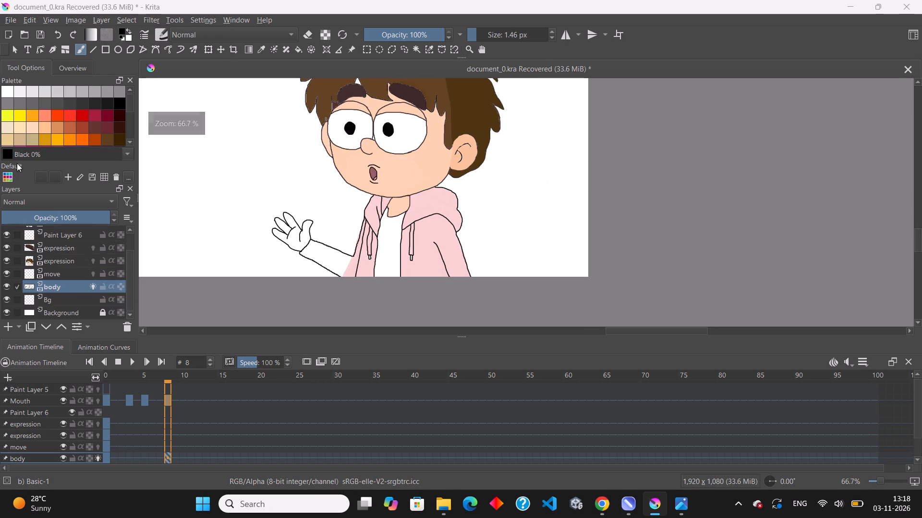
{"action": "scroll", "coordinate": [73, 327], "scroll_direction": "down", "scroll_amount": 1}
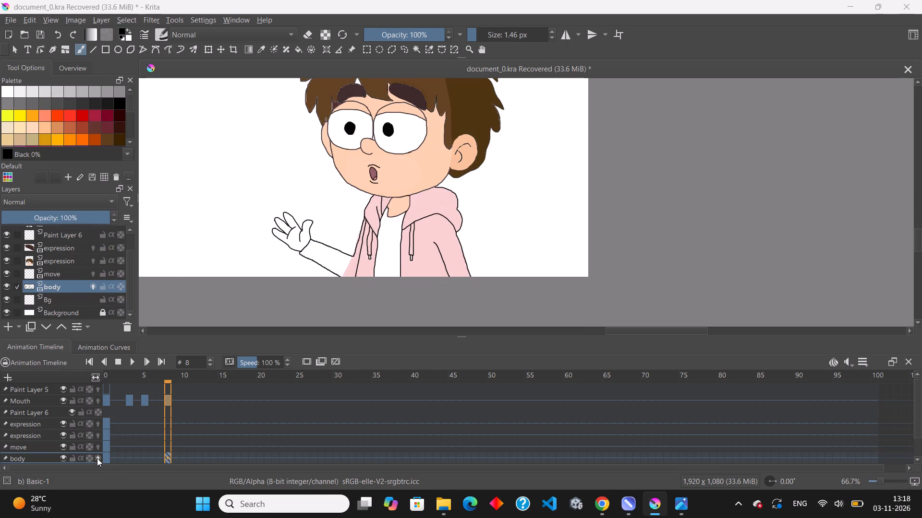
{"action": "left_click", "coordinate": [97, 458]}
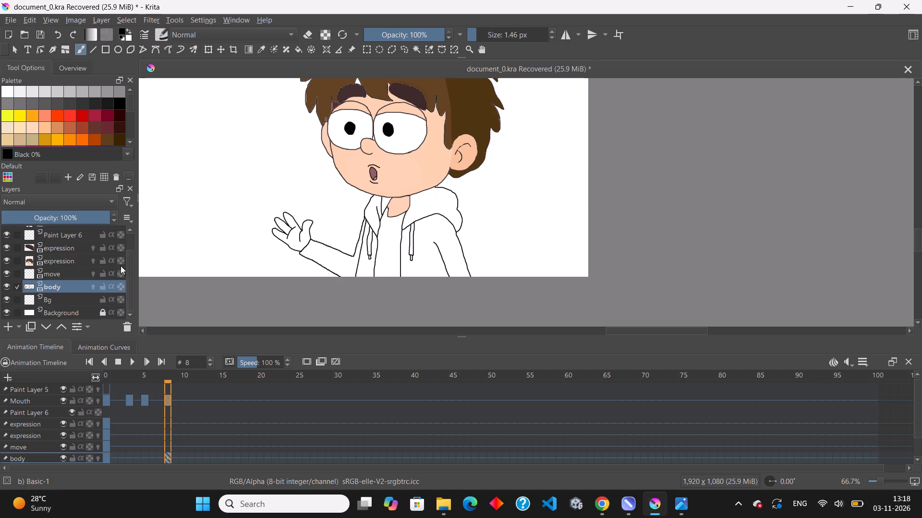
{"action": "left_click", "coordinate": [167, 458]}
{"action": "left_click", "coordinate": [108, 458]}
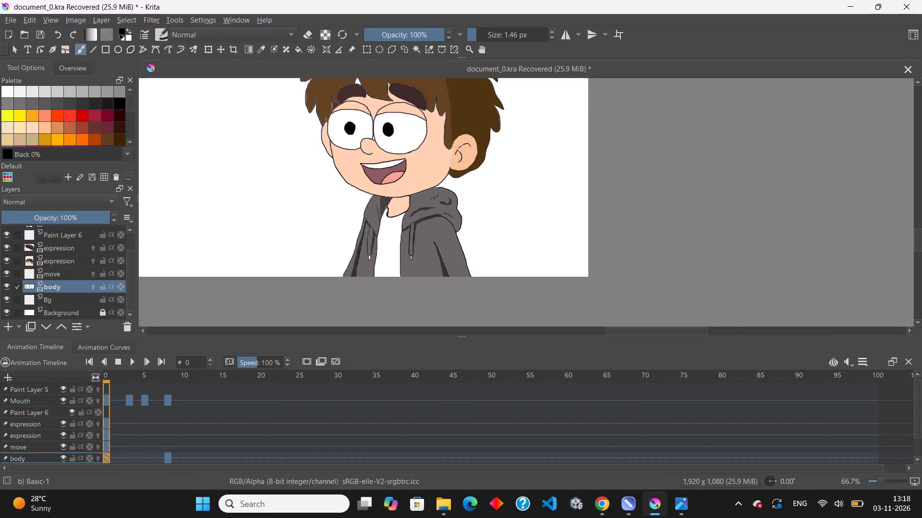
{"action": "scroll", "coordinate": [438, 209], "scroll_direction": "up", "scroll_amount": 4}
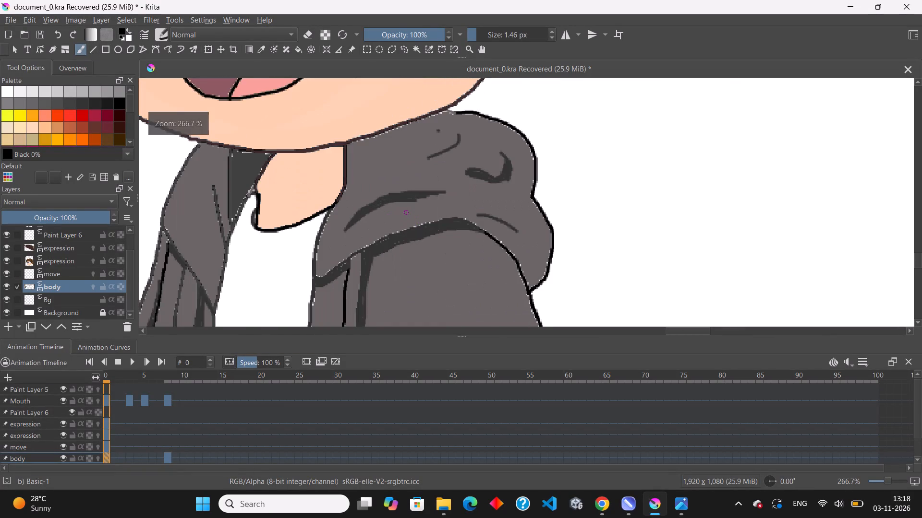
{"action": "scroll", "coordinate": [406, 212], "scroll_direction": "down", "scroll_amount": 3}
{"action": "left_click", "coordinate": [168, 456]}
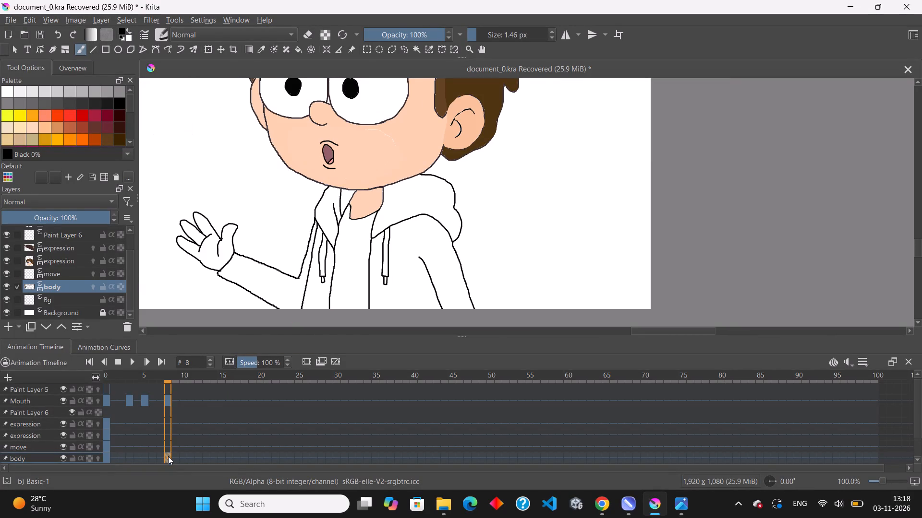
{"action": "left_click", "coordinate": [100, 457]}
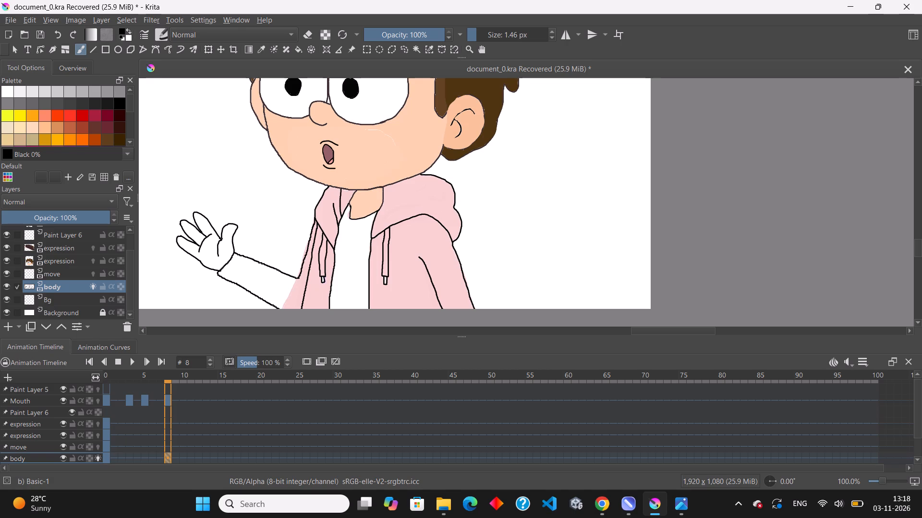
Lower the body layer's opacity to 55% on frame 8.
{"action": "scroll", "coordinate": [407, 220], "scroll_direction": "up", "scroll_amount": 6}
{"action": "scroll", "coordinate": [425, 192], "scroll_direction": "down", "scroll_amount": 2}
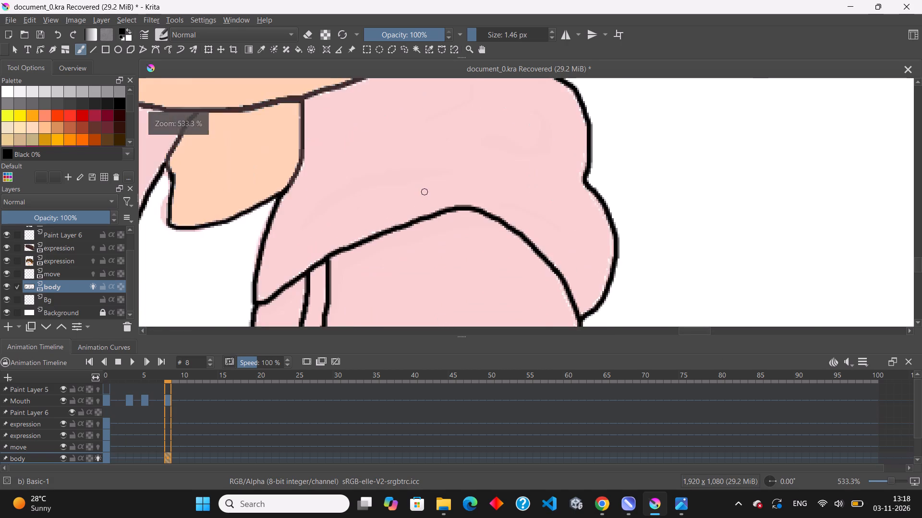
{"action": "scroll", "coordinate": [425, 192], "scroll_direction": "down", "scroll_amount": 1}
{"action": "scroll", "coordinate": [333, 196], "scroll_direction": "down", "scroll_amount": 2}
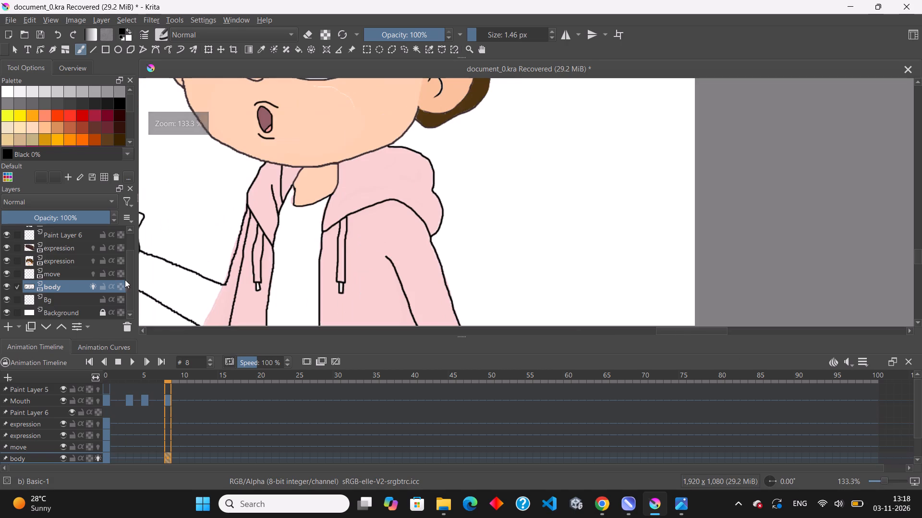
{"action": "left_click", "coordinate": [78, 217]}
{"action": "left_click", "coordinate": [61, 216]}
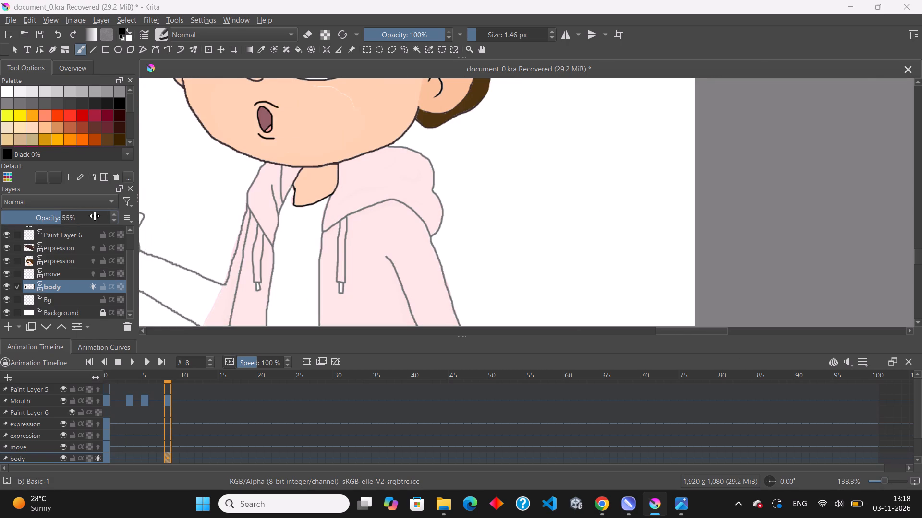
Examine the hood, neck and collar outlines of frame 8's body drawing up close.
{"action": "scroll", "coordinate": [355, 176], "scroll_direction": "up", "scroll_amount": 3}
{"action": "scroll", "coordinate": [390, 211], "scroll_direction": "up", "scroll_amount": 3}
{"action": "scroll", "coordinate": [391, 211], "scroll_direction": "down", "scroll_amount": 3}
{"action": "scroll", "coordinate": [400, 217], "scroll_direction": "up", "scroll_amount": 5}
{"action": "scroll", "coordinate": [423, 232], "scroll_direction": "down", "scroll_amount": 4}
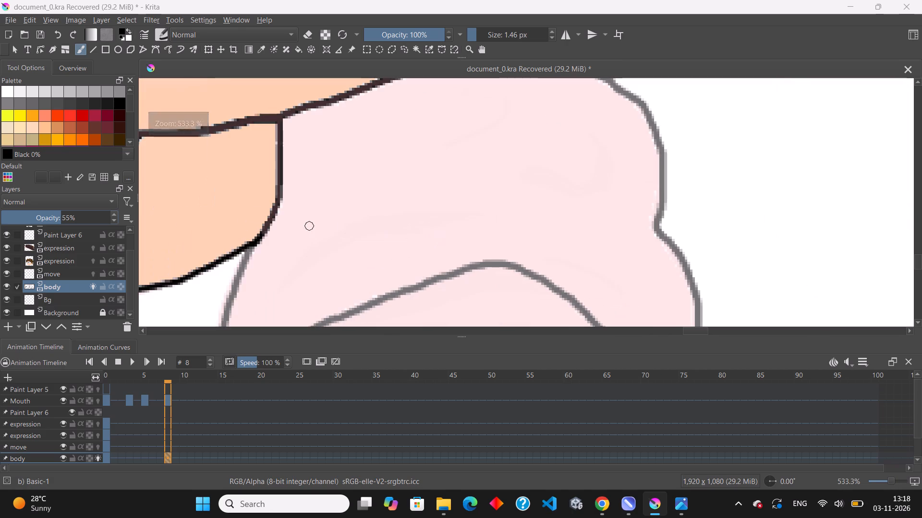
{"action": "scroll", "coordinate": [320, 226], "scroll_direction": "down", "scroll_amount": 1}
{"action": "scroll", "coordinate": [333, 247], "scroll_direction": "up", "scroll_amount": 1}
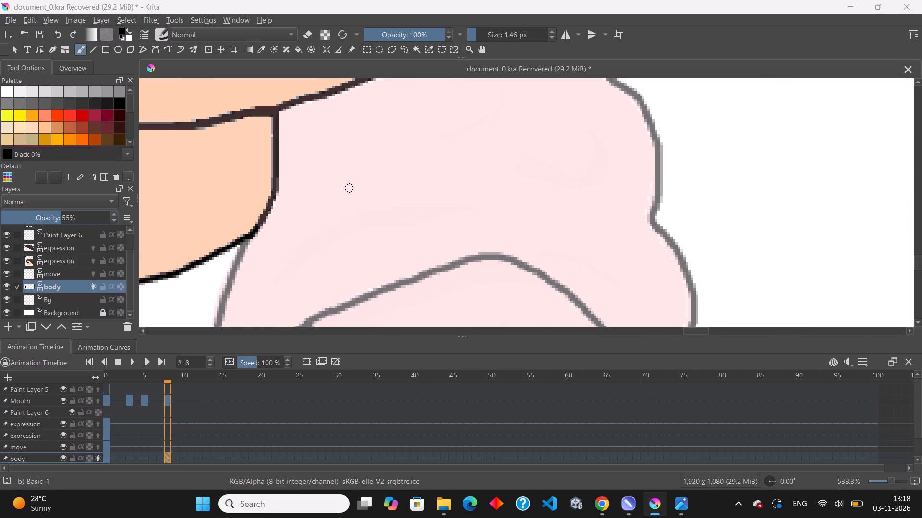
{"action": "scroll", "coordinate": [351, 190], "scroll_direction": "down", "scroll_amount": 3}
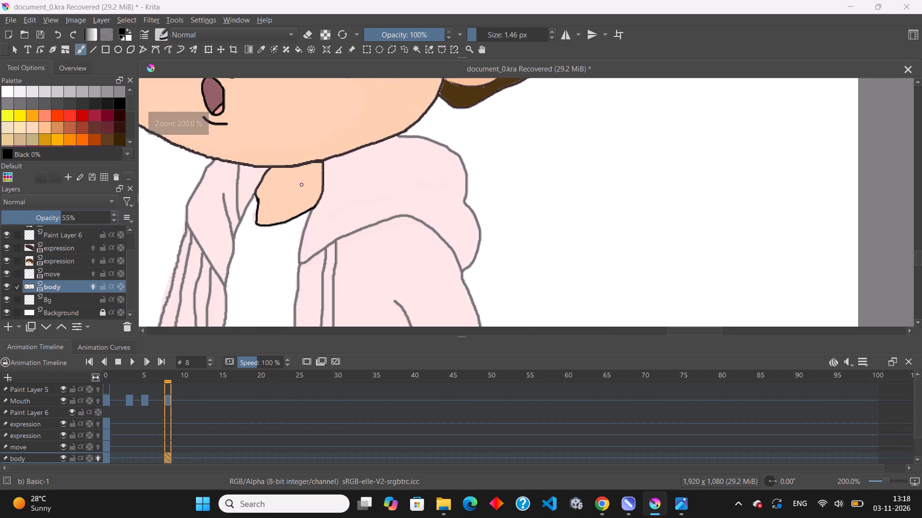
{"action": "scroll", "coordinate": [309, 189], "scroll_direction": "down", "scroll_amount": 2}
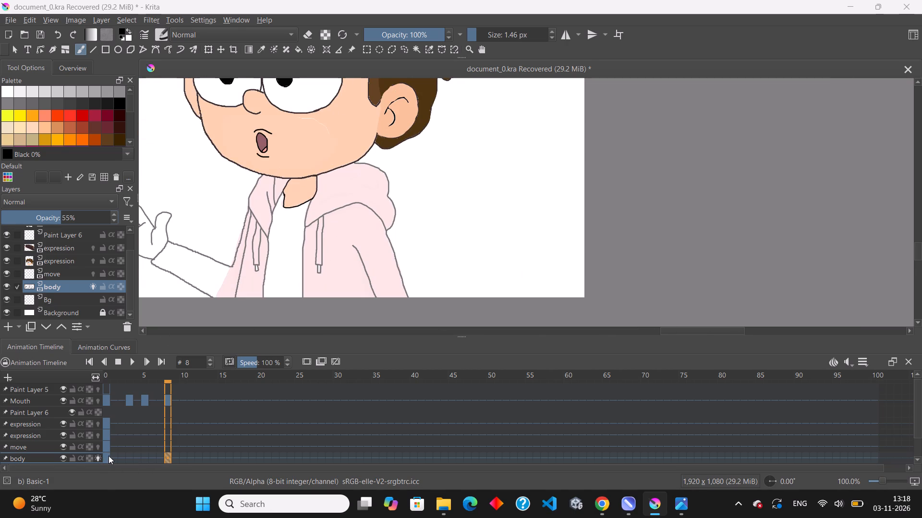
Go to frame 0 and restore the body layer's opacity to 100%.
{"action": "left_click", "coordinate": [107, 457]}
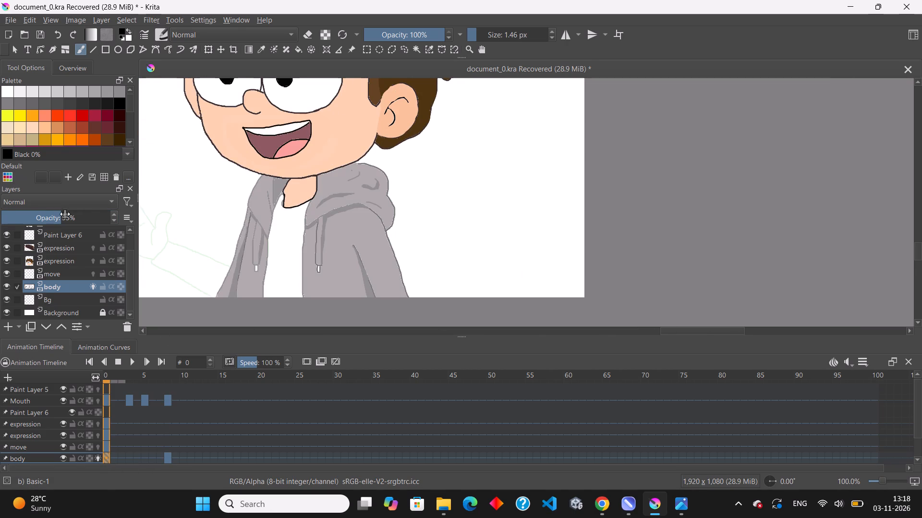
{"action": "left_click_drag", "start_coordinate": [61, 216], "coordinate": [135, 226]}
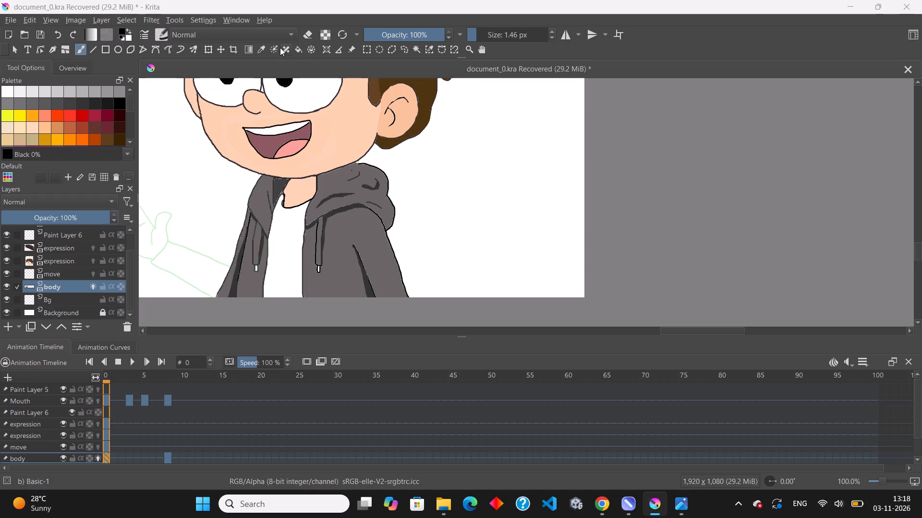
Sample the jacket's dark grey from frame 0 and fill the large jacket panel below the hood on frame 8.
{"action": "left_click", "coordinate": [263, 48]}
{"action": "double_click", "coordinate": [372, 243]}
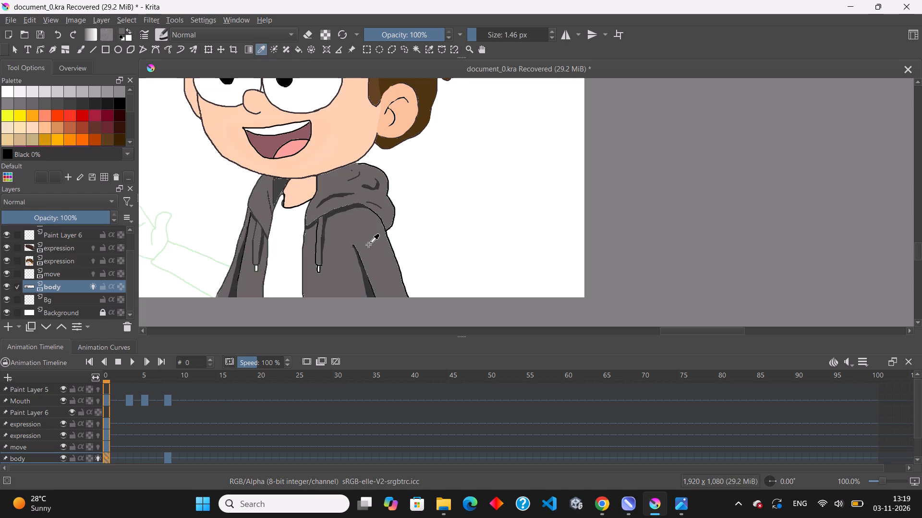
{"action": "left_click", "coordinate": [168, 456]}
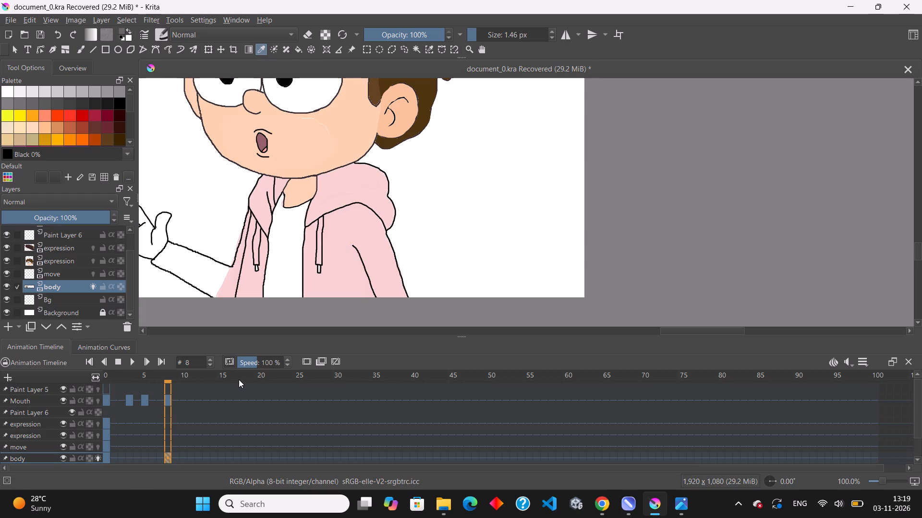
{"action": "key", "text": "f"}
{"action": "left_click", "coordinate": [350, 226]}
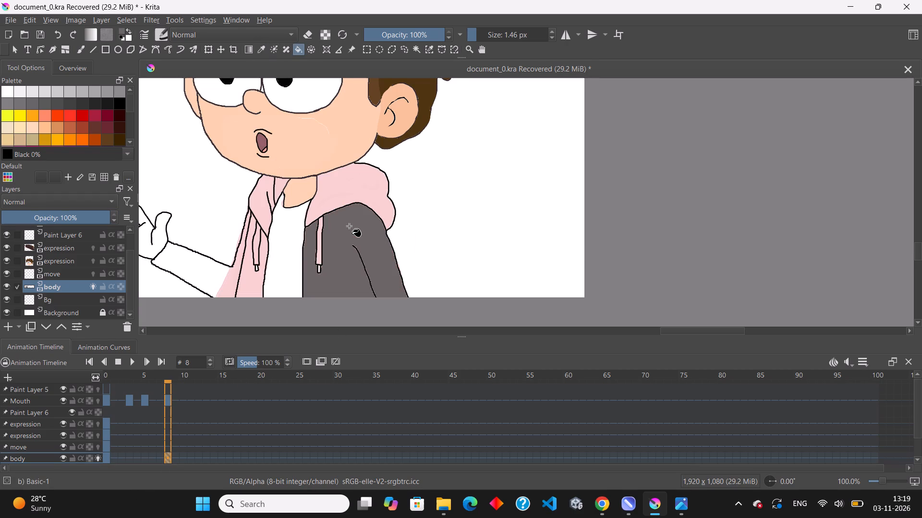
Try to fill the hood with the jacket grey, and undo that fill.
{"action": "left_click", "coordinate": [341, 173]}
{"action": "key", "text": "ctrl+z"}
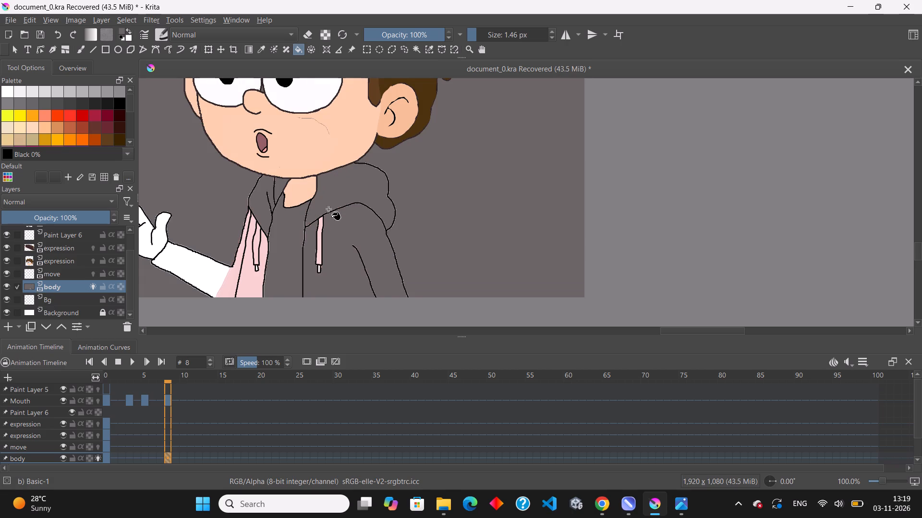
Fill the other front jacket panel, the raised arm's sleeve and both drawstrings with the jacket grey.
{"action": "left_click", "coordinate": [243, 288]}
{"action": "scroll", "coordinate": [249, 278], "scroll_direction": "up", "scroll_amount": 2}
{"action": "left_click", "coordinate": [264, 221]}
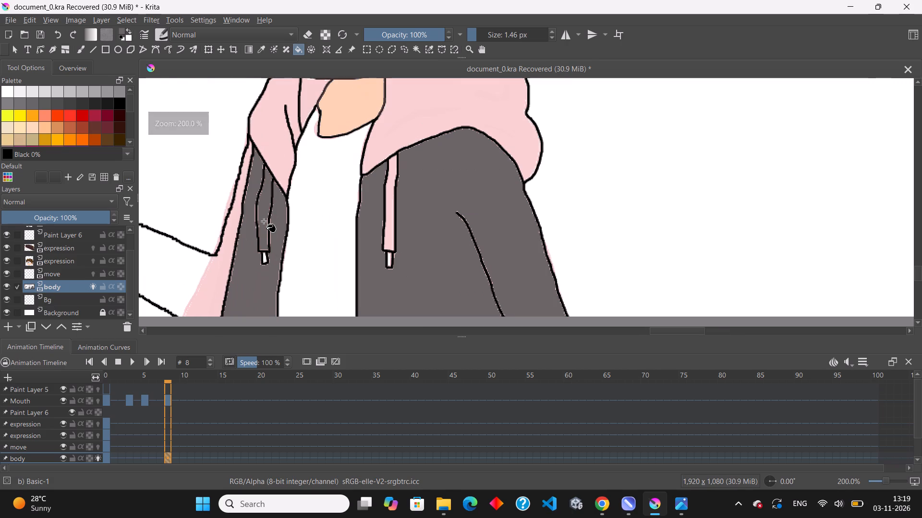
{"action": "left_click", "coordinate": [210, 291]}
{"action": "scroll", "coordinate": [226, 282], "scroll_direction": "down", "scroll_amount": 3}
{"action": "scroll", "coordinate": [241, 261], "scroll_direction": "up", "scroll_amount": 3}
{"action": "left_click", "coordinate": [337, 283]}
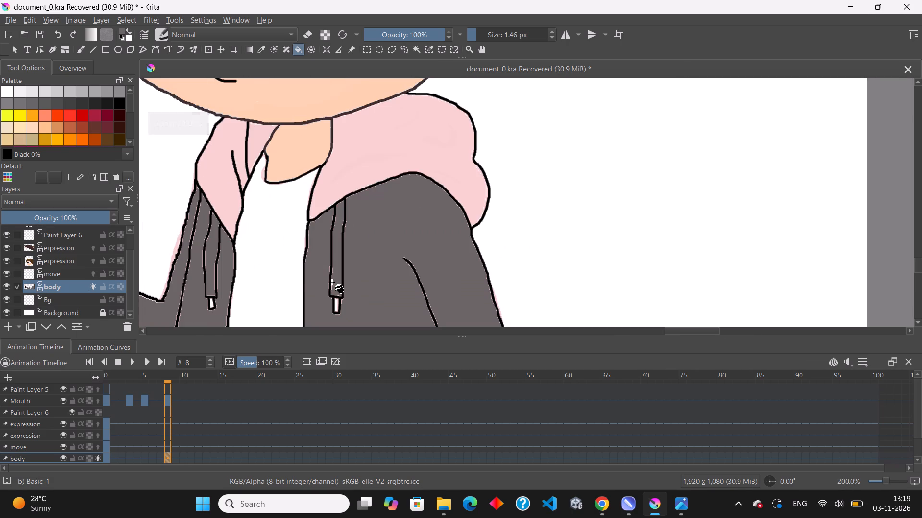
Fill the leftover light pixels along the drawstring outlines and inner jacket edge beside the waving arm with the jacket grey.
{"action": "scroll", "coordinate": [210, 272], "scroll_direction": "up", "scroll_amount": 6}
{"action": "scroll", "coordinate": [236, 230], "scroll_direction": "down", "scroll_amount": 3}
{"action": "scroll", "coordinate": [241, 262], "scroll_direction": "up", "scroll_amount": 1}
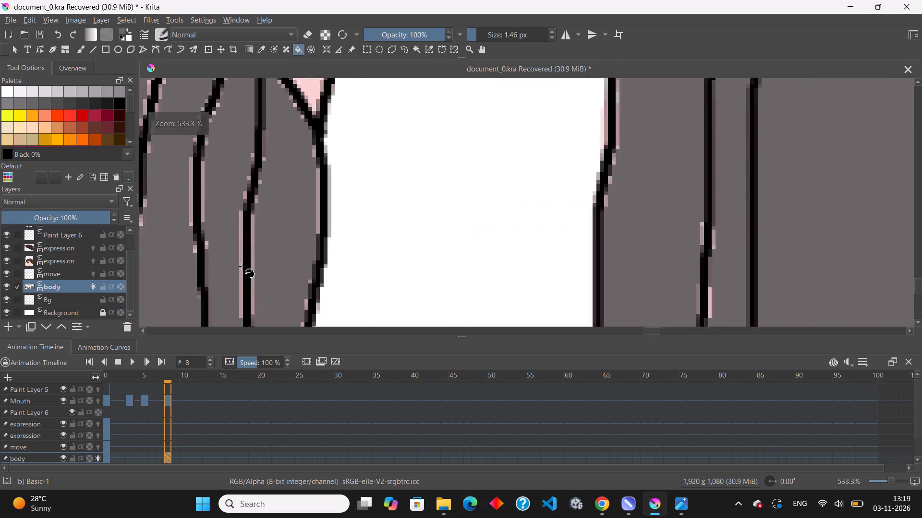
{"action": "scroll", "coordinate": [242, 266], "scroll_direction": "up", "scroll_amount": 1}
{"action": "left_click", "coordinate": [254, 278]}
{"action": "left_click", "coordinate": [240, 281]}
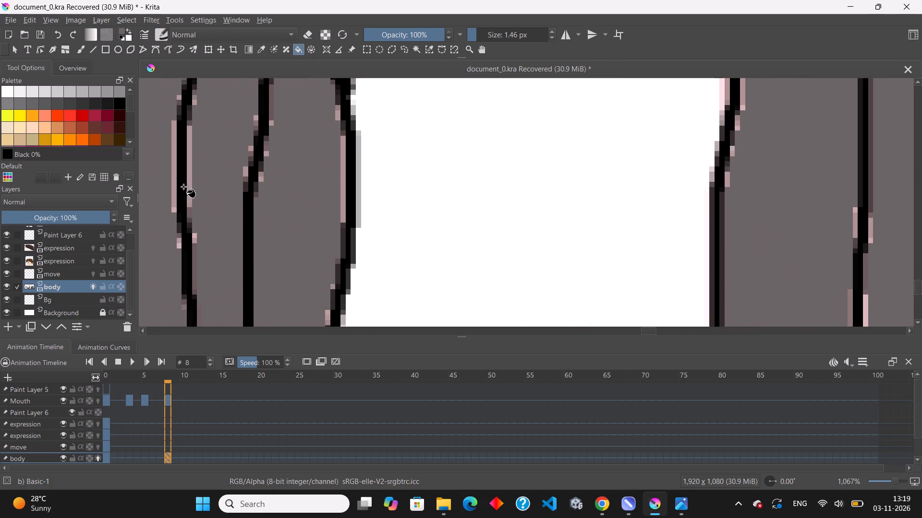
{"action": "left_click", "coordinate": [192, 191]}
{"action": "left_click", "coordinate": [174, 194]}
{"action": "left_click", "coordinate": [343, 199]}
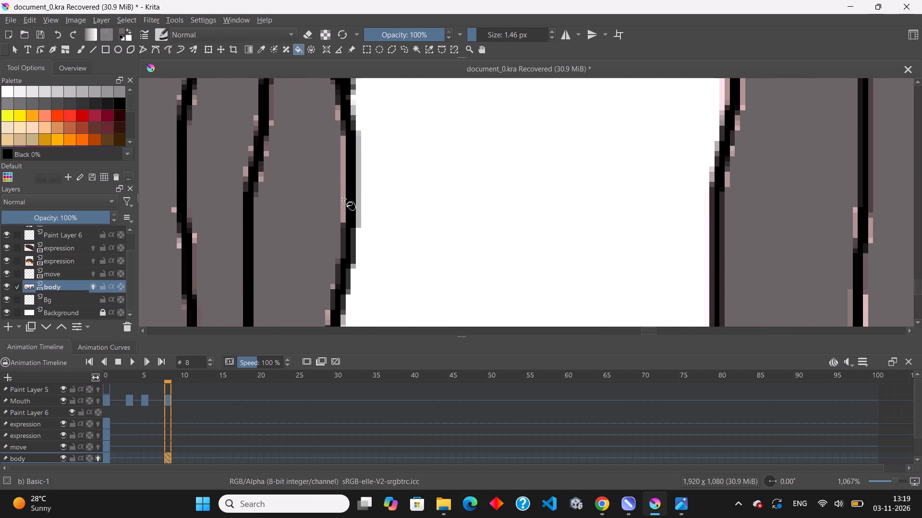
{"action": "left_click_drag", "start_coordinate": [276, 106], "coordinate": [259, 196]}
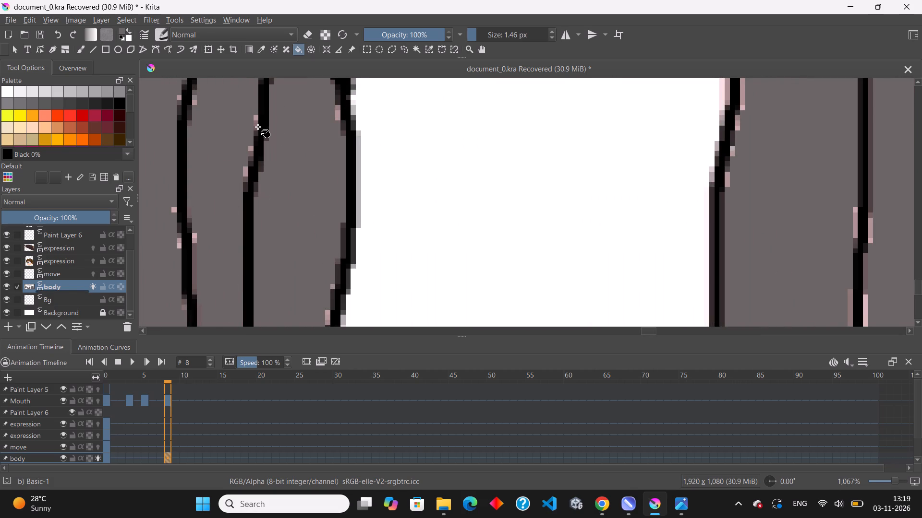
{"action": "left_click_drag", "start_coordinate": [256, 115], "coordinate": [244, 182]}
Brush jacket grey over the light fringe along the seam between the raised sleeve and the front jacket panel.
{"action": "scroll", "coordinate": [242, 185], "scroll_direction": "down", "scroll_amount": 4}
{"action": "scroll", "coordinate": [225, 129], "scroll_direction": "up", "scroll_amount": 3}
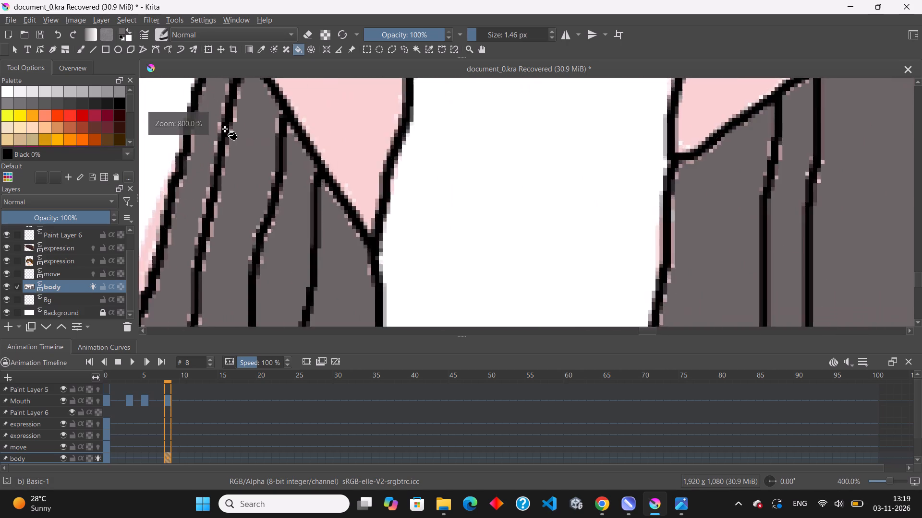
{"action": "scroll", "coordinate": [225, 129], "scroll_direction": "up", "scroll_amount": 1}
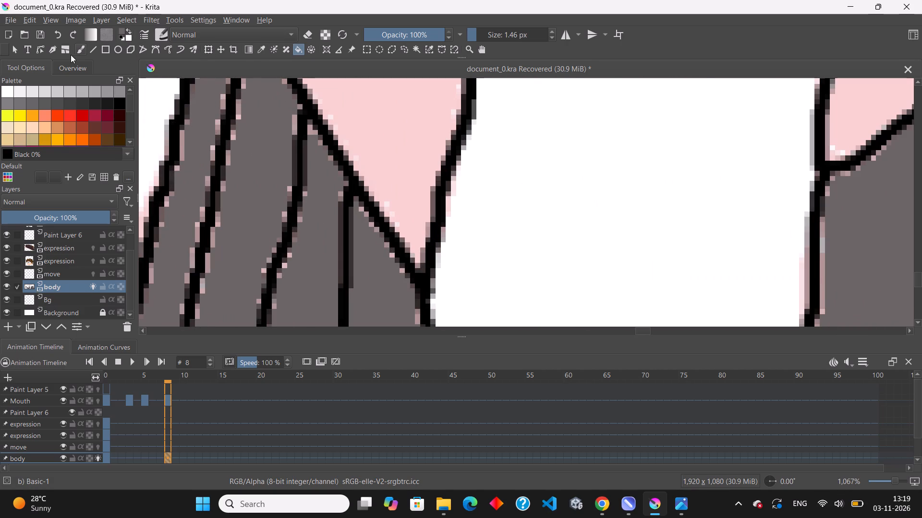
{"action": "left_click", "coordinate": [79, 49]}
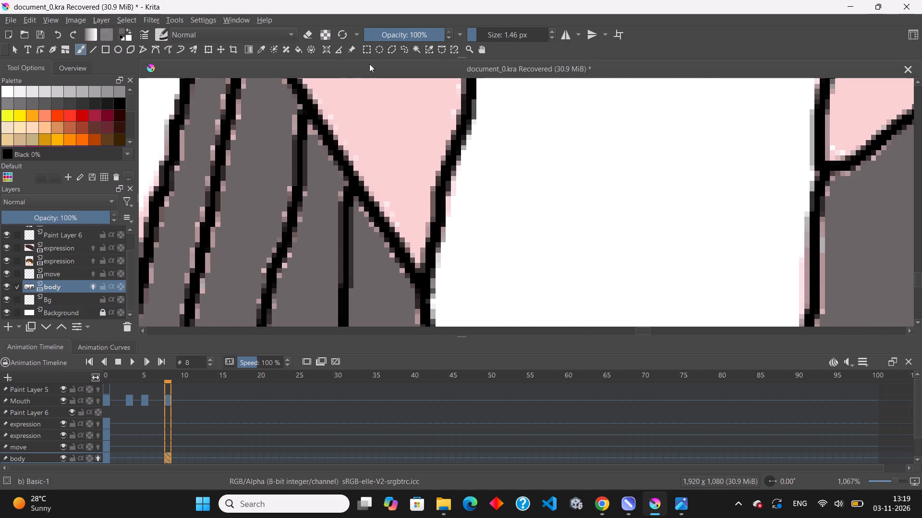
{"action": "left_click_drag", "start_coordinate": [246, 106], "coordinate": [235, 157]}
{"action": "left_click_drag", "start_coordinate": [235, 157], "coordinate": [199, 322]}
{"action": "scroll", "coordinate": [205, 184], "scroll_direction": "down", "scroll_amount": 2}
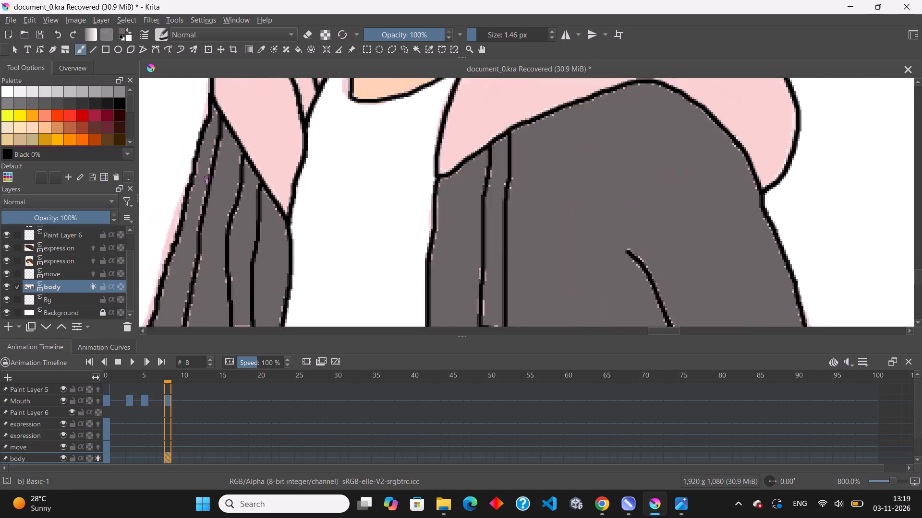
{"action": "scroll", "coordinate": [207, 178], "scroll_direction": "down", "scroll_amount": 3}
{"action": "scroll", "coordinate": [214, 255], "scroll_direction": "up", "scroll_amount": 3}
{"action": "left_click_drag", "start_coordinate": [201, 162], "coordinate": [197, 177]}
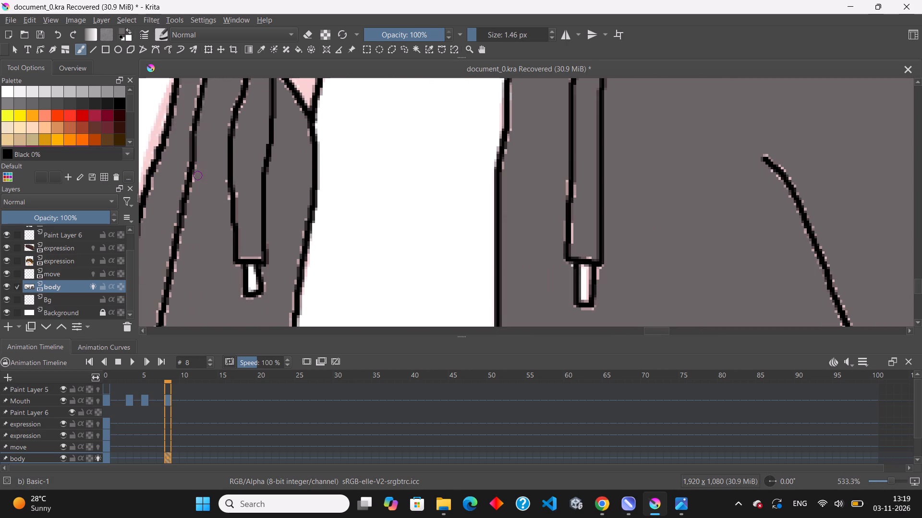
{"action": "left_click_drag", "start_coordinate": [197, 177], "coordinate": [199, 167]}
{"action": "left_click_drag", "start_coordinate": [199, 167], "coordinate": [178, 263]}
{"action": "left_click_drag", "start_coordinate": [178, 263], "coordinate": [169, 318]}
Fill the light fringe pixels along the lower part of the jacket's inner edge by the white shirt with grey.
{"action": "scroll", "coordinate": [204, 211], "scroll_direction": "down", "scroll_amount": 3}
{"action": "scroll", "coordinate": [223, 258], "scroll_direction": "up", "scroll_amount": 2}
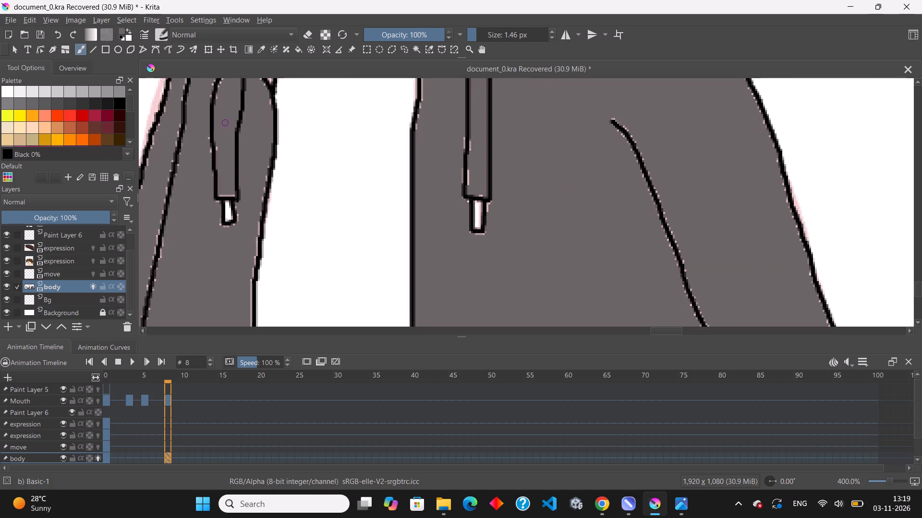
{"action": "key", "text": "f"}
{"action": "scroll", "coordinate": [262, 317], "scroll_direction": "up", "scroll_amount": 2}
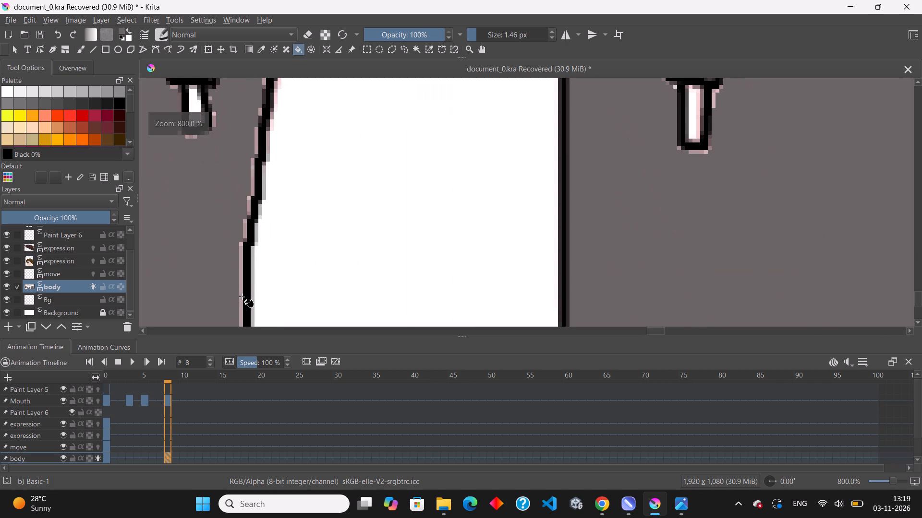
{"action": "left_click", "coordinate": [242, 296]}
{"action": "left_click", "coordinate": [253, 188]}
{"action": "left_click", "coordinate": [248, 210]}
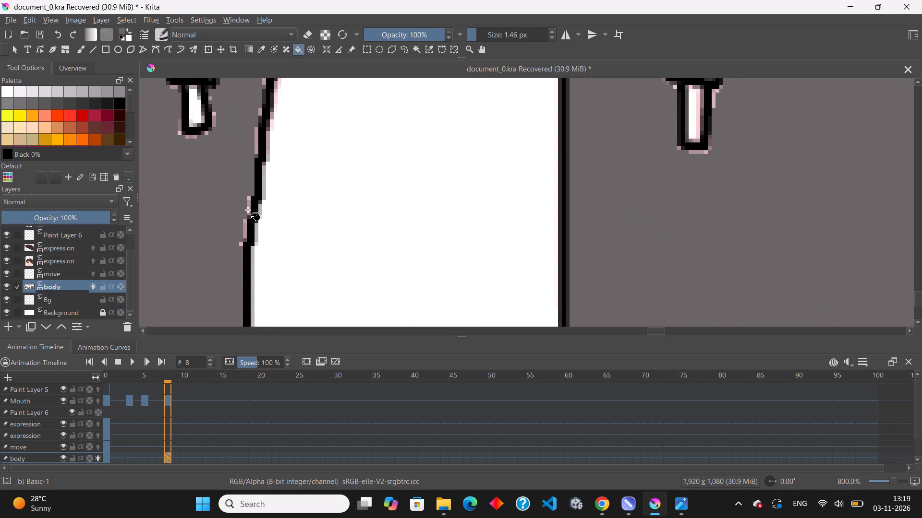
{"action": "left_click", "coordinate": [247, 224]}
{"action": "key", "text": "ctrl+z"}
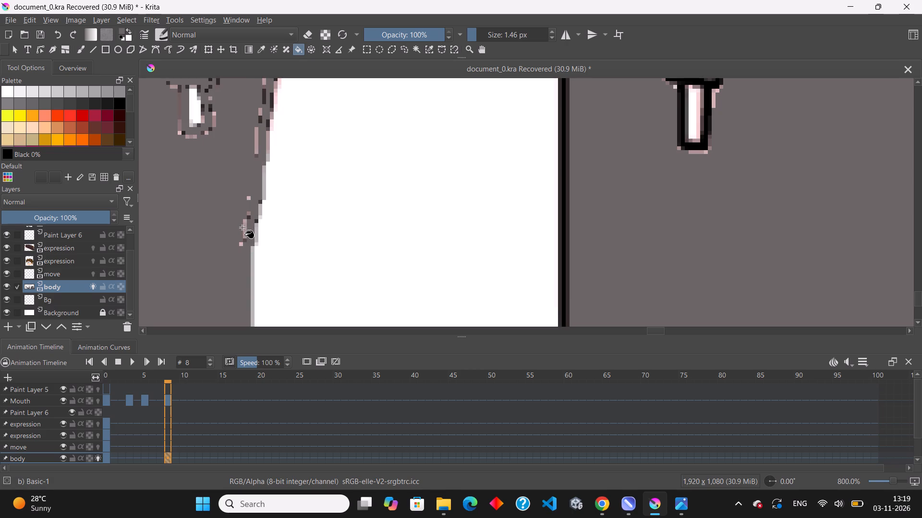
{"action": "left_click", "coordinate": [245, 231]}
Fill the remaining light fringe pixels along the middle and upper part of the jacket's inner edge by the white shirt with grey.
{"action": "scroll", "coordinate": [245, 218], "scroll_direction": "down", "scroll_amount": 3}
{"action": "scroll", "coordinate": [245, 175], "scroll_direction": "up", "scroll_amount": 3}
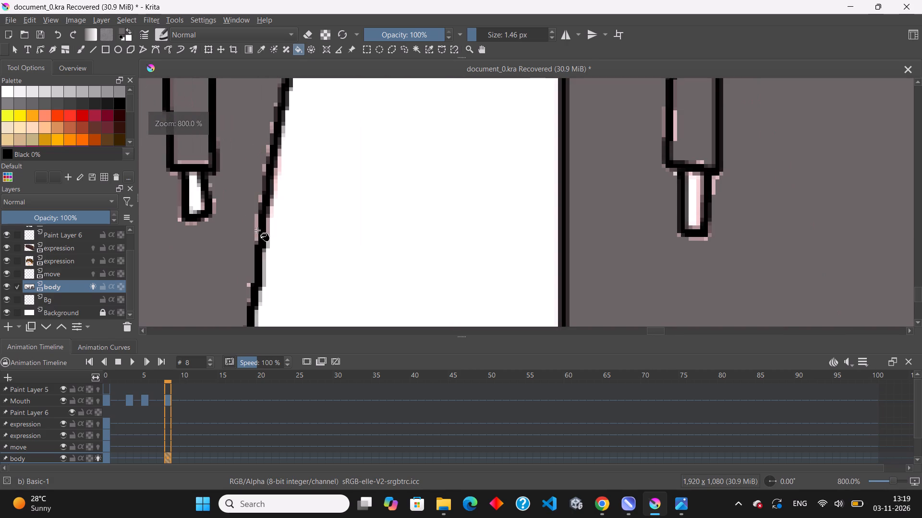
{"action": "left_click", "coordinate": [256, 234]}
{"action": "left_click", "coordinate": [262, 196]}
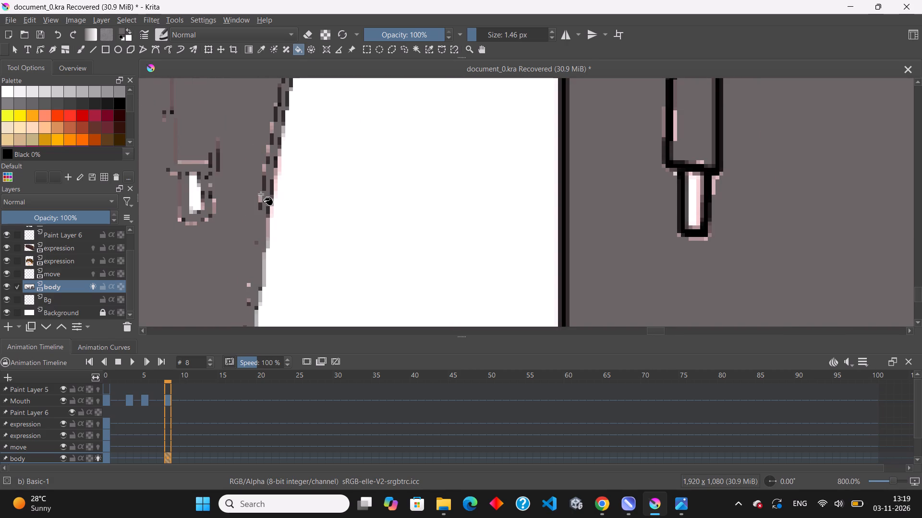
{"action": "key", "text": "ctrl+z"}
{"action": "left_click", "coordinate": [261, 197]}
{"action": "left_click", "coordinate": [264, 171]}
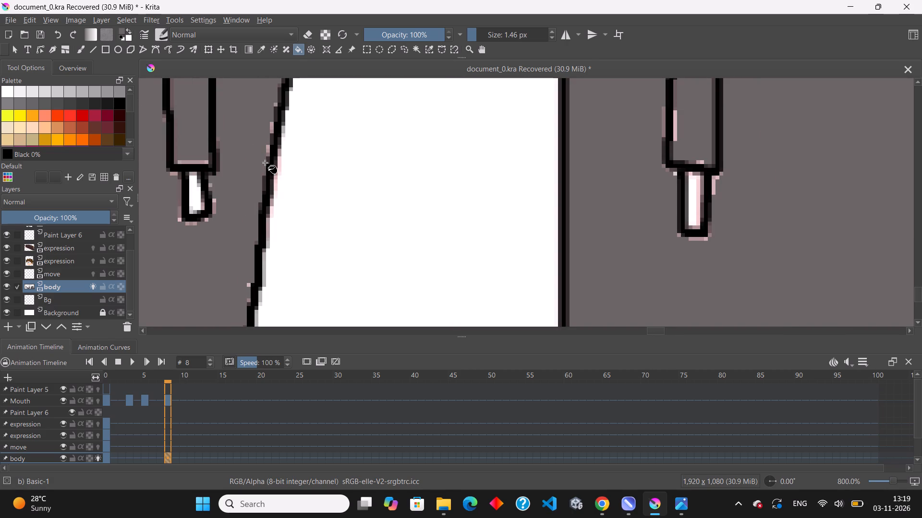
{"action": "left_click", "coordinate": [267, 148]}
{"action": "left_click", "coordinate": [271, 127]}
Fill the leftover light pixels along the seam between the raised sleeve and the front jacket panel with the jacket grey.
{"action": "scroll", "coordinate": [284, 194], "scroll_direction": "down", "scroll_amount": 3}
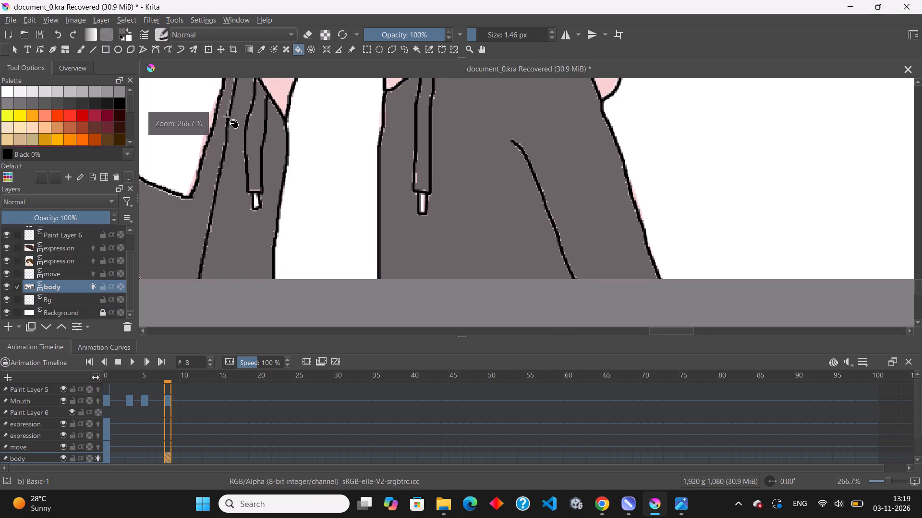
{"action": "scroll", "coordinate": [226, 116], "scroll_direction": "up", "scroll_amount": 3}
{"action": "left_click", "coordinate": [234, 108]}
{"action": "scroll", "coordinate": [251, 185], "scroll_direction": "down", "scroll_amount": 3}
{"action": "scroll", "coordinate": [243, 126], "scroll_direction": "up", "scroll_amount": 3}
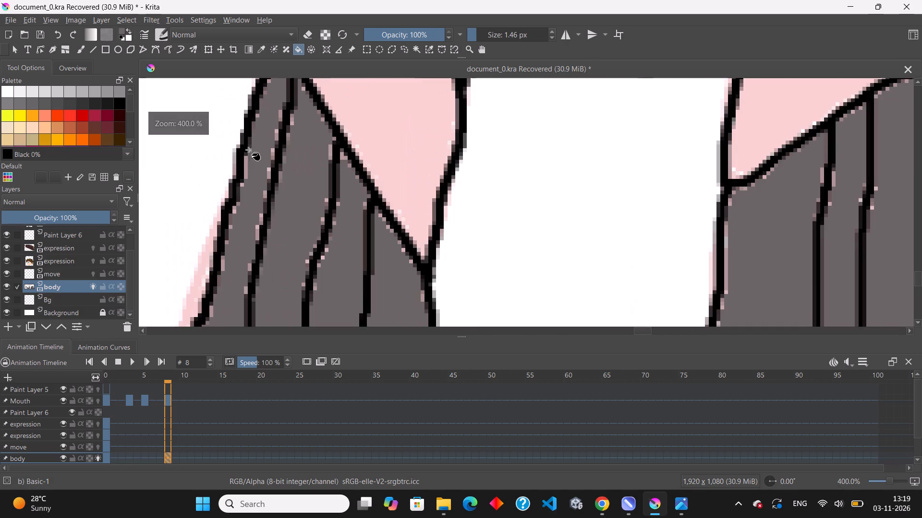
{"action": "left_click", "coordinate": [256, 235]}
Fill the light pixels beside the other panel's drawstring and along that panel's inner edge with the jacket grey.
{"action": "scroll", "coordinate": [264, 179], "scroll_direction": "down", "scroll_amount": 4}
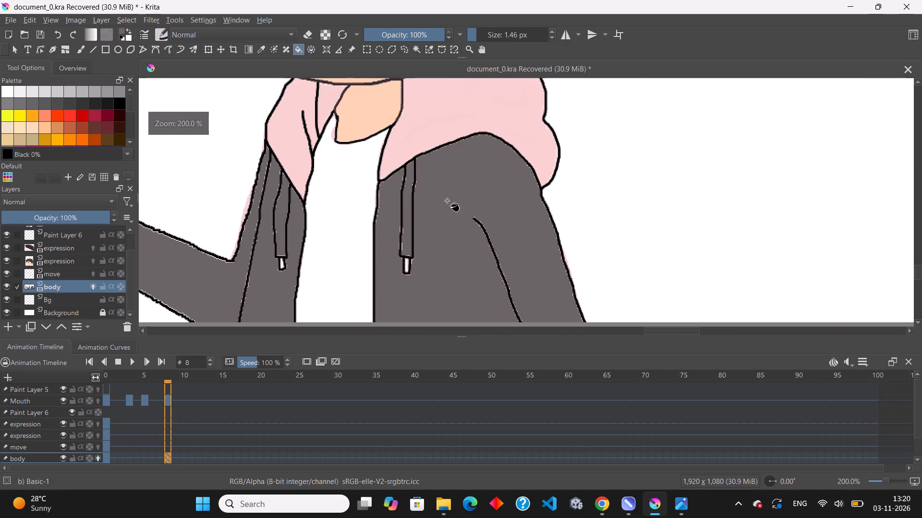
{"action": "scroll", "coordinate": [436, 227], "scroll_direction": "up", "scroll_amount": 3}
{"action": "left_click", "coordinate": [351, 235]}
{"action": "left_click", "coordinate": [341, 231]}
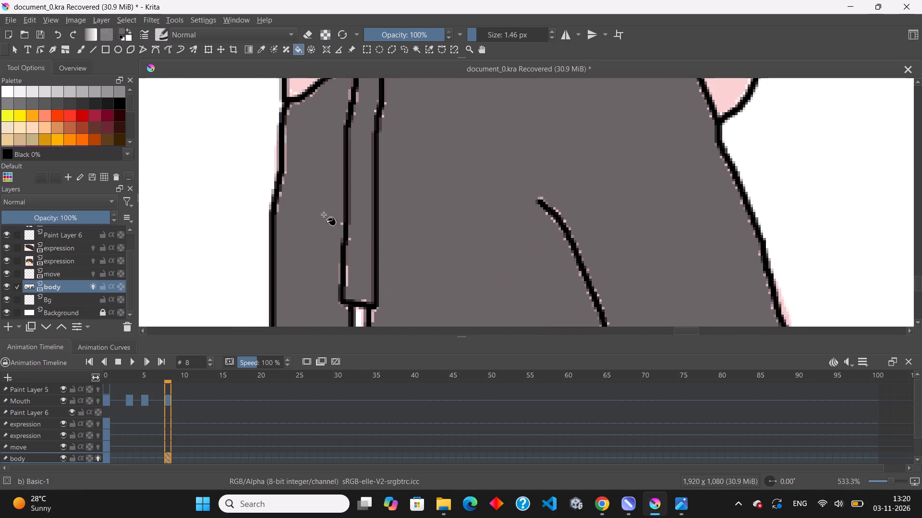
{"action": "left_click", "coordinate": [286, 166]}
{"action": "scroll", "coordinate": [284, 146], "scroll_direction": "up", "scroll_amount": 2}
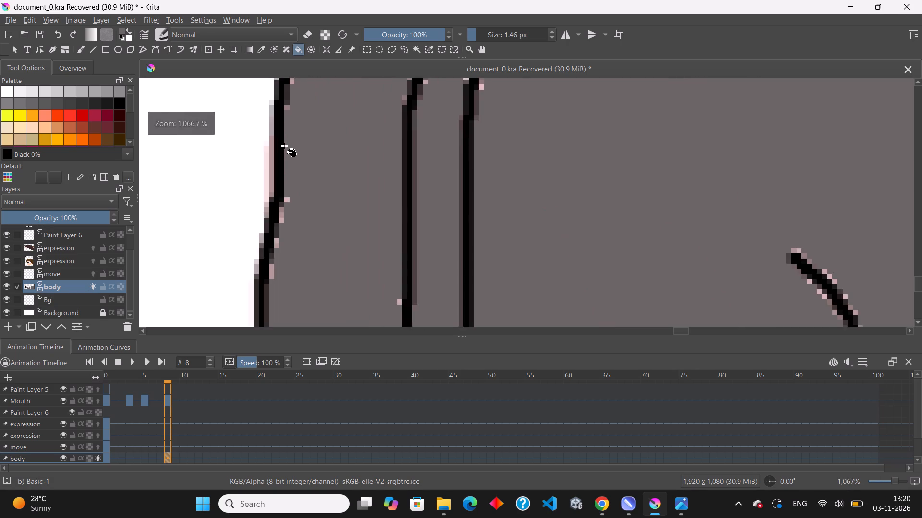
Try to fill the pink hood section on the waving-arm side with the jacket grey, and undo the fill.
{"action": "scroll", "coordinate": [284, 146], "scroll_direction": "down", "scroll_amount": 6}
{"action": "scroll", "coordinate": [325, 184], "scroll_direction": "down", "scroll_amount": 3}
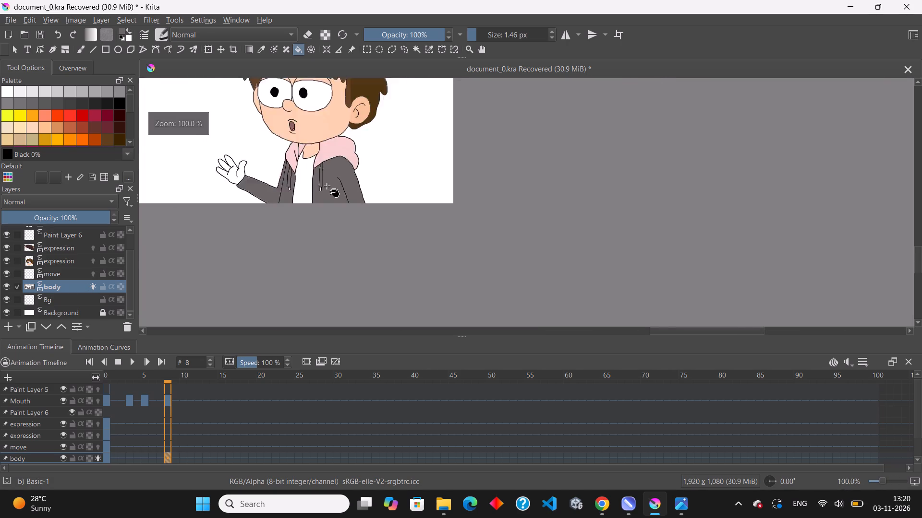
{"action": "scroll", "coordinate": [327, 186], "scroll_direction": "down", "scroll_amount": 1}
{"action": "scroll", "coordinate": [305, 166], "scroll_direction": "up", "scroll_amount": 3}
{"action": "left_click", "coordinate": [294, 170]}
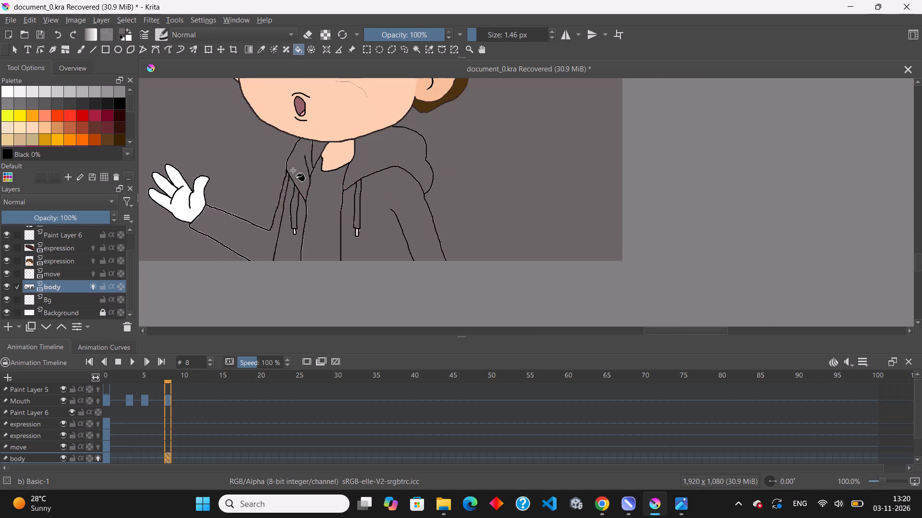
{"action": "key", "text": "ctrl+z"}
Brush a grey line under the chin to close off the hood section beside the waving arm, and fill it with the jacket grey.
{"action": "scroll", "coordinate": [307, 137], "scroll_direction": "up", "scroll_amount": 5}
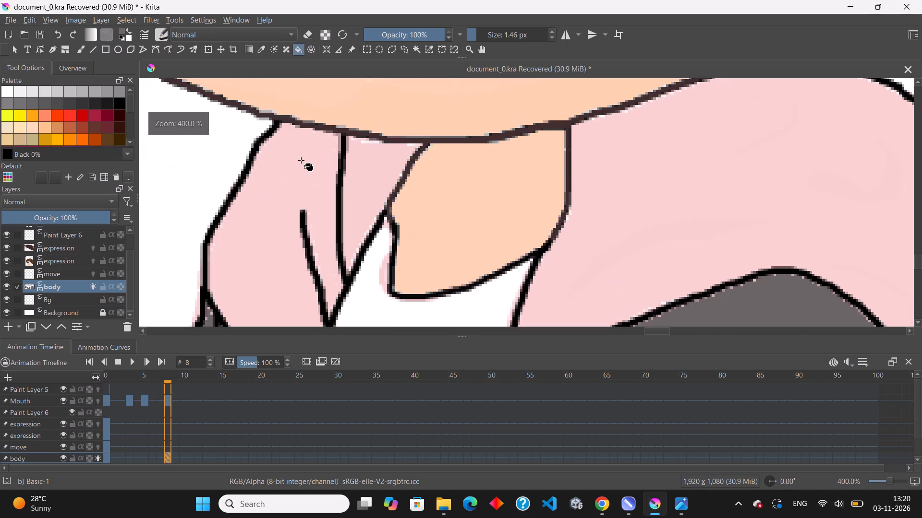
{"action": "key", "text": "b"}
{"action": "scroll", "coordinate": [303, 147], "scroll_direction": "down", "scroll_amount": 1}
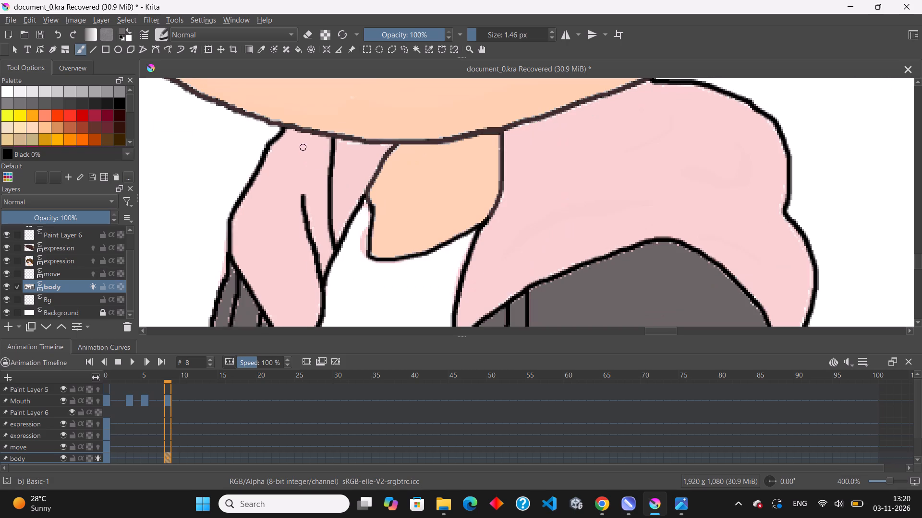
{"action": "left_click_drag", "start_coordinate": [286, 128], "coordinate": [293, 129]}
{"action": "left_click_drag", "start_coordinate": [293, 129], "coordinate": [381, 142]}
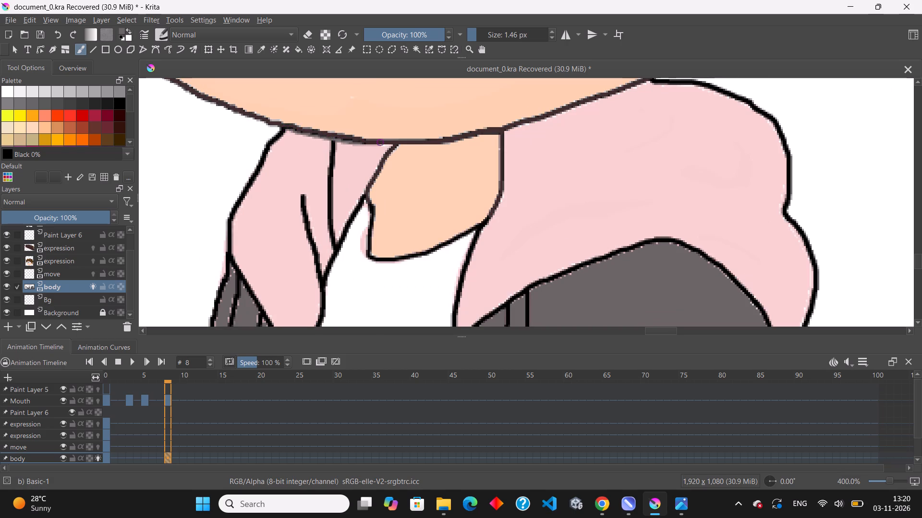
{"action": "left_click_drag", "start_coordinate": [381, 142], "coordinate": [398, 147]}
{"action": "key", "text": "f"}
{"action": "left_click", "coordinate": [271, 175]}
Brush a grey line along the jaw where it meets the large pink hood section, from the neck to the hood's outer outline.
{"action": "scroll", "coordinate": [271, 175], "scroll_direction": "down", "scroll_amount": 3}
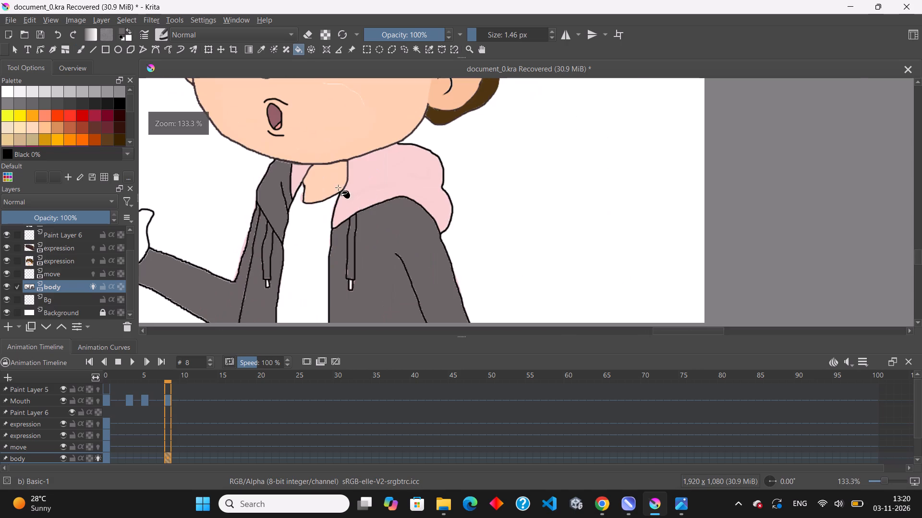
{"action": "scroll", "coordinate": [392, 183], "scroll_direction": "up", "scroll_amount": 1}
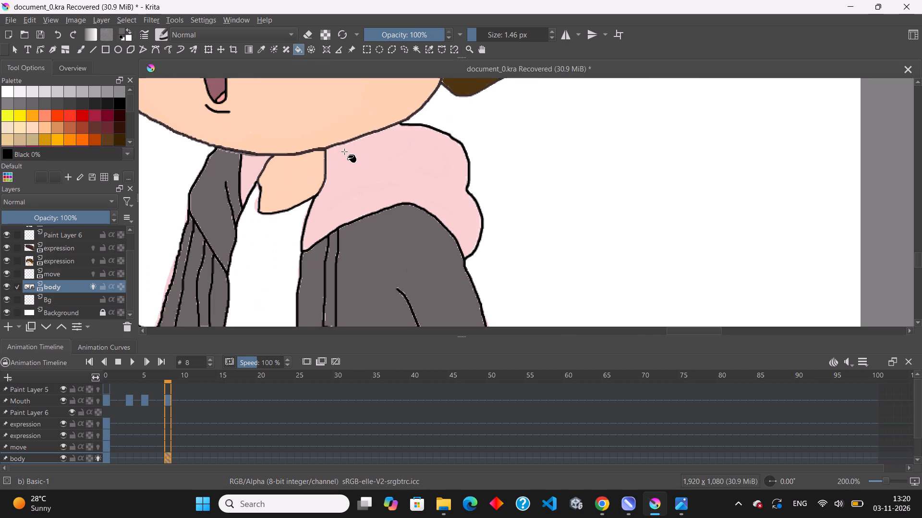
{"action": "key", "text": "b"}
{"action": "scroll", "coordinate": [339, 133], "scroll_direction": "up", "scroll_amount": 2}
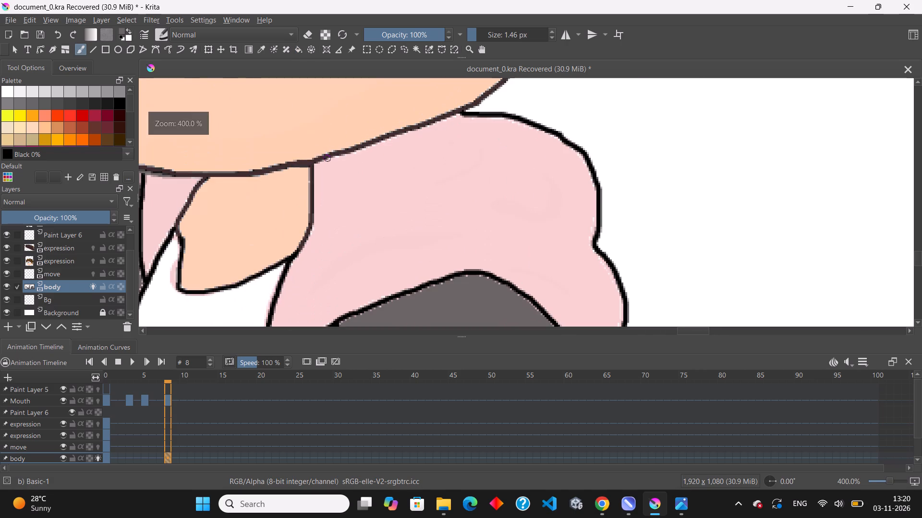
{"action": "left_click_drag", "start_coordinate": [312, 165], "coordinate": [380, 145]}
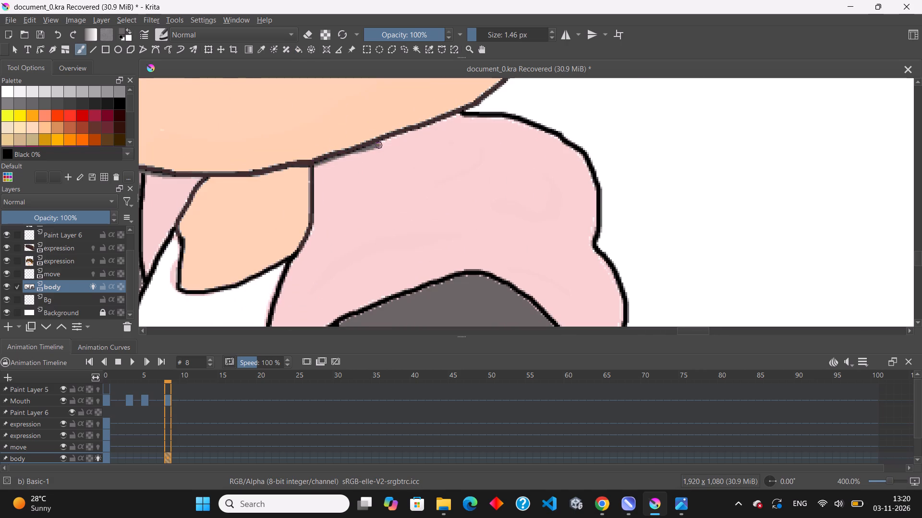
{"action": "left_click_drag", "start_coordinate": [380, 145], "coordinate": [462, 113]}
{"action": "left_click", "coordinate": [381, 142]}
{"action": "left_click", "coordinate": [386, 141]}
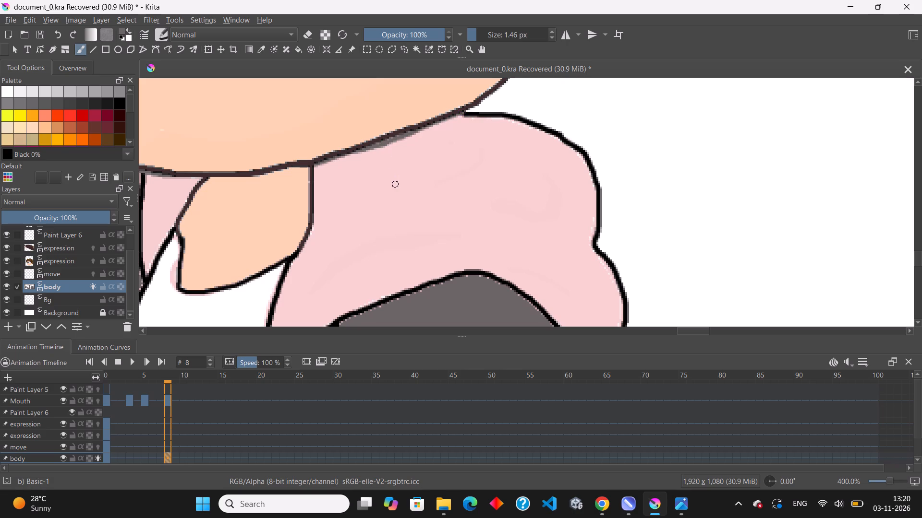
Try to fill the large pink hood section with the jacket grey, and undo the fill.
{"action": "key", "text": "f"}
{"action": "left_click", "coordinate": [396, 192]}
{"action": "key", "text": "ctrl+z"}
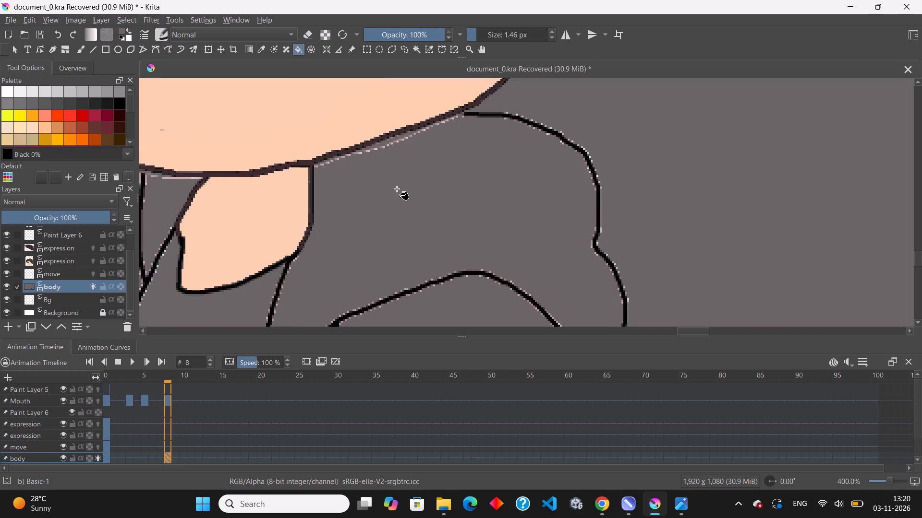
Brush grey over the gaps where the large hood section's outline meets the jaw and at the top corner of the neck.
{"action": "scroll", "coordinate": [397, 189], "scroll_direction": "down", "scroll_amount": 3}
{"action": "scroll", "coordinate": [409, 200], "scroll_direction": "up", "scroll_amount": 1}
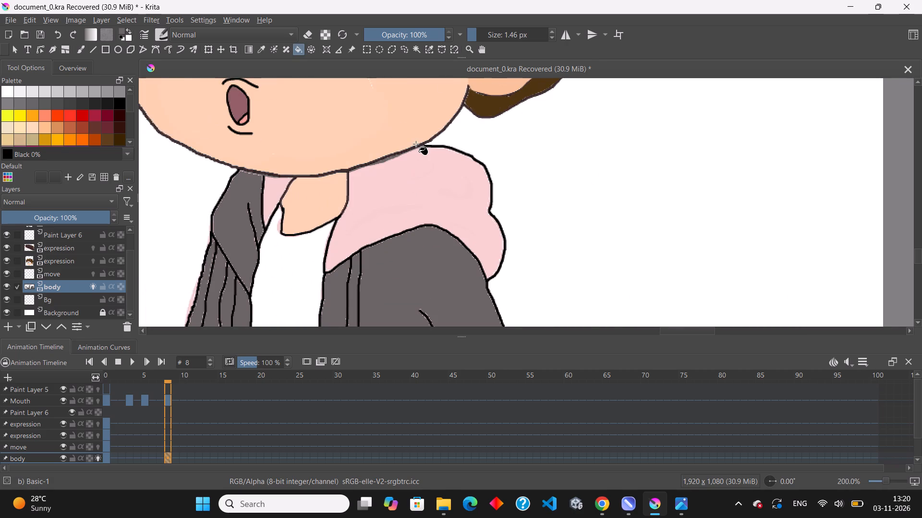
{"action": "scroll", "coordinate": [416, 143], "scroll_direction": "up", "scroll_amount": 4}
{"action": "key", "text": "f"}
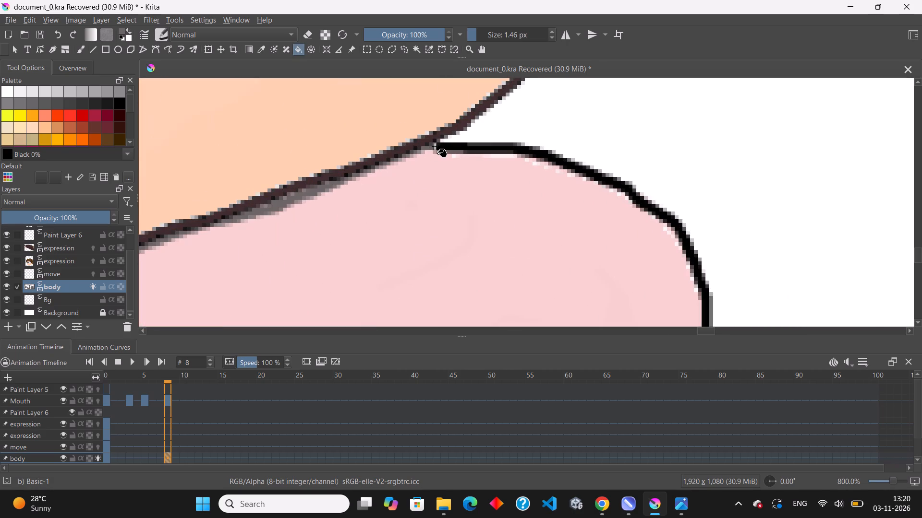
{"action": "key", "text": "b"}
{"action": "left_click", "coordinate": [436, 147]}
{"action": "left_click_drag", "start_coordinate": [446, 147], "coordinate": [442, 146]}
{"action": "scroll", "coordinate": [443, 151], "scroll_direction": "down", "scroll_amount": 3}
{"action": "scroll", "coordinate": [344, 185], "scroll_direction": "up", "scroll_amount": 2}
{"action": "left_click", "coordinate": [338, 183]}
{"action": "scroll", "coordinate": [338, 183], "scroll_direction": "up", "scroll_amount": 1}
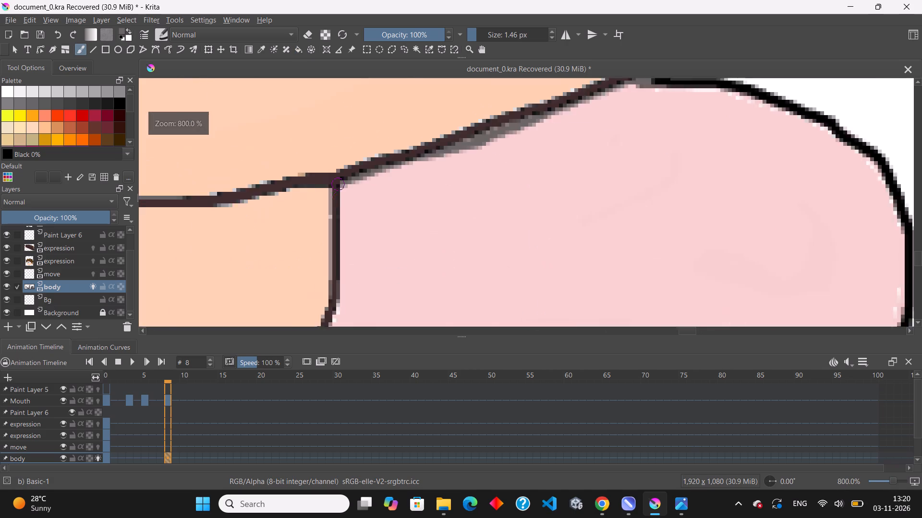
Brush a grey line down the neck's edge beside the large hood section to the top of the white shirt.
{"action": "scroll", "coordinate": [343, 213], "scroll_direction": "down", "scroll_amount": 6}
{"action": "scroll", "coordinate": [379, 254], "scroll_direction": "up", "scroll_amount": 2}
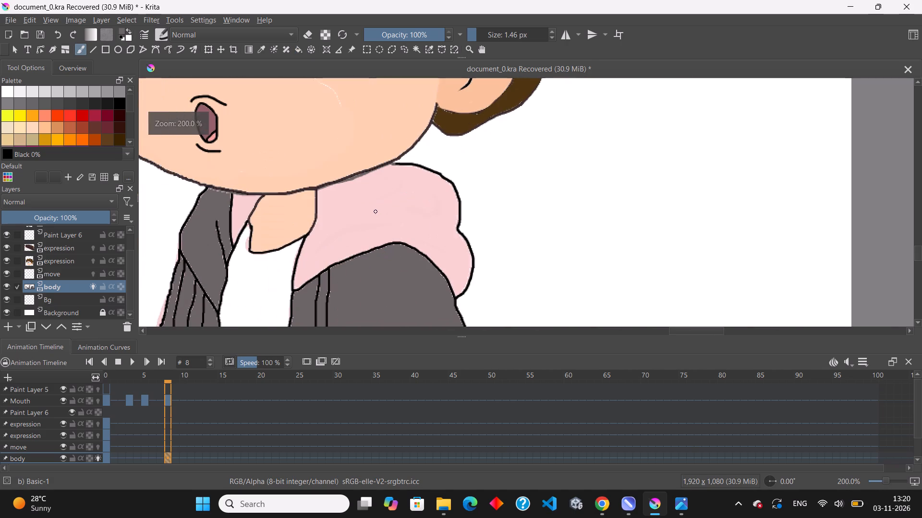
{"action": "scroll", "coordinate": [318, 256], "scroll_direction": "up", "scroll_amount": 1}
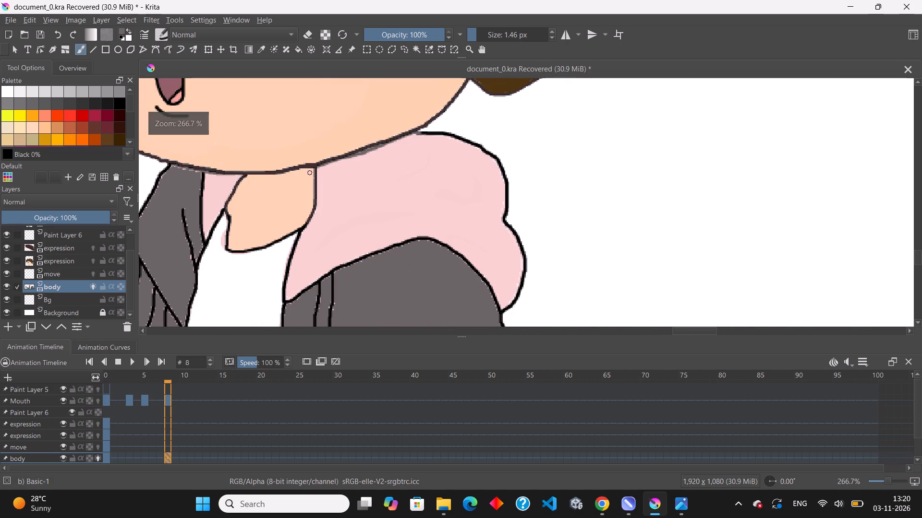
{"action": "left_click_drag", "start_coordinate": [316, 165], "coordinate": [316, 170]}
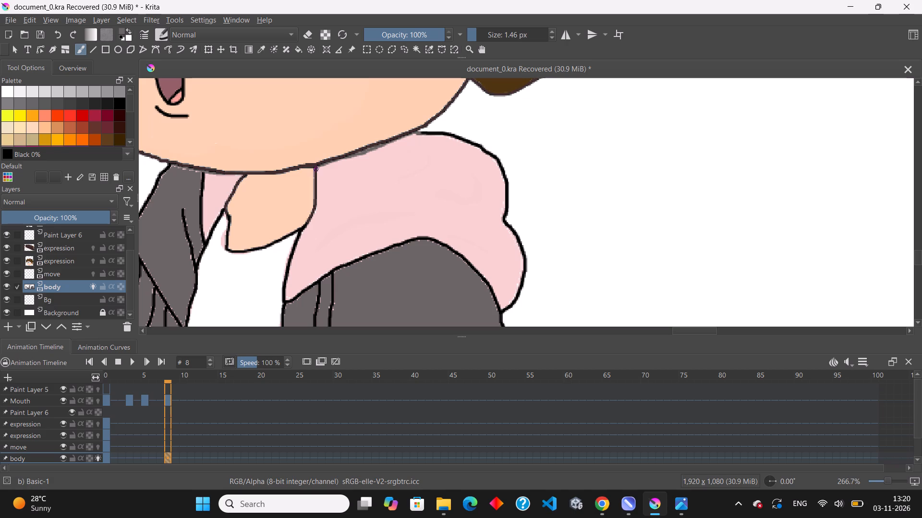
{"action": "left_click_drag", "start_coordinate": [316, 170], "coordinate": [310, 223]}
{"action": "left_click_drag", "start_coordinate": [310, 223], "coordinate": [301, 235]}
Fill the large pink hood section with the jacket grey.
{"action": "key", "text": "f"}
{"action": "left_click", "coordinate": [365, 219]}
Brush the jacket grey over the pale fringe pixels between the large hood section and the jaw outline.
{"action": "scroll", "coordinate": [365, 218], "scroll_direction": "down", "scroll_amount": 3}
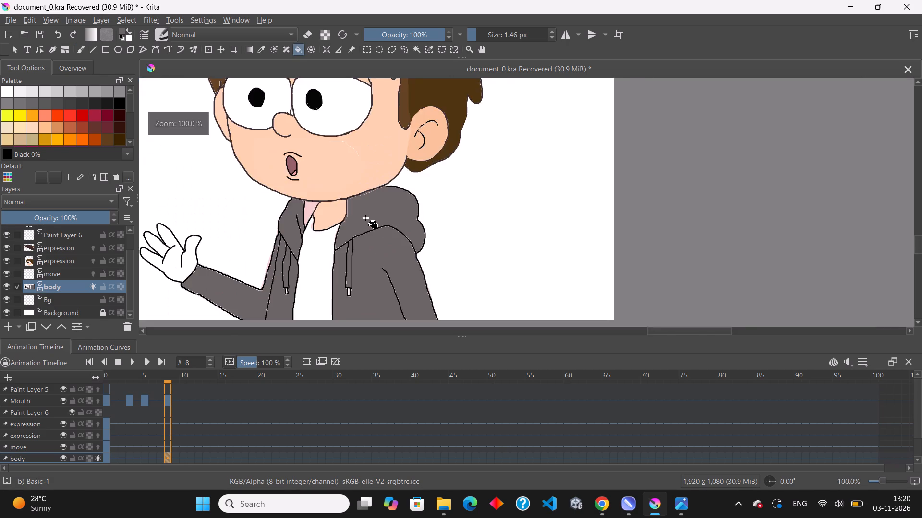
{"action": "scroll", "coordinate": [365, 218], "scroll_direction": "down", "scroll_amount": 3}
{"action": "scroll", "coordinate": [365, 224], "scroll_direction": "up", "scroll_amount": 3}
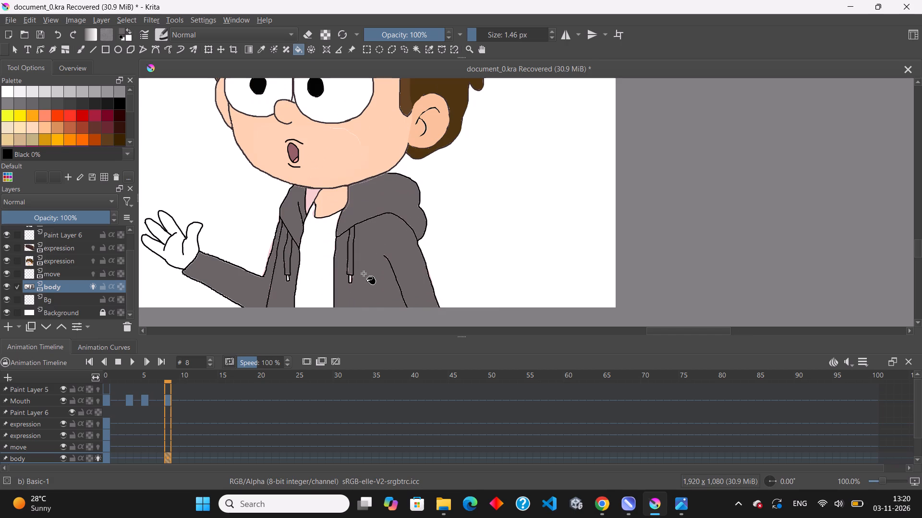
{"action": "scroll", "coordinate": [388, 212], "scroll_direction": "up", "scroll_amount": 3}
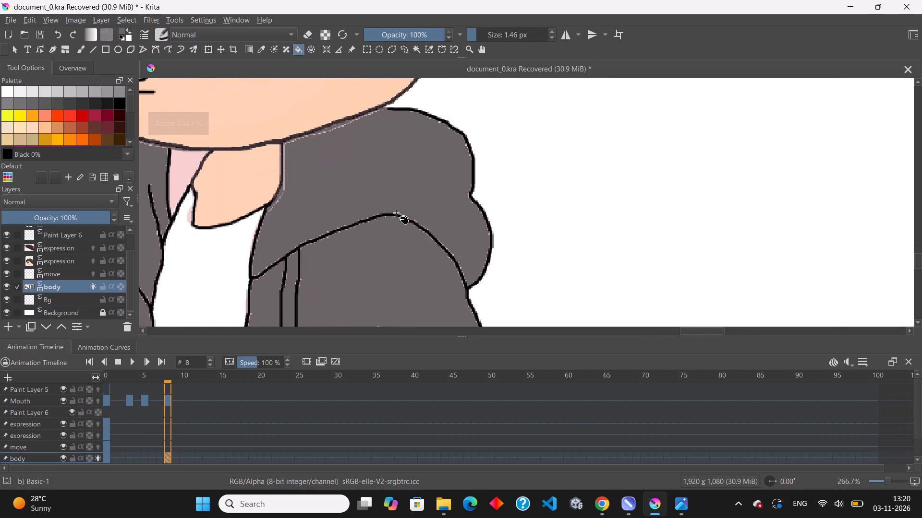
{"action": "left_click", "coordinate": [81, 47]}
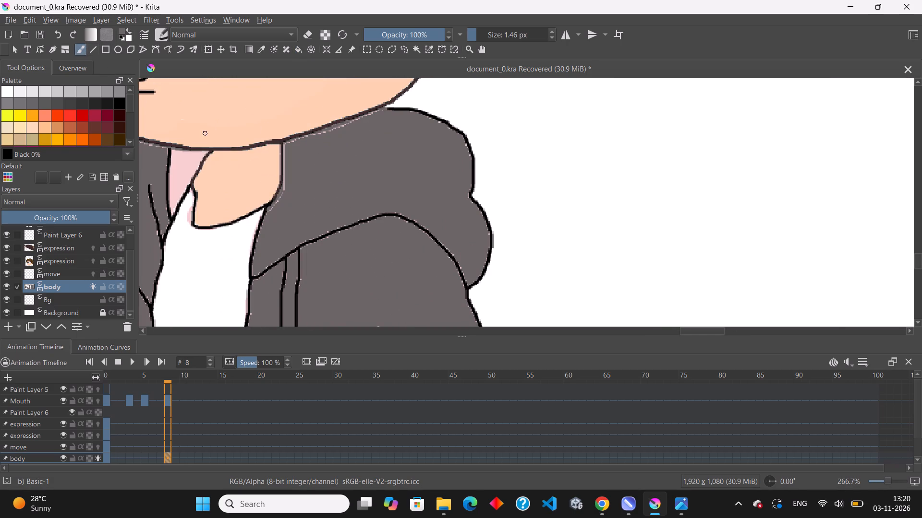
{"action": "scroll", "coordinate": [330, 113], "scroll_direction": "up", "scroll_amount": 3}
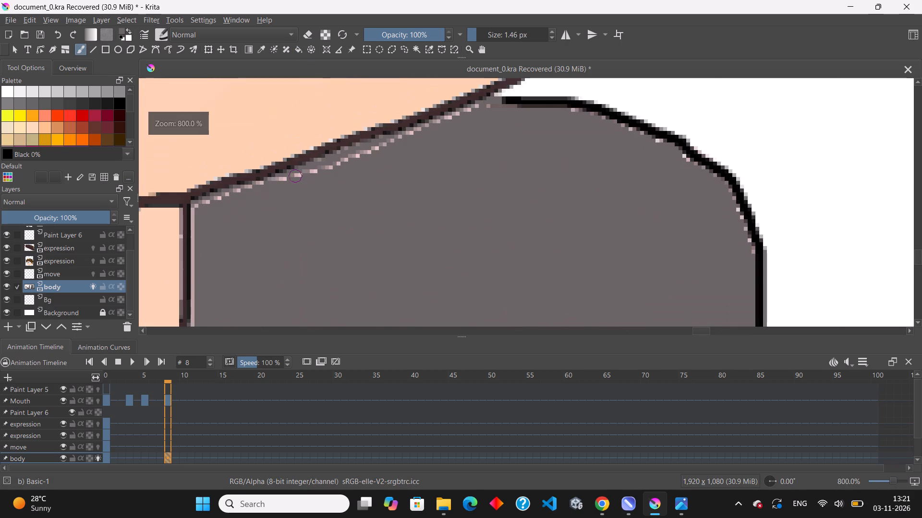
{"action": "scroll", "coordinate": [295, 176], "scroll_direction": "up", "scroll_amount": 1}
{"action": "left_click_drag", "start_coordinate": [166, 213], "coordinate": [288, 177]}
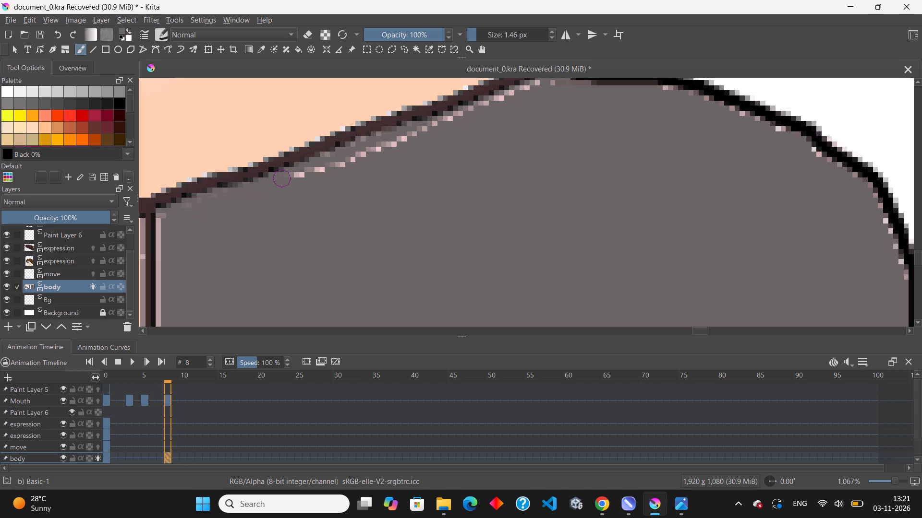
{"action": "left_click_drag", "start_coordinate": [288, 177], "coordinate": [386, 141]}
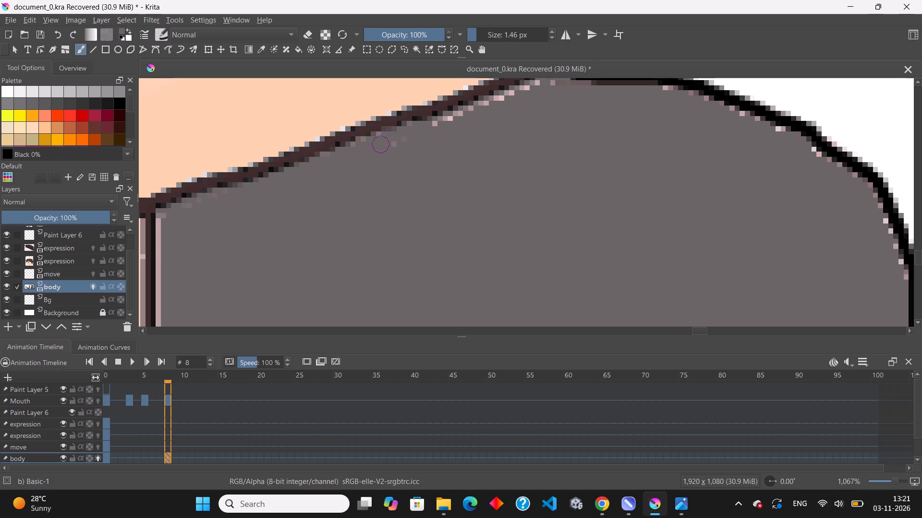
{"action": "left_click_drag", "start_coordinate": [386, 141], "coordinate": [508, 106]}
Brush grey over the remaining pale pixels near the jaw and along the inside of the hood's top outline.
{"action": "scroll", "coordinate": [434, 204], "scroll_direction": "down", "scroll_amount": 2}
{"action": "scroll", "coordinate": [496, 140], "scroll_direction": "up", "scroll_amount": 2}
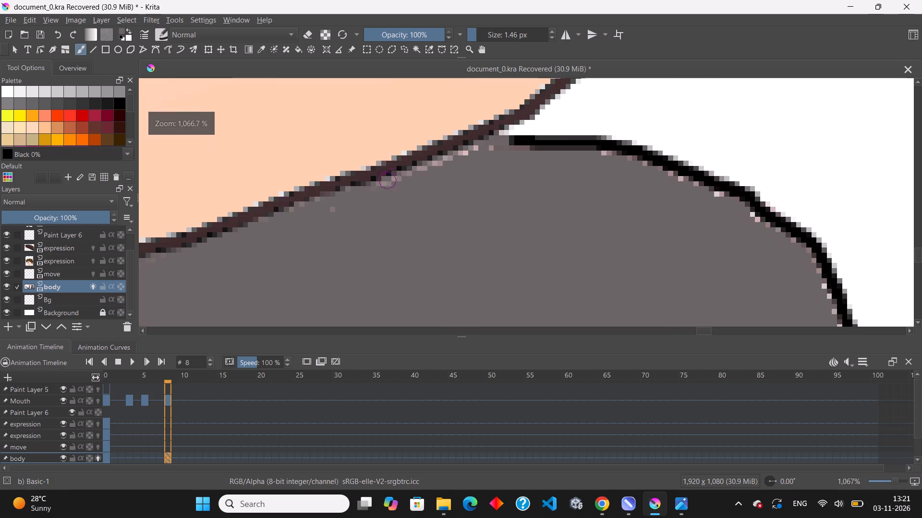
{"action": "left_click_drag", "start_coordinate": [388, 188], "coordinate": [637, 160]}
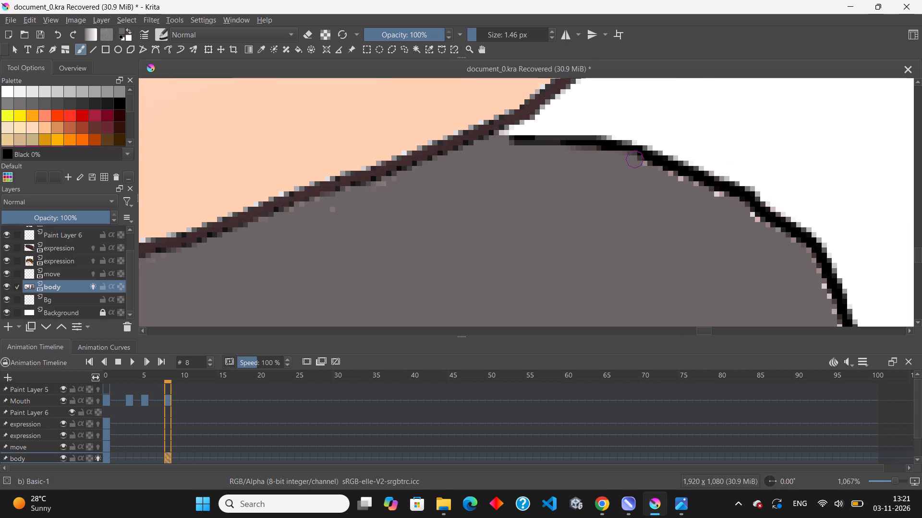
{"action": "left_click_drag", "start_coordinate": [637, 160], "coordinate": [781, 236]}
Brush grey over the pale pixels along the underside of the large hood section's lower fold line.
{"action": "scroll", "coordinate": [608, 168], "scroll_direction": "down", "scroll_amount": 2}
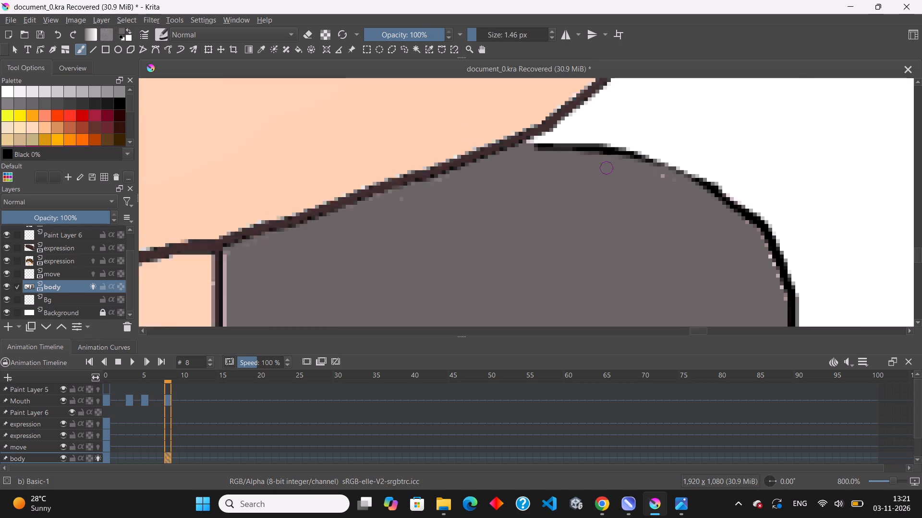
{"action": "scroll", "coordinate": [600, 166], "scroll_direction": "down", "scroll_amount": 2}
{"action": "scroll", "coordinate": [719, 255], "scroll_direction": "up", "scroll_amount": 1}
{"action": "scroll", "coordinate": [569, 223], "scroll_direction": "down", "scroll_amount": 3}
{"action": "scroll", "coordinate": [521, 290], "scroll_direction": "up", "scroll_amount": 3}
{"action": "scroll", "coordinate": [477, 162], "scroll_direction": "up", "scroll_amount": 1}
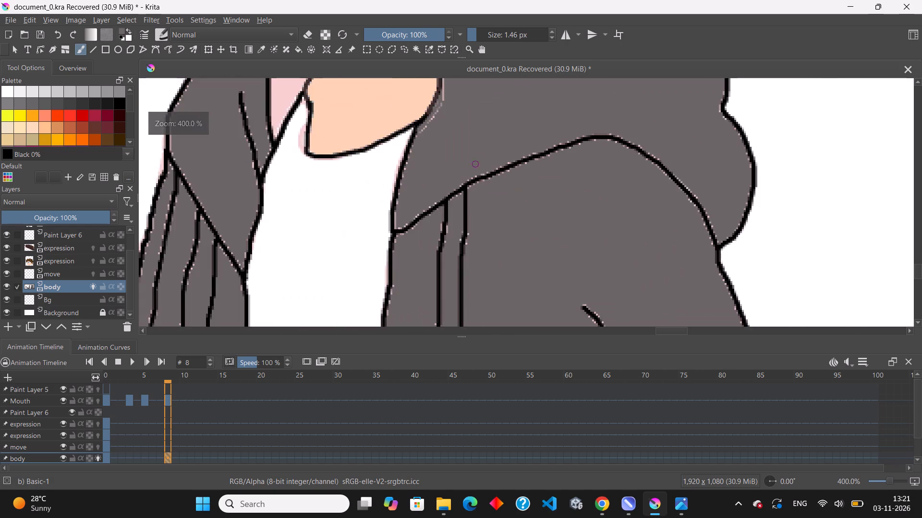
{"action": "scroll", "coordinate": [478, 162], "scroll_direction": "up", "scroll_amount": 3}
{"action": "left_click_drag", "start_coordinate": [448, 273], "coordinate": [484, 255]}
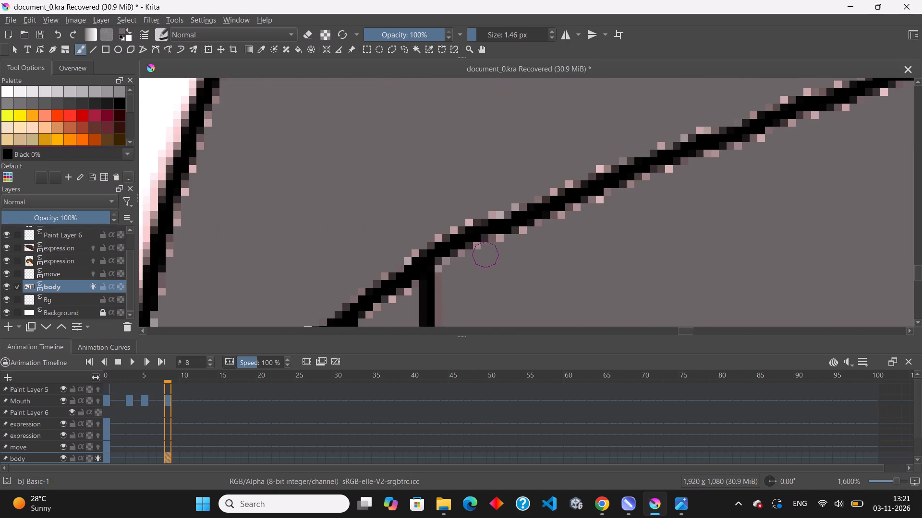
{"action": "left_click_drag", "start_coordinate": [484, 255], "coordinate": [754, 140]}
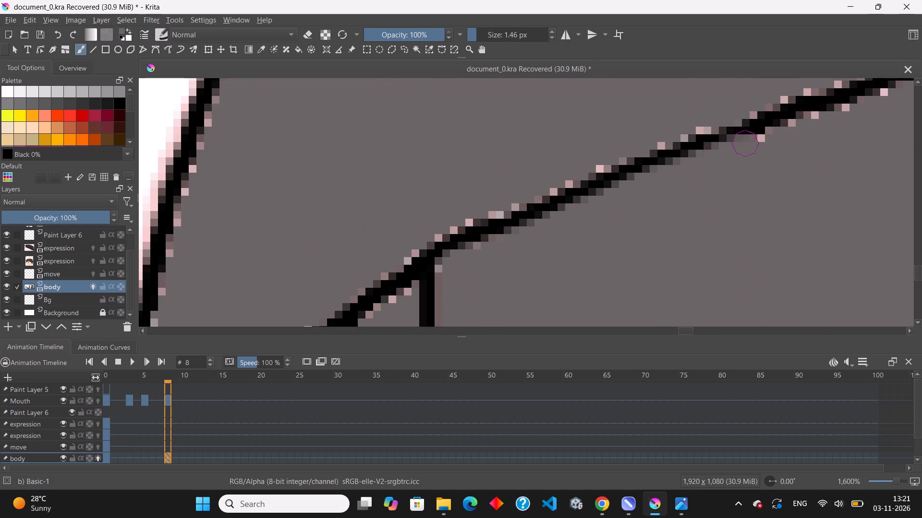
{"action": "left_click_drag", "start_coordinate": [754, 140], "coordinate": [921, 90]}
Brush grey over the pale pixels along the upper side of the hood's lower fold line, above the drawstring.
{"action": "scroll", "coordinate": [591, 271], "scroll_direction": "down", "scroll_amount": 3}
{"action": "scroll", "coordinate": [550, 279], "scroll_direction": "up", "scroll_amount": 1}
{"action": "scroll", "coordinate": [464, 290], "scroll_direction": "up", "scroll_amount": 2}
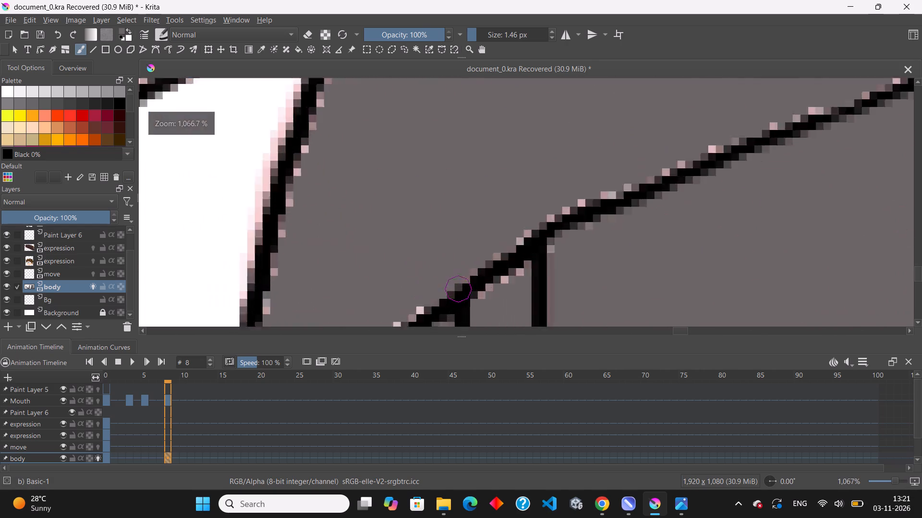
{"action": "left_click_drag", "start_coordinate": [491, 245], "coordinate": [706, 138]}
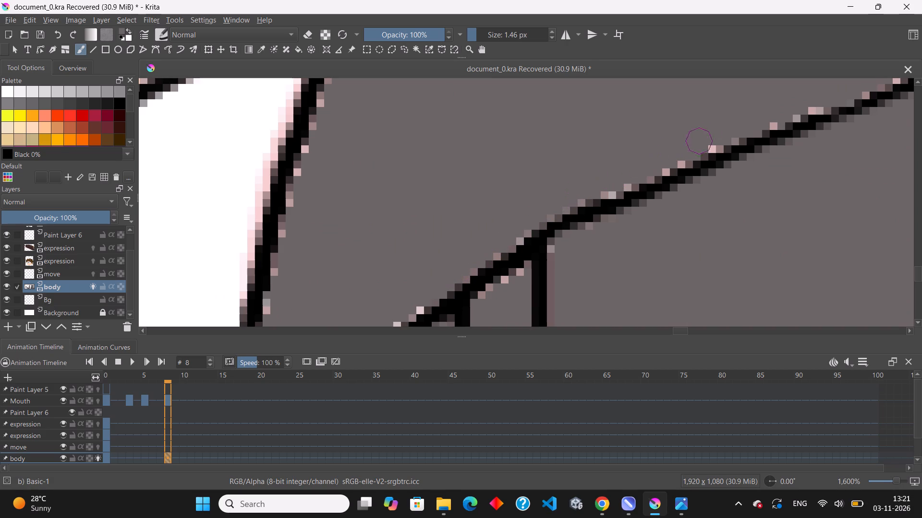
{"action": "left_click_drag", "start_coordinate": [706, 138], "coordinate": [548, 200]}
Brush grey over the pale pixels inside the large hood section's edge beside the white shirt.
{"action": "scroll", "coordinate": [378, 205], "scroll_direction": "down", "scroll_amount": 3}
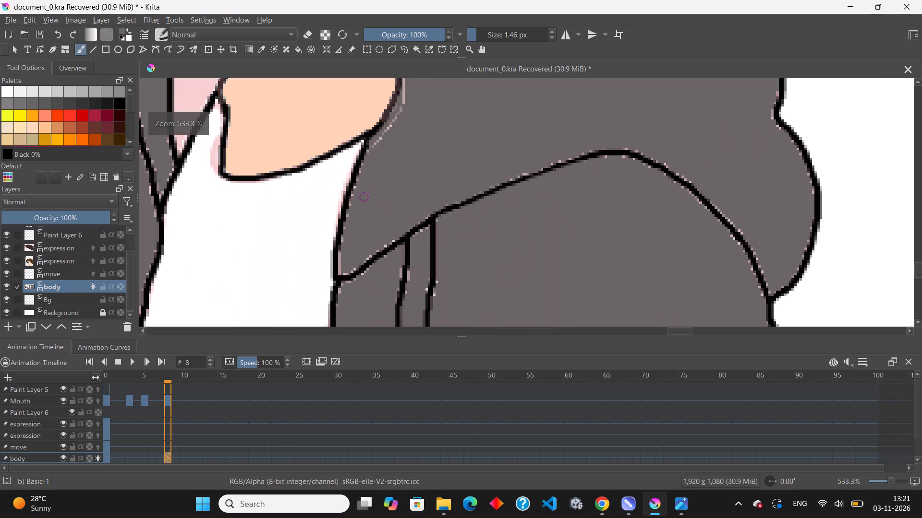
{"action": "scroll", "coordinate": [364, 167], "scroll_direction": "up", "scroll_amount": 2}
{"action": "left_click_drag", "start_coordinate": [374, 147], "coordinate": [340, 240]}
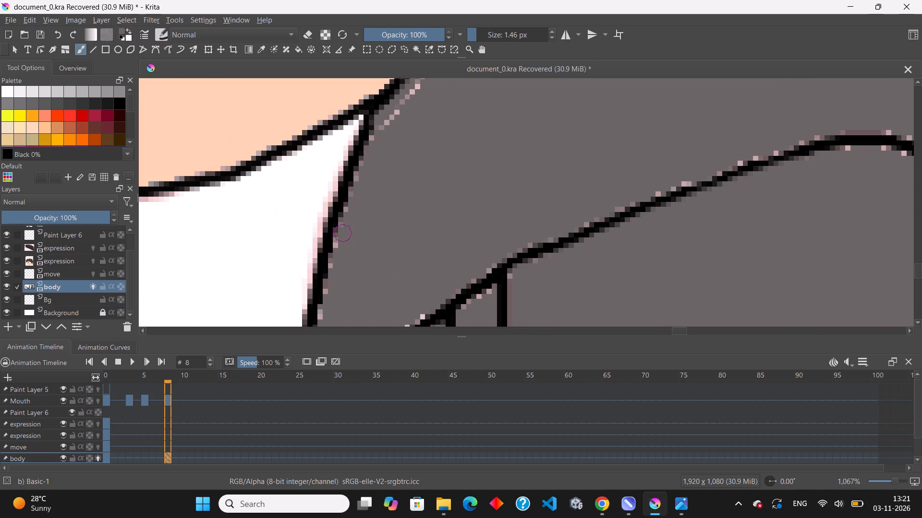
{"action": "left_click_drag", "start_coordinate": [340, 240], "coordinate": [326, 335]}
Brush grey over the pale pixels around the hood fold line's lower end, where it meets the shirt edge.
{"action": "scroll", "coordinate": [335, 237], "scroll_direction": "down", "scroll_amount": 4}
{"action": "scroll", "coordinate": [345, 289], "scroll_direction": "up", "scroll_amount": 4}
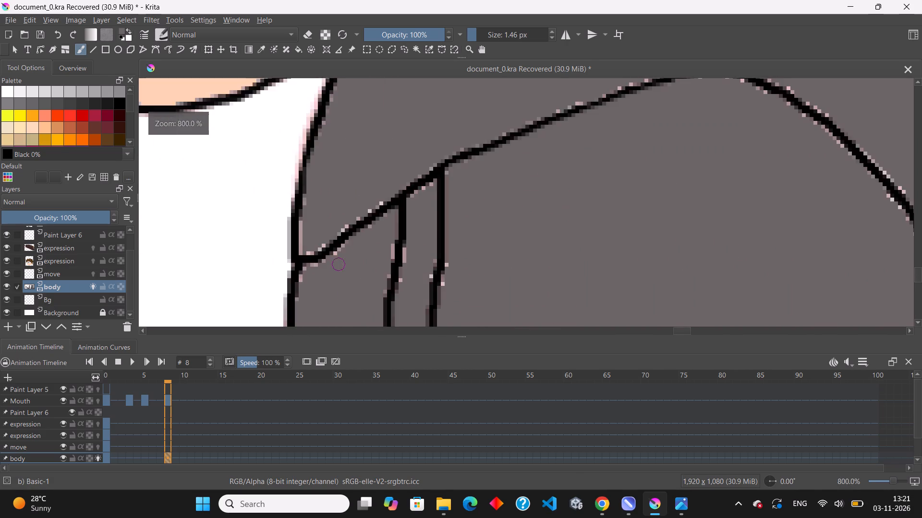
{"action": "scroll", "coordinate": [339, 264], "scroll_direction": "up", "scroll_amount": 1}
{"action": "left_click_drag", "start_coordinate": [277, 177], "coordinate": [293, 227]}
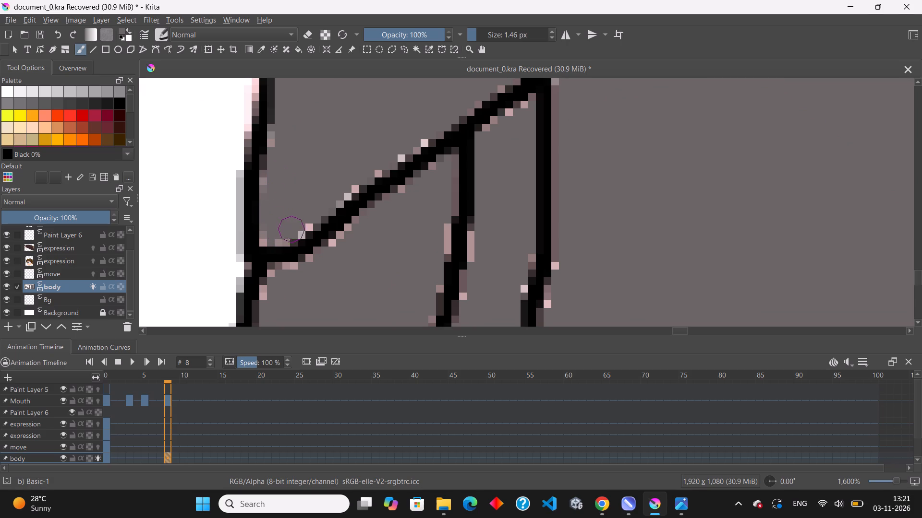
{"action": "left_click_drag", "start_coordinate": [293, 227], "coordinate": [425, 136]}
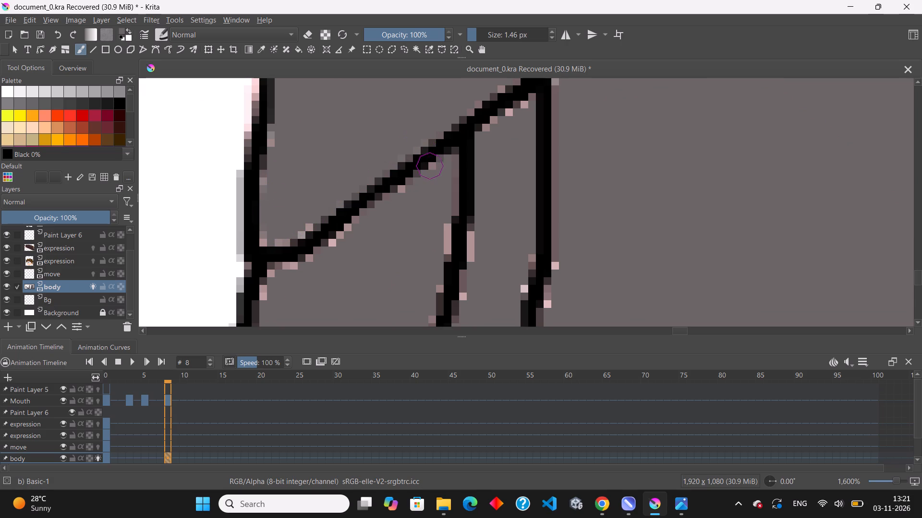
{"action": "left_click_drag", "start_coordinate": [434, 171], "coordinate": [267, 289]}
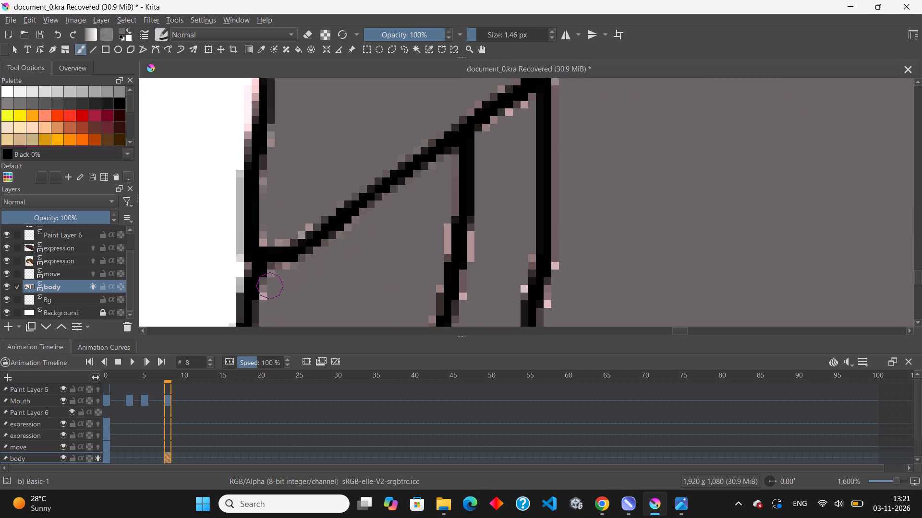
{"action": "left_click_drag", "start_coordinate": [267, 289], "coordinate": [267, 302]}
Brush grey over the pale pixels beside the upper outlines of the drawstring below the large hood section.
{"action": "scroll", "coordinate": [365, 191], "scroll_direction": "down", "scroll_amount": 2}
{"action": "scroll", "coordinate": [447, 235], "scroll_direction": "up", "scroll_amount": 2}
{"action": "left_click_drag", "start_coordinate": [397, 187], "coordinate": [394, 204]}
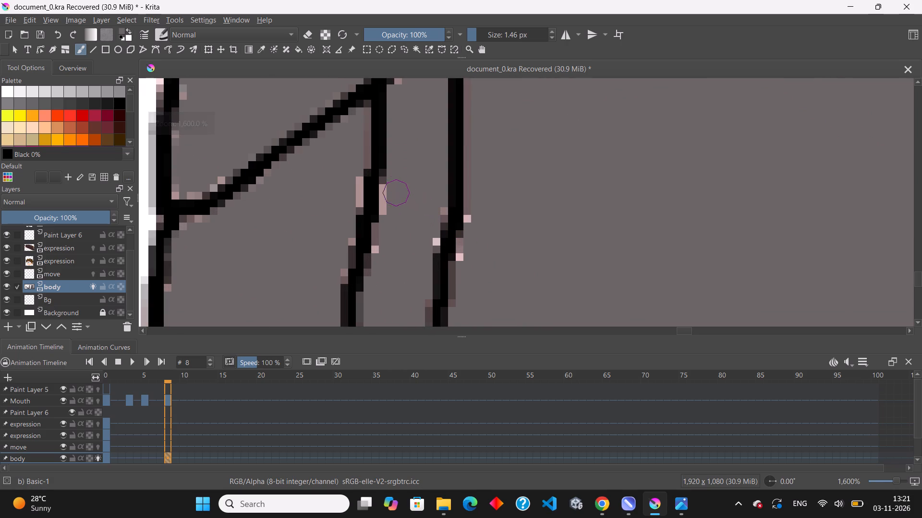
{"action": "left_click_drag", "start_coordinate": [394, 204], "coordinate": [388, 175]}
{"action": "left_click_drag", "start_coordinate": [336, 152], "coordinate": [353, 199]}
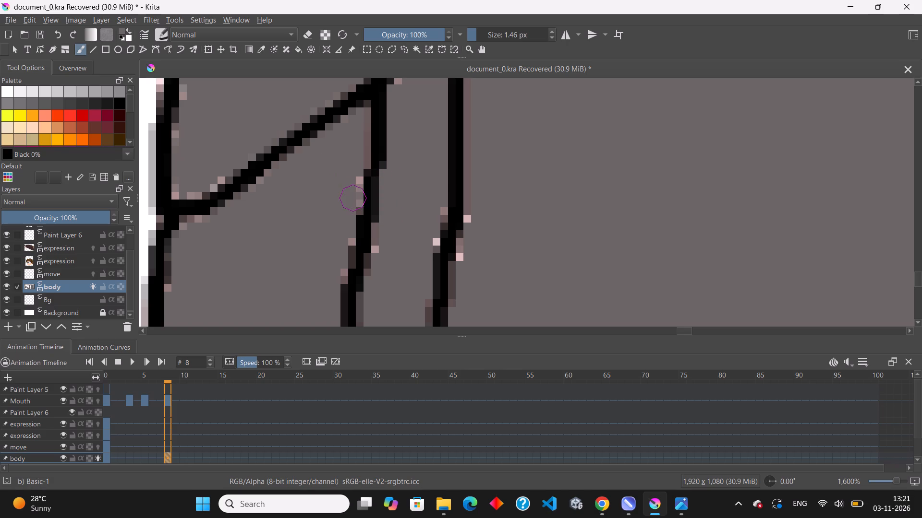
{"action": "left_click_drag", "start_coordinate": [353, 199], "coordinate": [353, 178]}
{"action": "left_click_drag", "start_coordinate": [486, 187], "coordinate": [471, 273]}
{"action": "left_click_drag", "start_coordinate": [471, 273], "coordinate": [474, 201]}
Brush grey over the pale pixels at the drawstring's lower end and around its white tip.
{"action": "scroll", "coordinate": [348, 187], "scroll_direction": "down", "scroll_amount": 8}
{"action": "scroll", "coordinate": [352, 244], "scroll_direction": "up", "scroll_amount": 3}
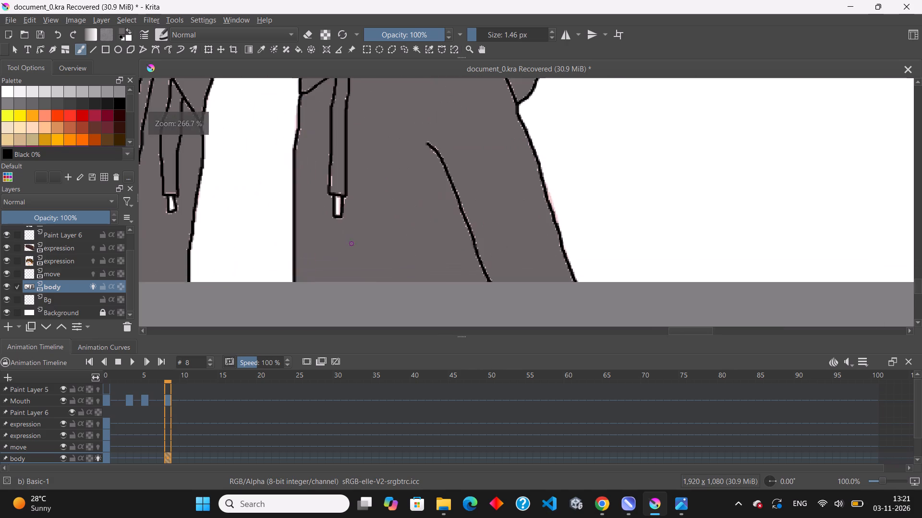
{"action": "scroll", "coordinate": [315, 190], "scroll_direction": "up", "scroll_amount": 4}
{"action": "left_click_drag", "start_coordinate": [380, 142], "coordinate": [405, 212]}
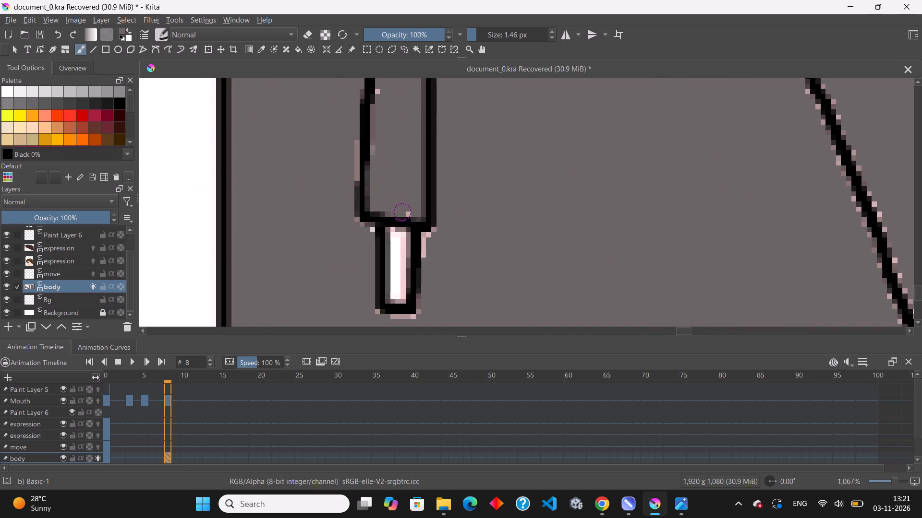
{"action": "left_click_drag", "start_coordinate": [405, 212], "coordinate": [412, 212]}
{"action": "left_click_drag", "start_coordinate": [429, 252], "coordinate": [431, 261]}
{"action": "left_click_drag", "start_coordinate": [431, 261], "coordinate": [366, 325]}
Brush grey over the pale pixels on both sides of the upper sleeve crease line below the large hood section.
{"action": "scroll", "coordinate": [316, 214], "scroll_direction": "down", "scroll_amount": 4}
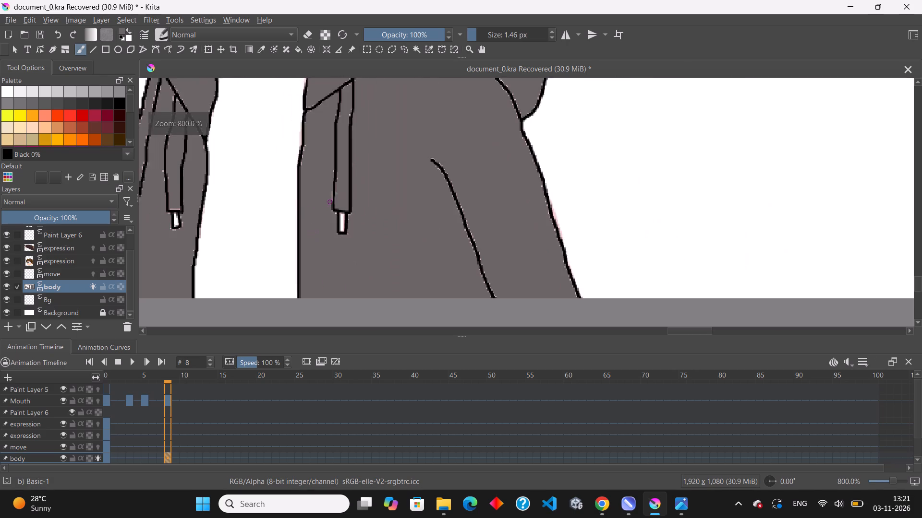
{"action": "scroll", "coordinate": [479, 201], "scroll_direction": "up", "scroll_amount": 2}
{"action": "scroll", "coordinate": [445, 123], "scroll_direction": "up", "scroll_amount": 2}
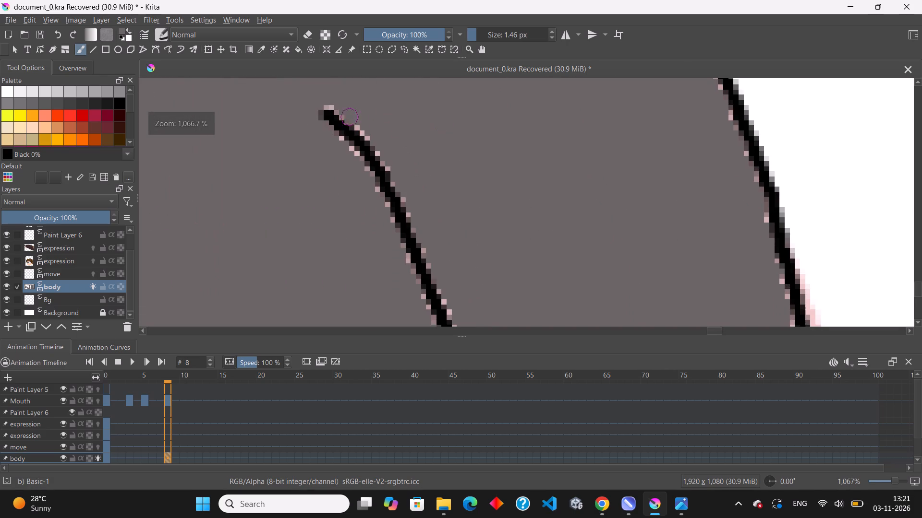
{"action": "left_click_drag", "start_coordinate": [333, 106], "coordinate": [415, 214]}
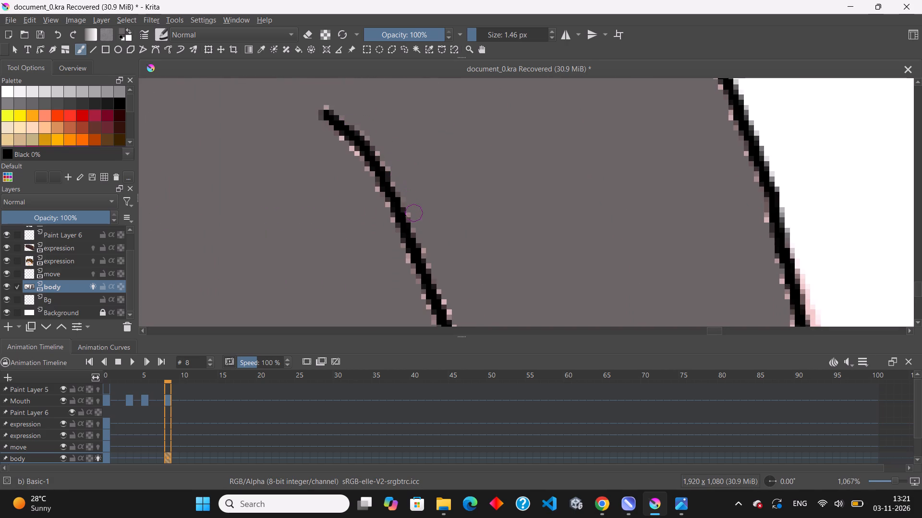
{"action": "left_click_drag", "start_coordinate": [415, 214], "coordinate": [433, 266]}
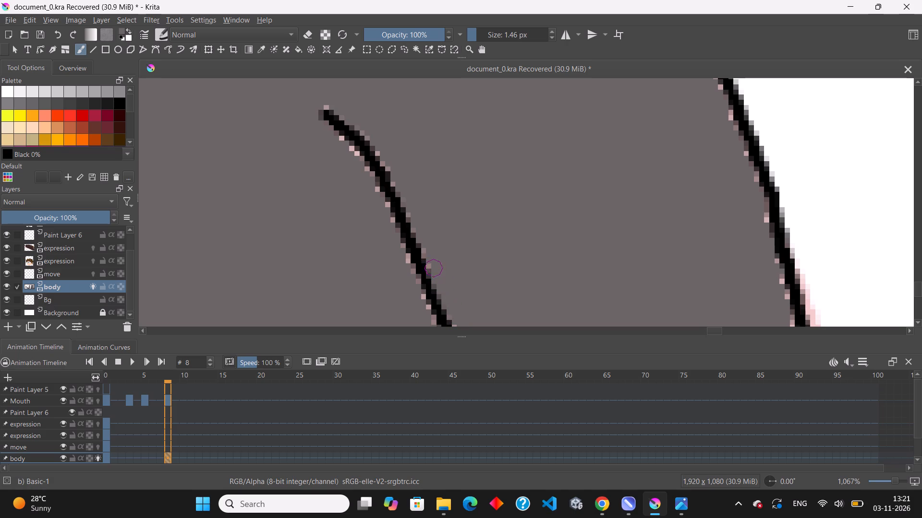
{"action": "left_click_drag", "start_coordinate": [433, 266], "coordinate": [322, 91]}
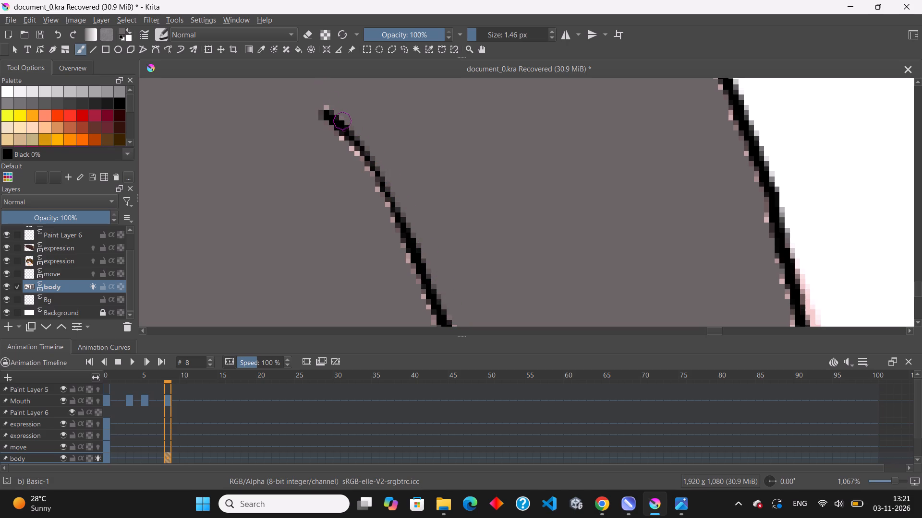
{"action": "left_click_drag", "start_coordinate": [334, 136], "coordinate": [412, 282]}
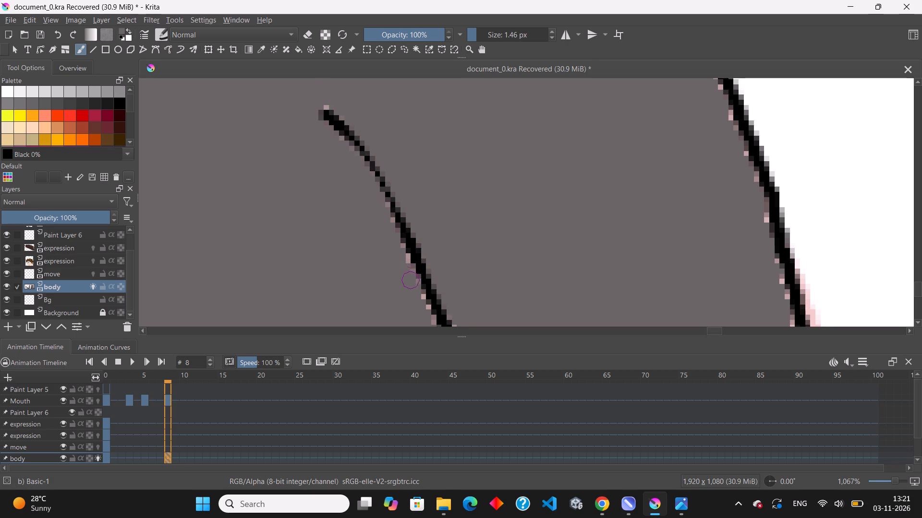
{"action": "left_click_drag", "start_coordinate": [412, 282], "coordinate": [417, 295]}
Brush grey over the pale pixels on both sides of the sleeve crease line's lower part, down to the canvas's bottom edge.
{"action": "scroll", "coordinate": [357, 162], "scroll_direction": "down", "scroll_amount": 3}
{"action": "scroll", "coordinate": [386, 259], "scroll_direction": "down", "scroll_amount": 1}
{"action": "scroll", "coordinate": [396, 291], "scroll_direction": "up", "scroll_amount": 3}
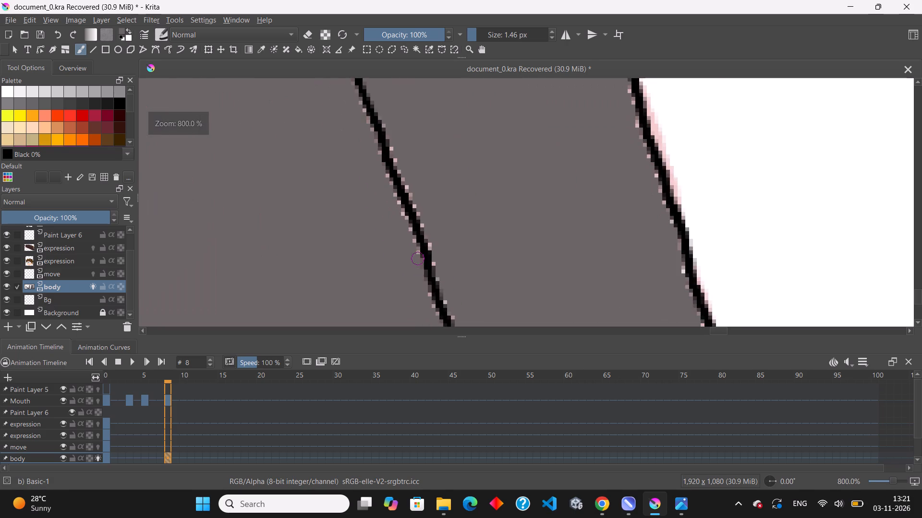
{"action": "left_click_drag", "start_coordinate": [390, 134], "coordinate": [431, 248]}
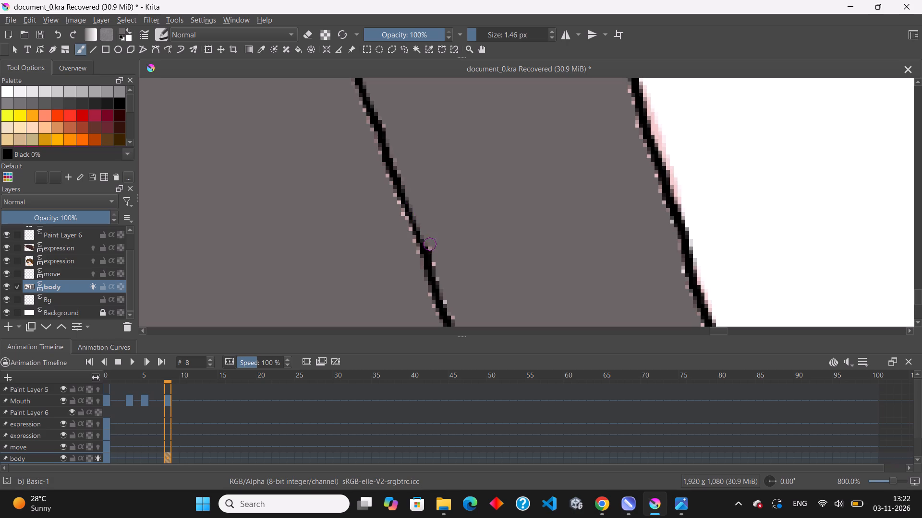
{"action": "left_click_drag", "start_coordinate": [431, 248], "coordinate": [441, 273]}
{"action": "left_click_drag", "start_coordinate": [384, 174], "coordinate": [419, 272]}
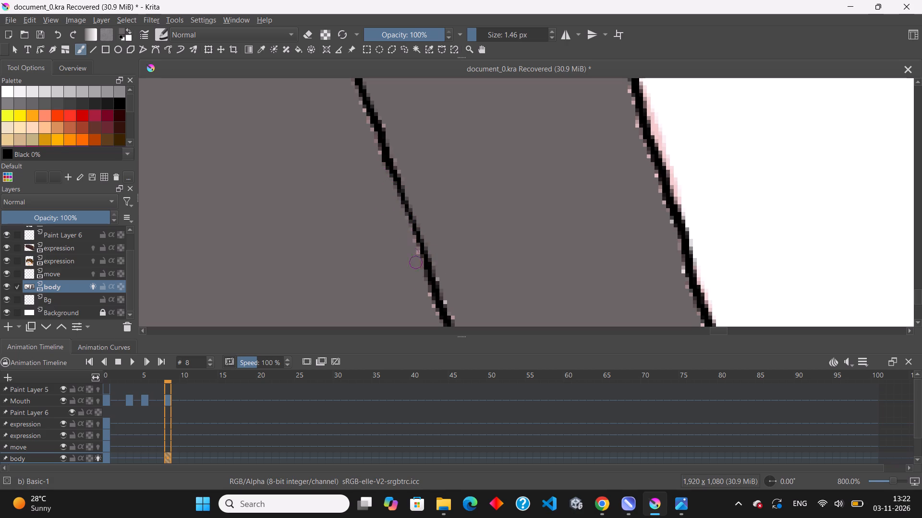
{"action": "left_click_drag", "start_coordinate": [419, 272], "coordinate": [425, 292]}
{"action": "scroll", "coordinate": [388, 221], "scroll_direction": "down", "scroll_amount": 3}
{"action": "scroll", "coordinate": [411, 275], "scroll_direction": "up", "scroll_amount": 2}
{"action": "left_click_drag", "start_coordinate": [410, 225], "coordinate": [439, 298]}
{"action": "scroll", "coordinate": [416, 280], "scroll_direction": "up", "scroll_amount": 1}
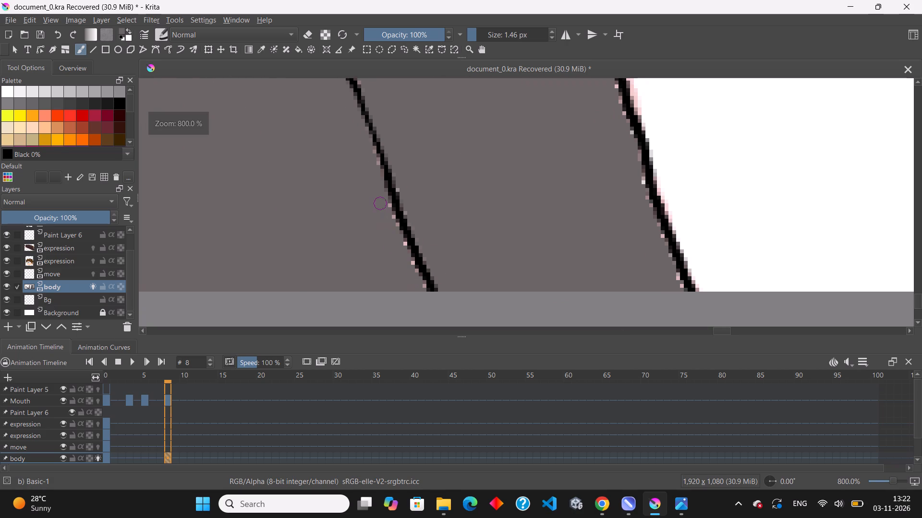
{"action": "left_click_drag", "start_coordinate": [383, 200], "coordinate": [429, 311]}
Brush grey over the pale pixels along the inner side of the lowered arm's outer sleeve outline, down to the canvas's bottom edge.
{"action": "scroll", "coordinate": [411, 286], "scroll_direction": "down", "scroll_amount": 4}
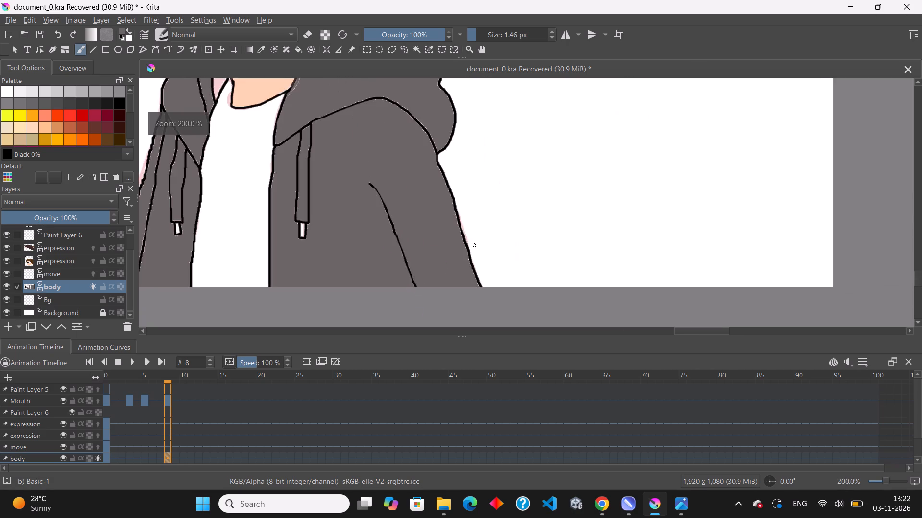
{"action": "scroll", "coordinate": [476, 238], "scroll_direction": "up", "scroll_amount": 2}
{"action": "left_click_drag", "start_coordinate": [398, 94], "coordinate": [403, 104]}
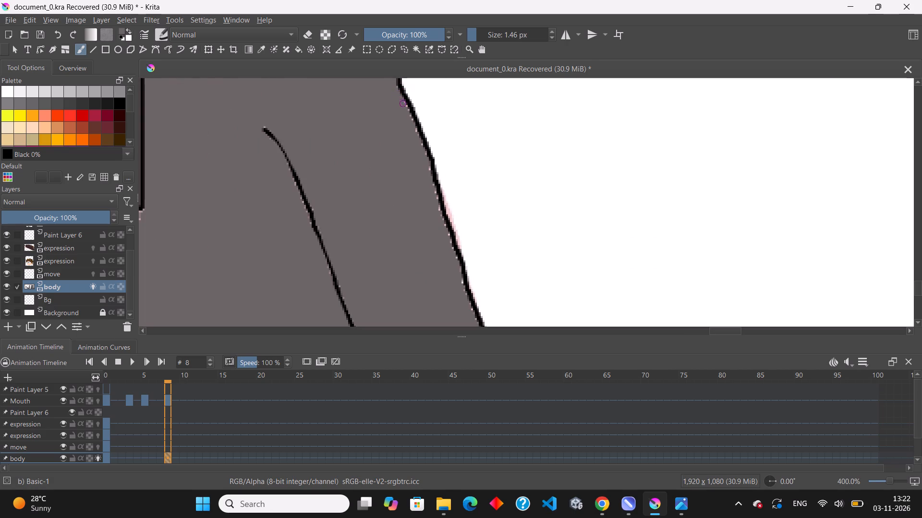
{"action": "left_click_drag", "start_coordinate": [403, 104], "coordinate": [433, 187]}
{"action": "left_click_drag", "start_coordinate": [433, 187], "coordinate": [447, 254]}
{"action": "left_click_drag", "start_coordinate": [447, 235], "coordinate": [471, 305]}
{"action": "left_click_drag", "start_coordinate": [471, 305], "coordinate": [482, 339]}
Brush grey over the pale pixels inside the small hood section, along its diagonal lower edge and beside the short crease meeting the shirt edge.
{"action": "scroll", "coordinate": [463, 313], "scroll_direction": "down", "scroll_amount": 4}
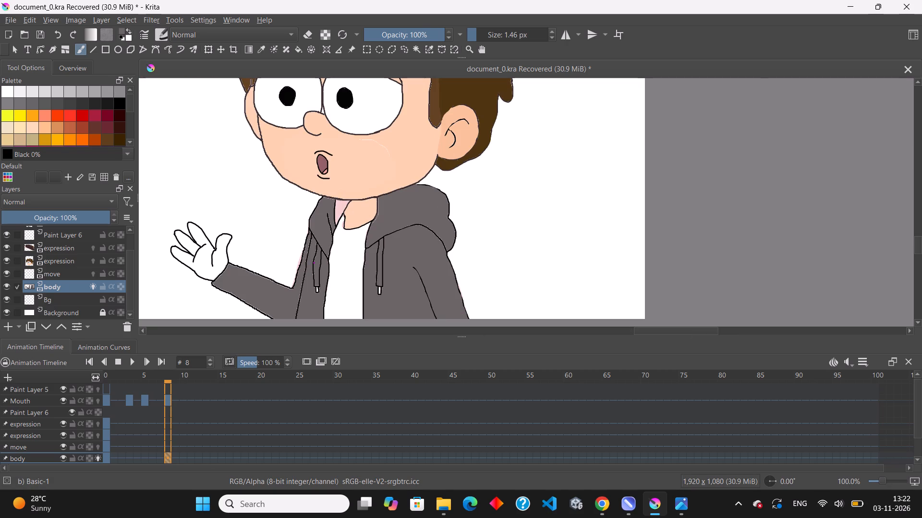
{"action": "scroll", "coordinate": [299, 270], "scroll_direction": "up", "scroll_amount": 3}
{"action": "scroll", "coordinate": [345, 181], "scroll_direction": "up", "scroll_amount": 3}
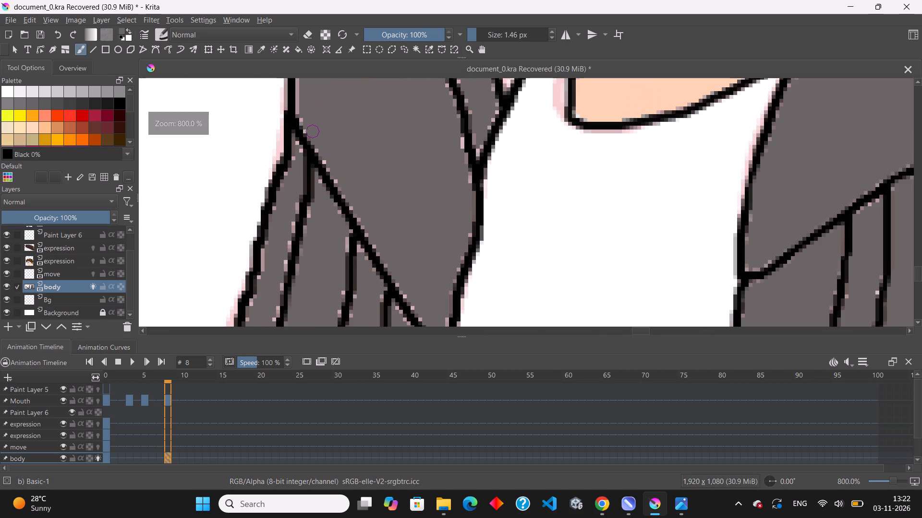
{"action": "left_click_drag", "start_coordinate": [303, 120], "coordinate": [358, 215]}
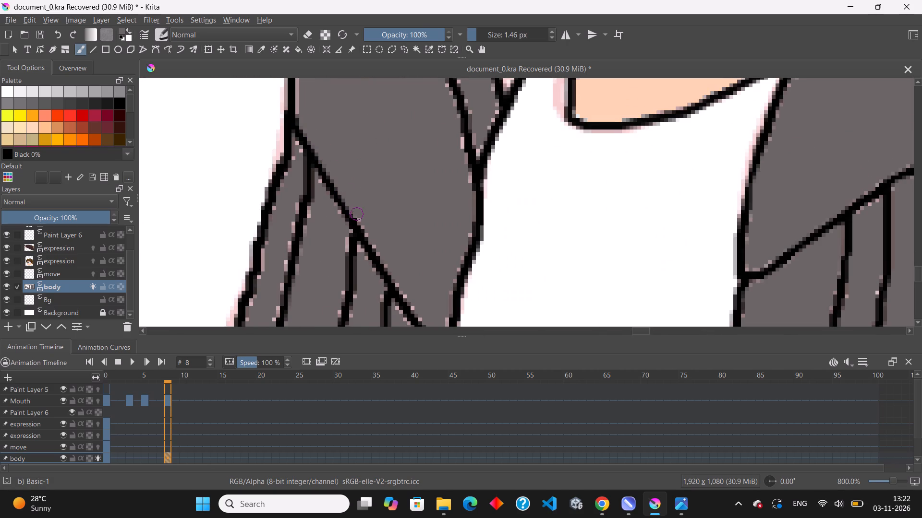
{"action": "left_click_drag", "start_coordinate": [358, 215], "coordinate": [428, 321]}
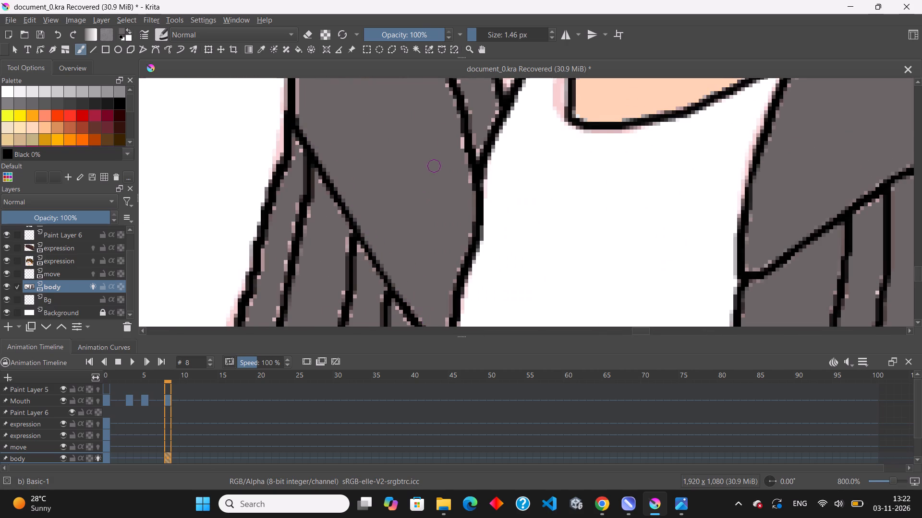
{"action": "scroll", "coordinate": [436, 159], "scroll_direction": "down", "scroll_amount": 2}
{"action": "scroll", "coordinate": [438, 154], "scroll_direction": "up", "scroll_amount": 2}
{"action": "left_click_drag", "start_coordinate": [455, 144], "coordinate": [473, 191]}
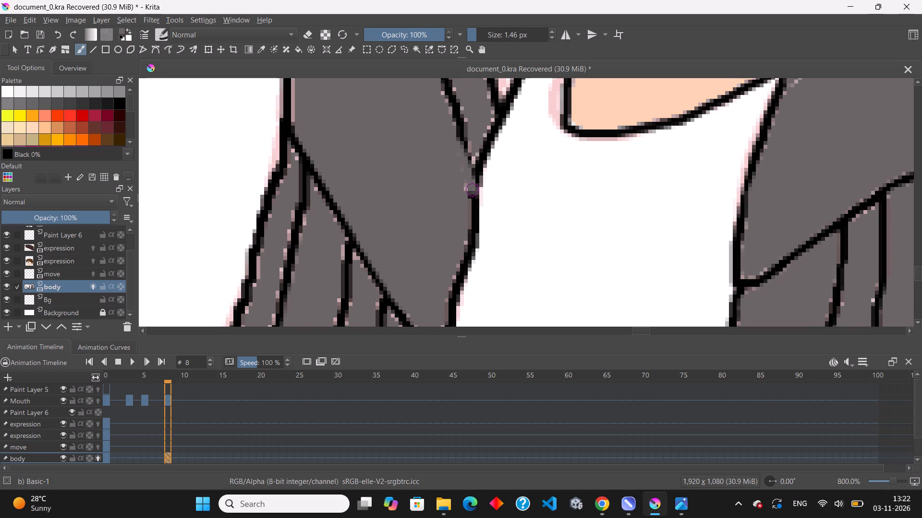
{"action": "left_click_drag", "start_coordinate": [473, 191], "coordinate": [466, 206]}
Brush grey over the pale pixels inside the jacket's outer outline on the waving-arm side and along the neighbouring line below the small hood section.
{"action": "scroll", "coordinate": [445, 184], "scroll_direction": "down", "scroll_amount": 3}
{"action": "scroll", "coordinate": [379, 245], "scroll_direction": "up", "scroll_amount": 2}
{"action": "left_click_drag", "start_coordinate": [399, 136], "coordinate": [375, 240]}
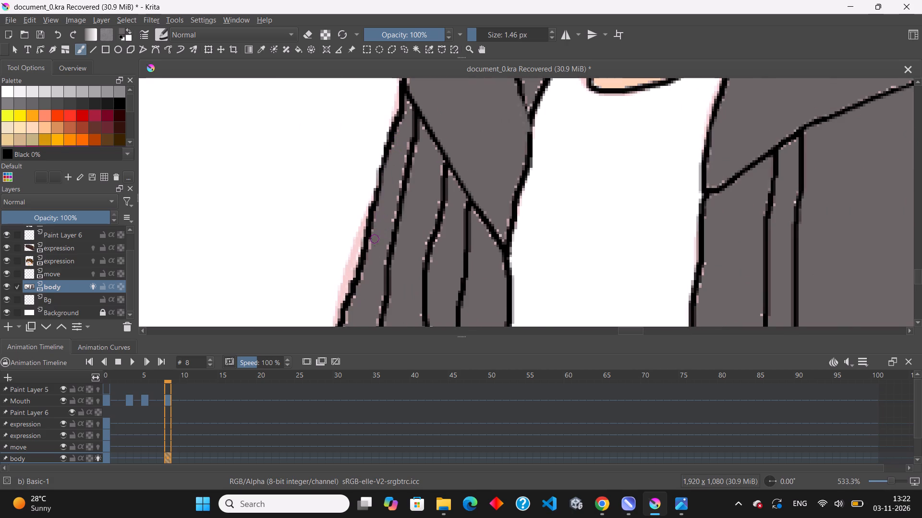
{"action": "left_click_drag", "start_coordinate": [375, 240], "coordinate": [342, 332]}
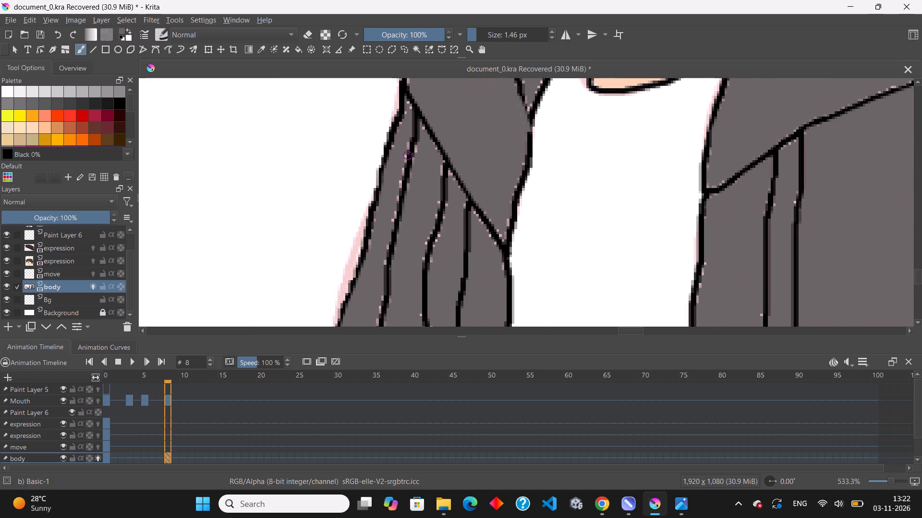
{"action": "left_click_drag", "start_coordinate": [404, 141], "coordinate": [406, 140]}
{"action": "left_click_drag", "start_coordinate": [406, 140], "coordinate": [387, 247]}
{"action": "left_click_drag", "start_coordinate": [387, 247], "coordinate": [371, 346]}
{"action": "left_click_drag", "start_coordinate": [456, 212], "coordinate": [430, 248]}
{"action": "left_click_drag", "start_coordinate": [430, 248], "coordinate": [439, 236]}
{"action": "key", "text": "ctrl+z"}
Brush grey over the pale pixels inside the drawstring below the small hood section and under that section's diagonal lower edge.
{"action": "scroll", "coordinate": [433, 232], "scroll_direction": "up", "scroll_amount": 2}
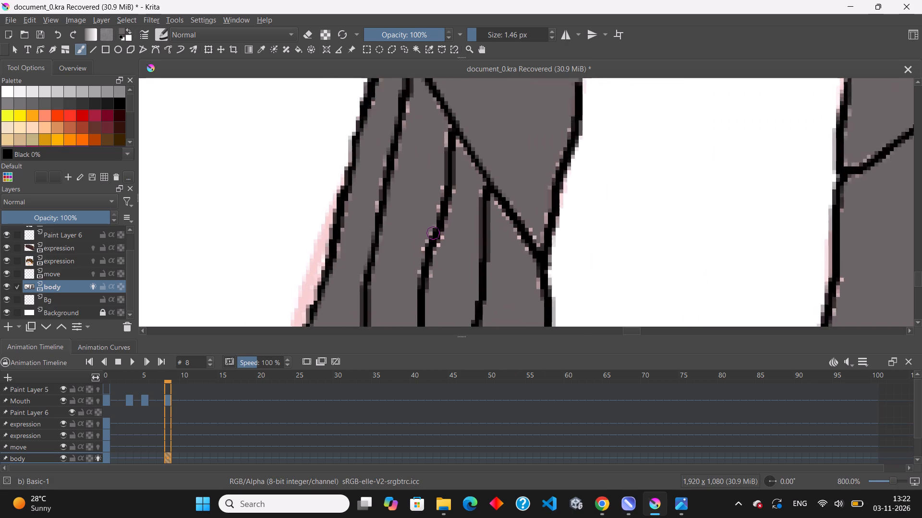
{"action": "left_click_drag", "start_coordinate": [470, 184], "coordinate": [435, 297]}
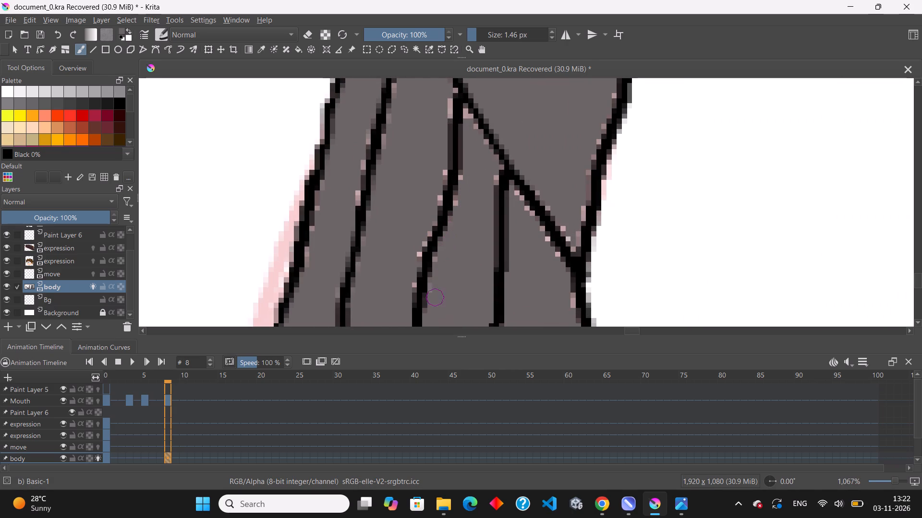
{"action": "left_click_drag", "start_coordinate": [514, 199], "coordinate": [572, 289]}
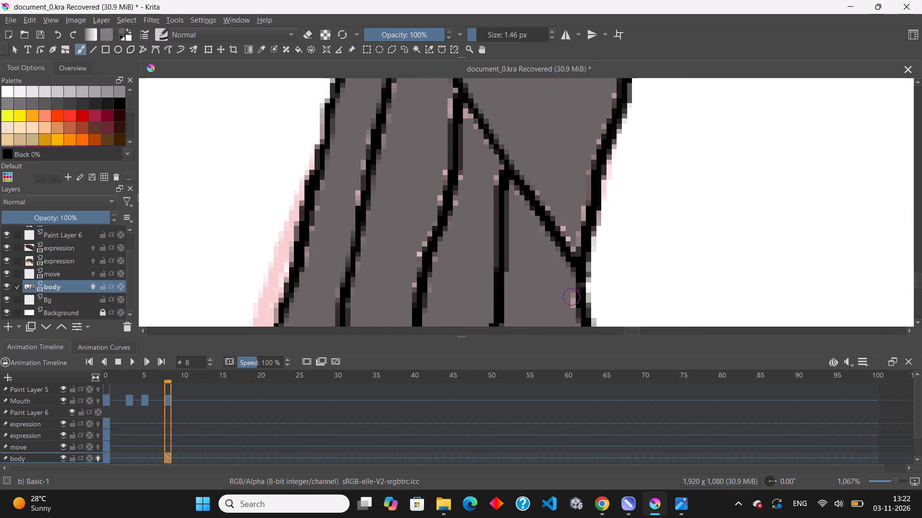
Brush grey over the pale pixels inside the small hood section's shirt-side edge, down to its lower corner.
{"action": "scroll", "coordinate": [554, 283], "scroll_direction": "down", "scroll_amount": 3}
{"action": "scroll", "coordinate": [548, 230], "scroll_direction": "up", "scroll_amount": 3}
{"action": "left_click_drag", "start_coordinate": [609, 191], "coordinate": [603, 224]}
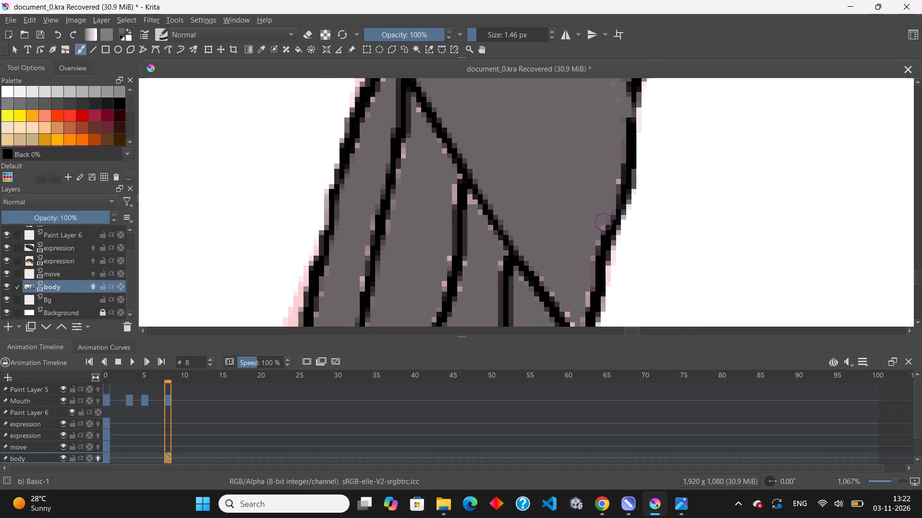
{"action": "left_click_drag", "start_coordinate": [603, 224], "coordinate": [580, 322]}
Brush grey over the pale pixels at the top of the small hood section, just below the chin line.
{"action": "scroll", "coordinate": [545, 258], "scroll_direction": "down", "scroll_amount": 4}
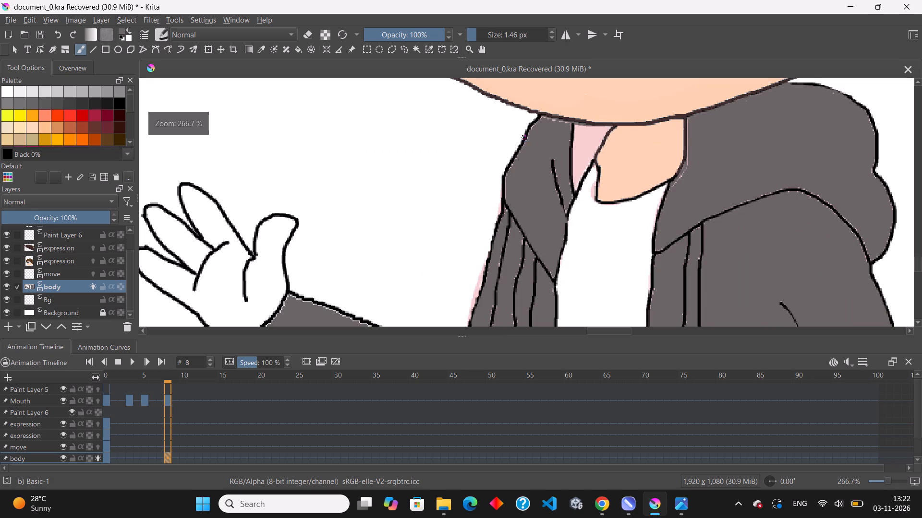
{"action": "scroll", "coordinate": [549, 89], "scroll_direction": "up", "scroll_amount": 3}
{"action": "scroll", "coordinate": [586, 164], "scroll_direction": "up", "scroll_amount": 2}
{"action": "left_click_drag", "start_coordinate": [458, 170], "coordinate": [477, 177]}
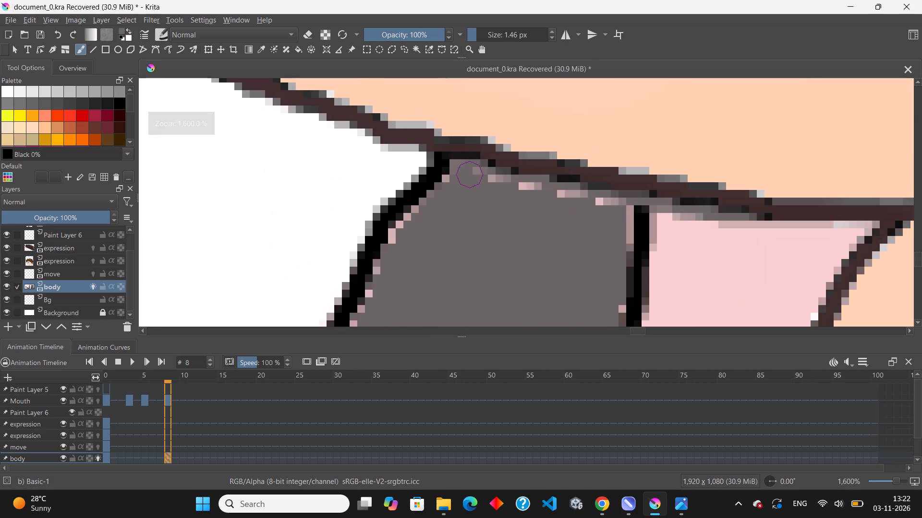
{"action": "left_click_drag", "start_coordinate": [477, 177], "coordinate": [623, 206]}
Brush grey over the pale pixels along the inner side of the small hood section's outer outline, from the chin downward.
{"action": "scroll", "coordinate": [494, 174], "scroll_direction": "down", "scroll_amount": 4}
{"action": "scroll", "coordinate": [489, 181], "scroll_direction": "up", "scroll_amount": 2}
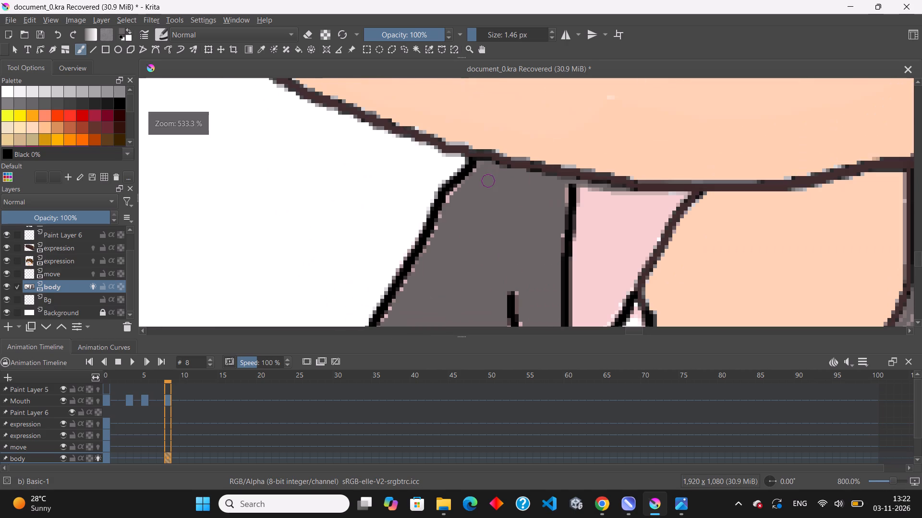
{"action": "left_click_drag", "start_coordinate": [481, 170], "coordinate": [460, 181]}
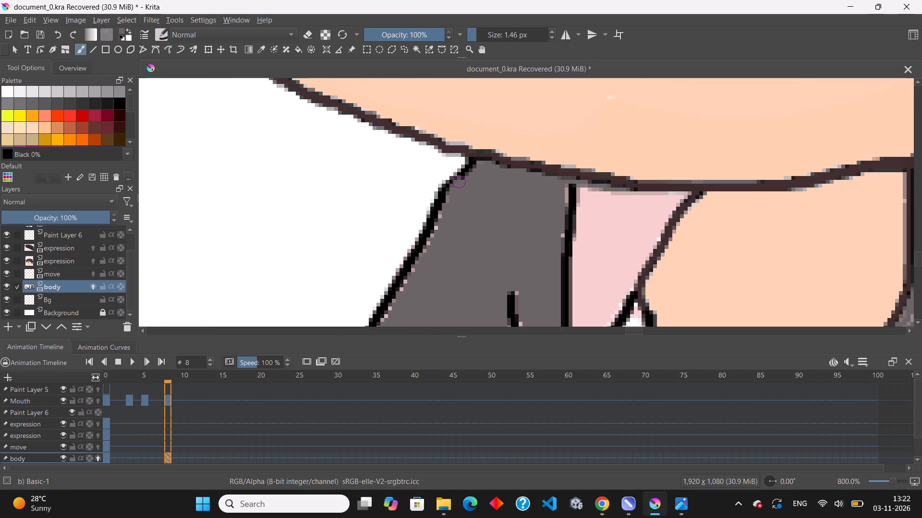
{"action": "left_click_drag", "start_coordinate": [460, 181], "coordinate": [407, 283]}
{"action": "left_click_drag", "start_coordinate": [407, 283], "coordinate": [383, 326]}
Sample the face's skin tone and fill the waving hand's palm and fingers with it on the body layer.
{"action": "scroll", "coordinate": [428, 192], "scroll_direction": "down", "scroll_amount": 8}
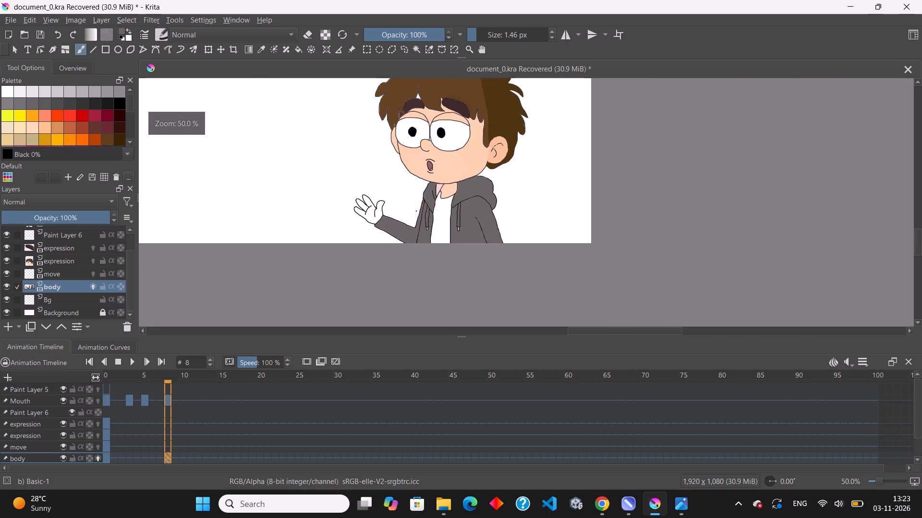
{"action": "scroll", "coordinate": [454, 182], "scroll_direction": "up", "scroll_amount": 3}
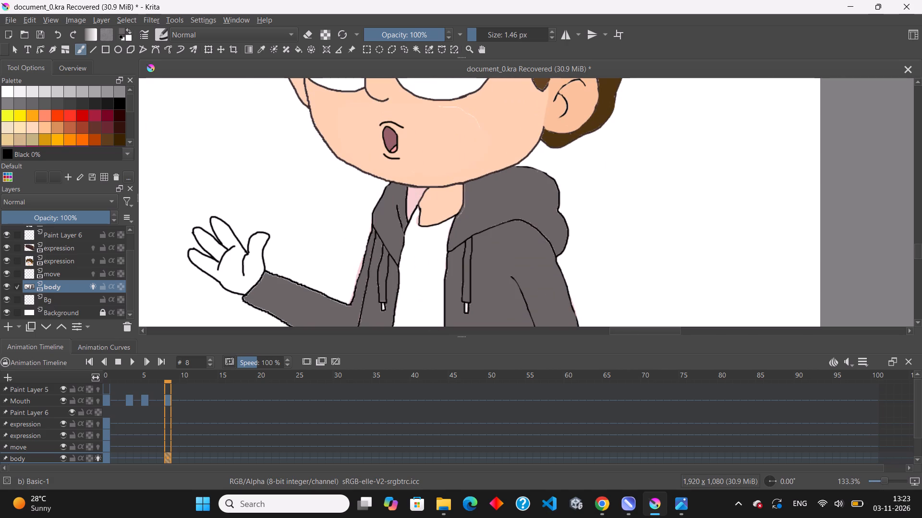
{"action": "left_click", "coordinate": [82, 49]}
{"action": "left_click", "coordinate": [261, 47]}
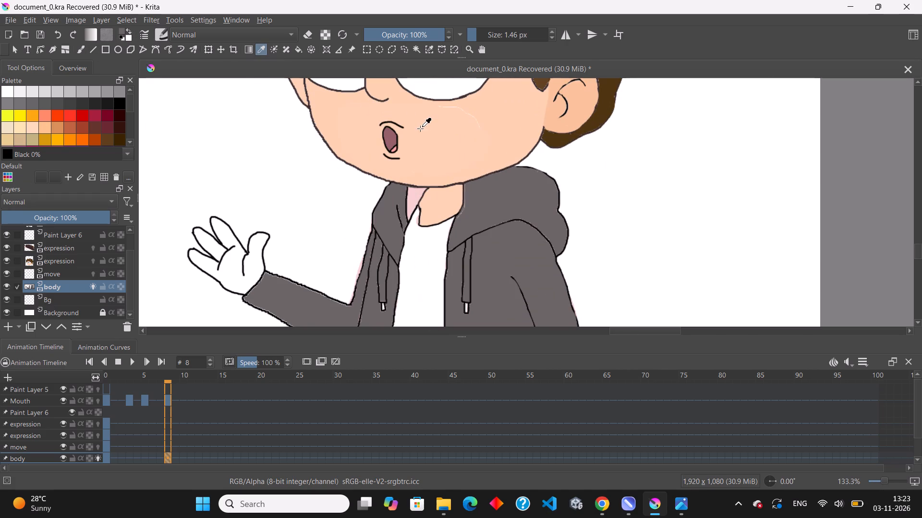
{"action": "double_click", "coordinate": [447, 133]}
{"action": "key", "text": "f"}
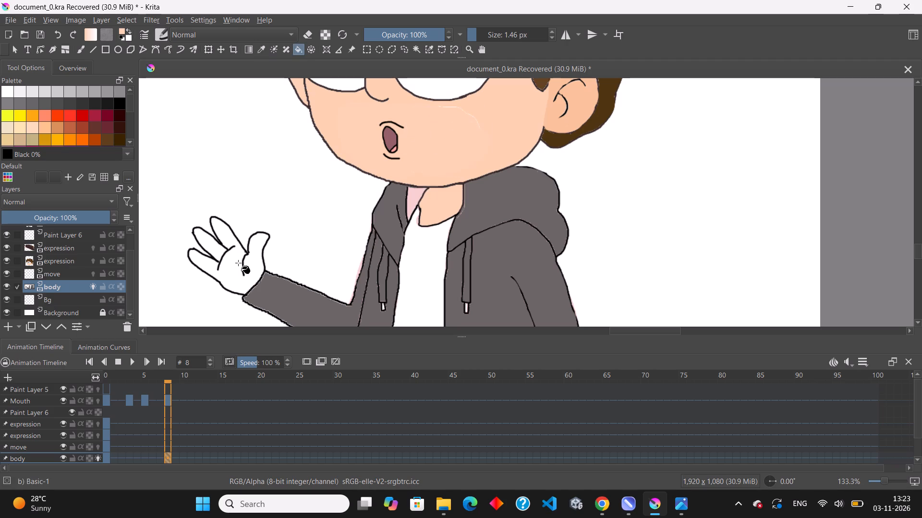
{"action": "left_click", "coordinate": [232, 273]}
{"action": "left_click", "coordinate": [206, 240]}
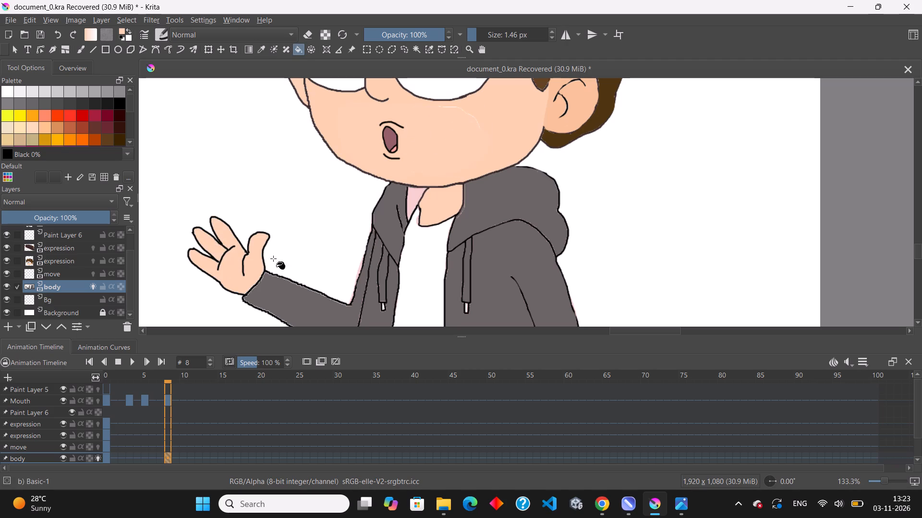
{"action": "scroll", "coordinate": [276, 234], "scroll_direction": "down", "scroll_amount": 3}
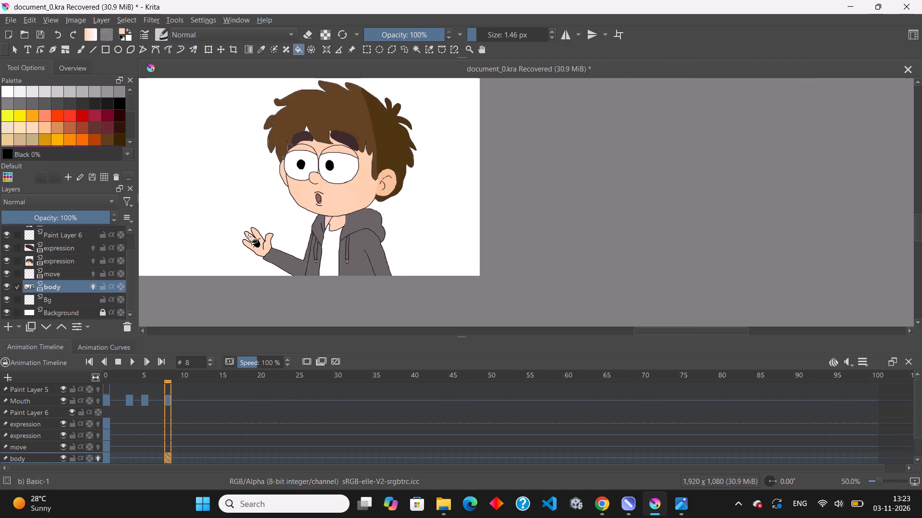
Sample the ear's darker skin tone and brush it as a shadow along the crease at the base of the waving hand's thumb.
{"action": "scroll", "coordinate": [268, 234], "scroll_direction": "up", "scroll_amount": 2}
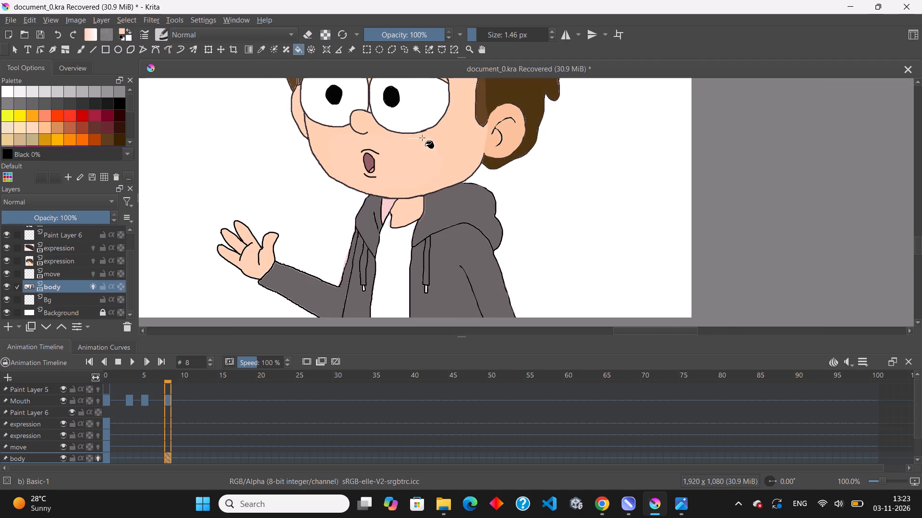
{"action": "left_click", "coordinate": [257, 48]}
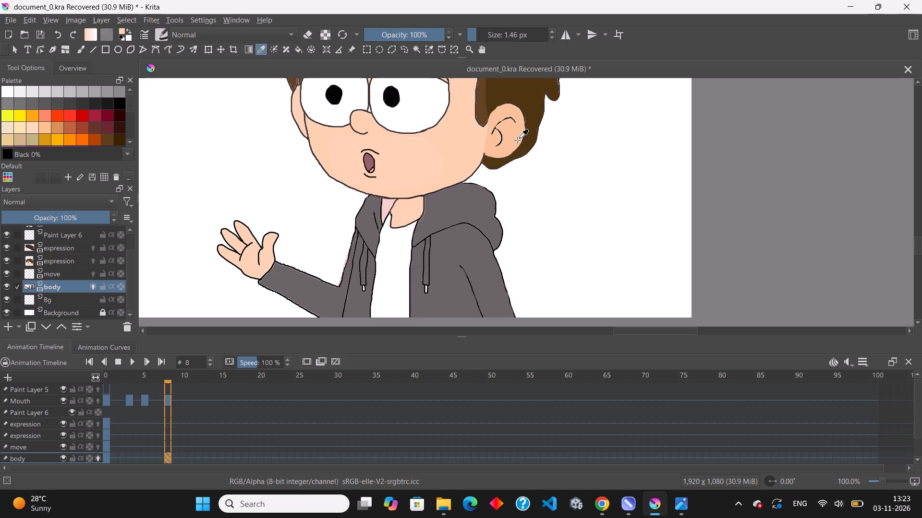
{"action": "double_click", "coordinate": [518, 140]}
{"action": "scroll", "coordinate": [270, 264], "scroll_direction": "up", "scroll_amount": 4}
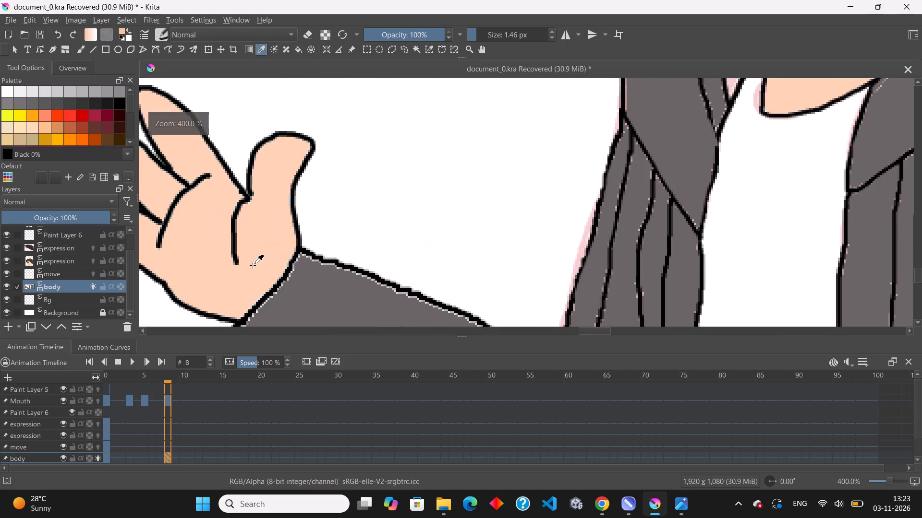
{"action": "key", "text": "b"}
{"action": "scroll", "coordinate": [226, 228], "scroll_direction": "up", "scroll_amount": 1}
{"action": "left_click_drag", "start_coordinate": [246, 188], "coordinate": [236, 275]}
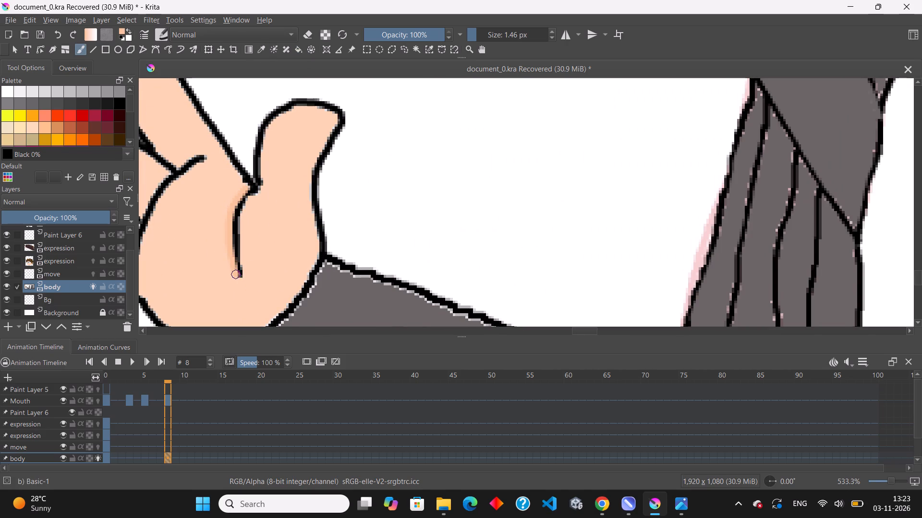
{"action": "left_click_drag", "start_coordinate": [236, 275], "coordinate": [233, 200]}
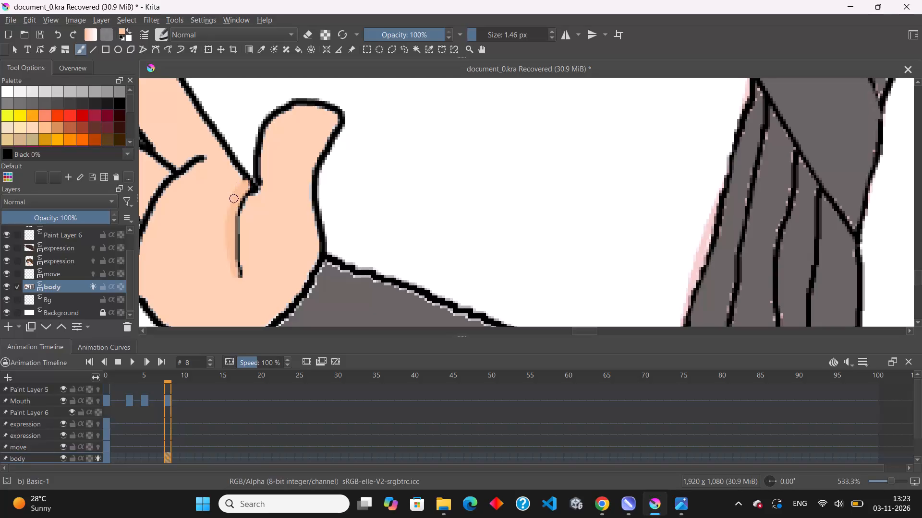
{"action": "left_click_drag", "start_coordinate": [233, 200], "coordinate": [235, 276]}
Brush the darker skin tone as a shadow along the palm's lower edge, up to where it meets the sleeve cuff.
{"action": "scroll", "coordinate": [281, 267], "scroll_direction": "down", "scroll_amount": 4}
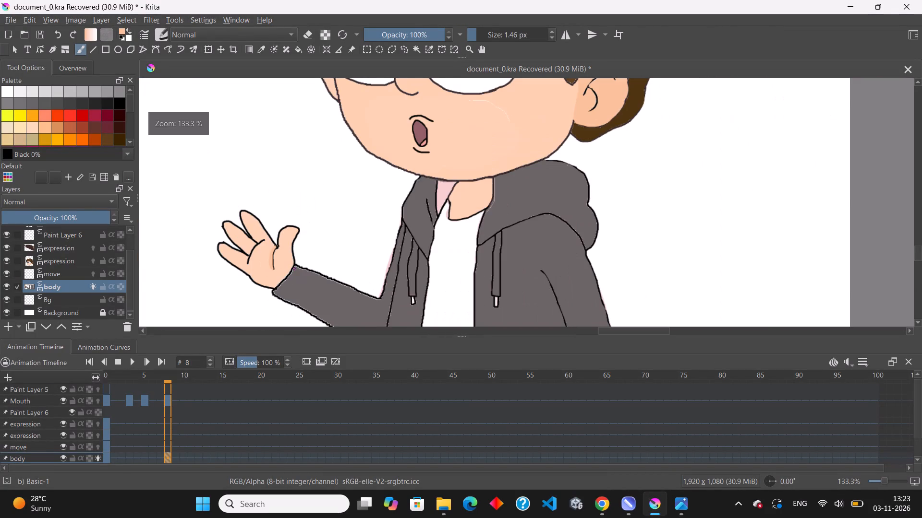
{"action": "scroll", "coordinate": [247, 274], "scroll_direction": "down", "scroll_amount": 2}
{"action": "scroll", "coordinate": [250, 278], "scroll_direction": "up", "scroll_amount": 2}
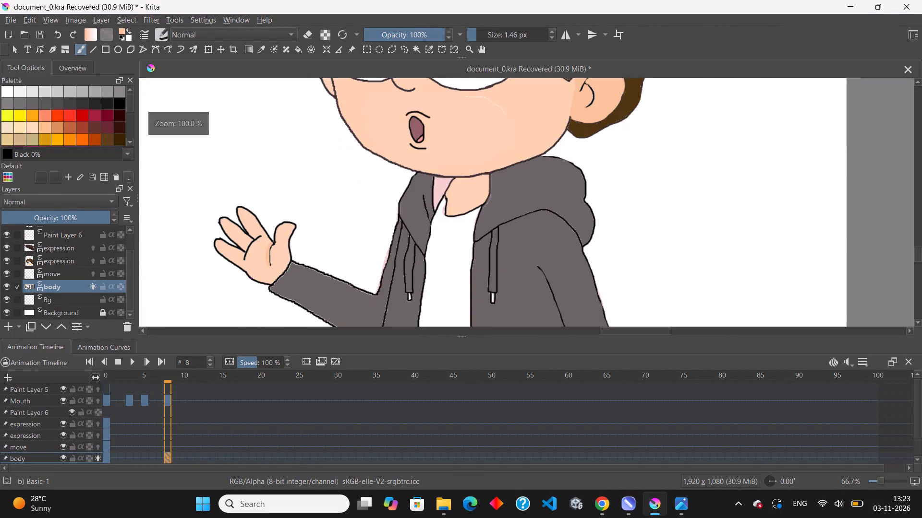
{"action": "scroll", "coordinate": [255, 279], "scroll_direction": "up", "scroll_amount": 6}
{"action": "left_click_drag", "start_coordinate": [243, 288], "coordinate": [315, 312]}
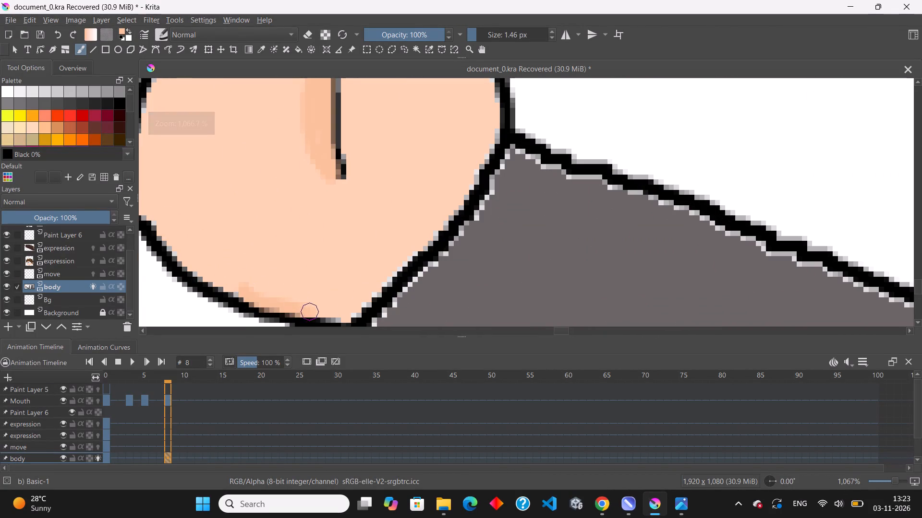
{"action": "left_click_drag", "start_coordinate": [315, 312], "coordinate": [342, 283]}
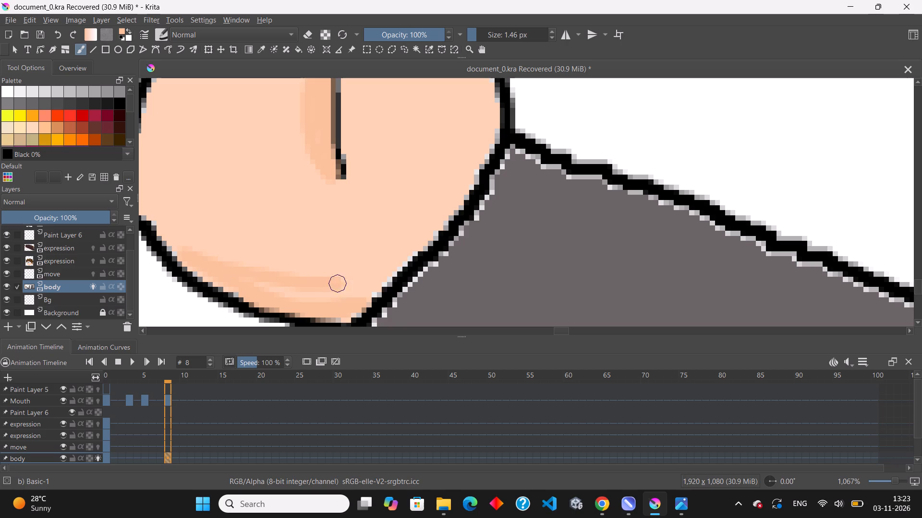
{"action": "left_click_drag", "start_coordinate": [342, 283], "coordinate": [333, 317]}
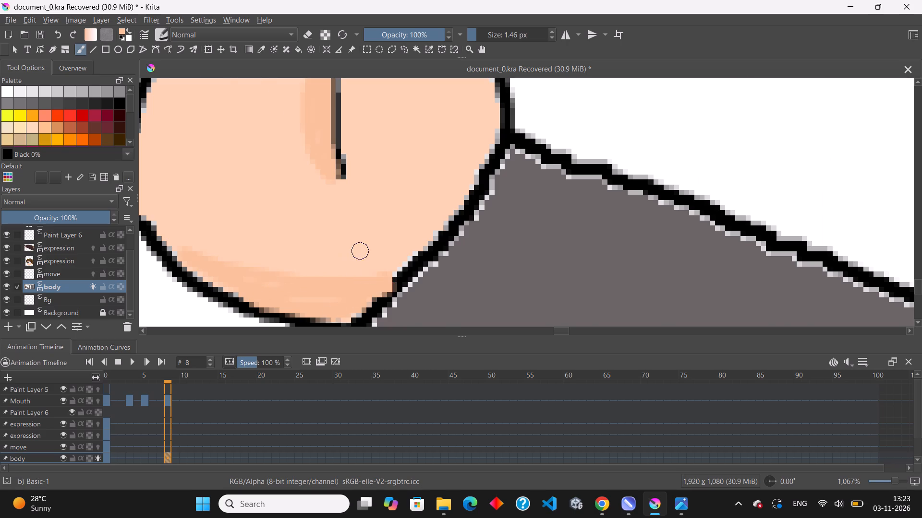
Brush a darker skin-tone shadow along the upper edge of the lowest finger, down to the palm crease.
{"action": "scroll", "coordinate": [361, 250], "scroll_direction": "down", "scroll_amount": 5}
{"action": "scroll", "coordinate": [194, 257], "scroll_direction": "down", "scroll_amount": 3}
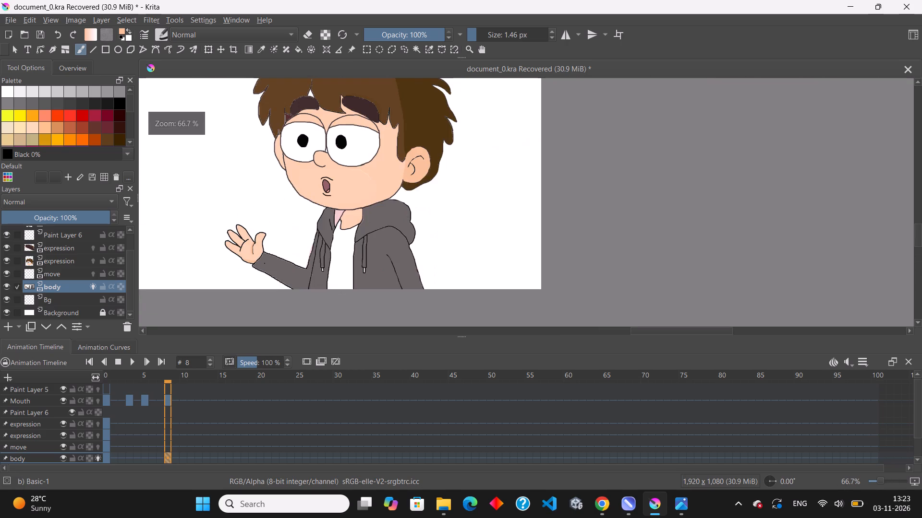
{"action": "scroll", "coordinate": [253, 258], "scroll_direction": "down", "scroll_amount": 2}
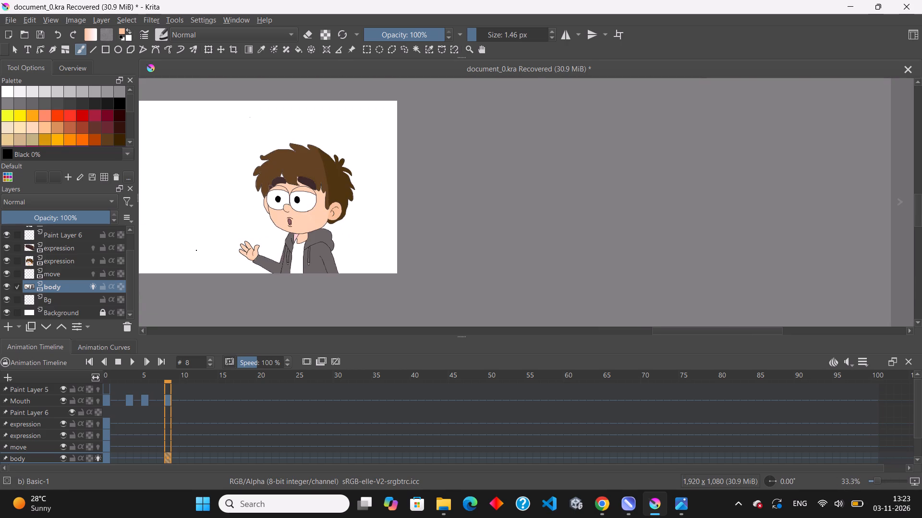
{"action": "scroll", "coordinate": [257, 250], "scroll_direction": "up", "scroll_amount": 2}
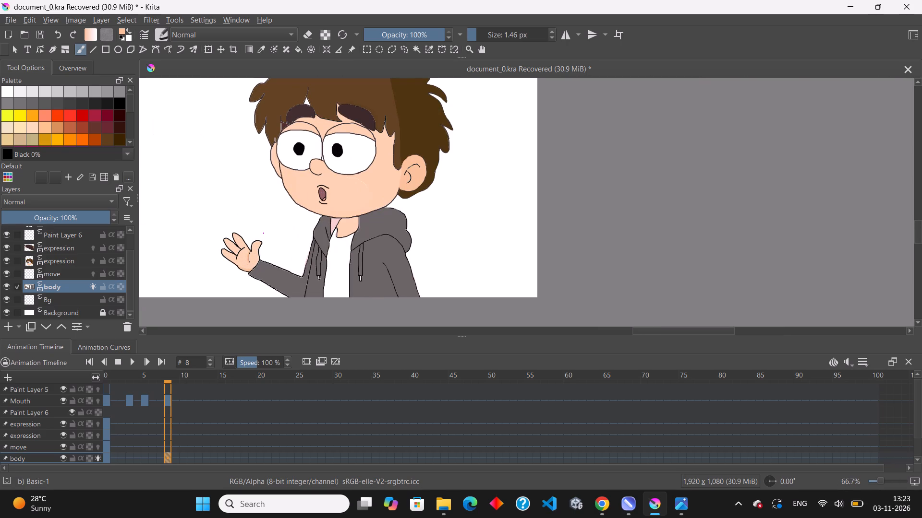
{"action": "scroll", "coordinate": [234, 246], "scroll_direction": "up", "scroll_amount": 5}
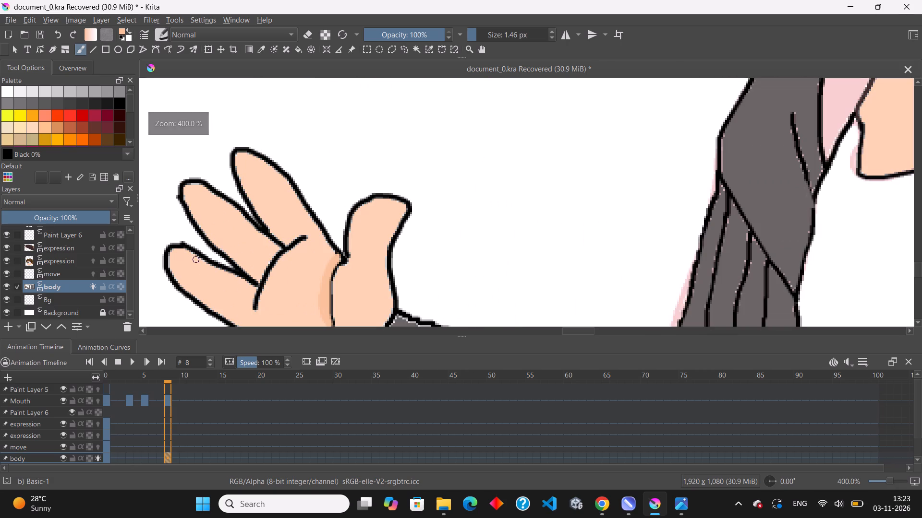
{"action": "left_click_drag", "start_coordinate": [192, 254], "coordinate": [220, 270]}
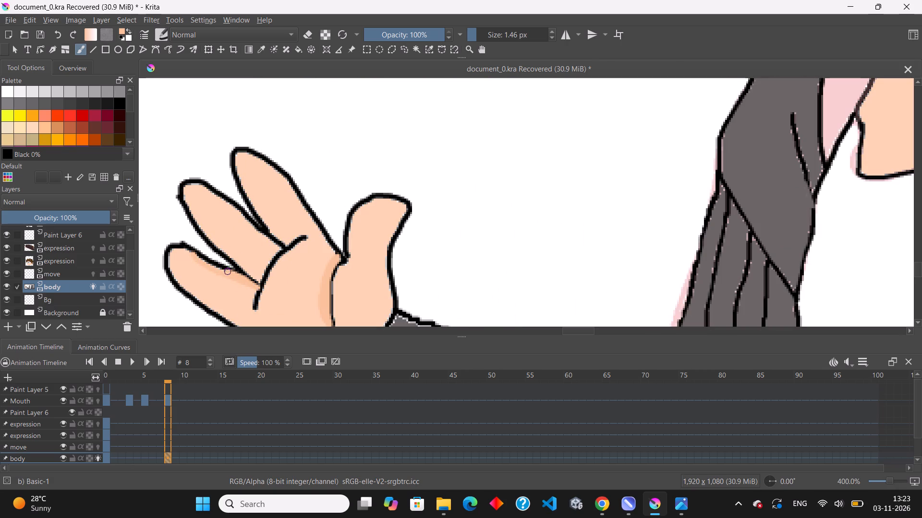
{"action": "left_click_drag", "start_coordinate": [220, 270], "coordinate": [264, 301]}
{"action": "key", "text": "ctrl+z"}
{"action": "scroll", "coordinate": [219, 275], "scroll_direction": "up", "scroll_amount": 1}
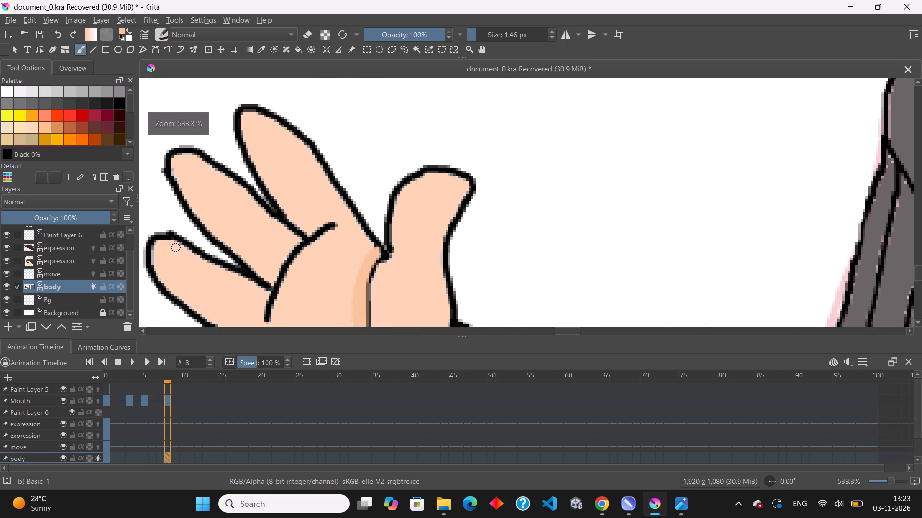
{"action": "left_click_drag", "start_coordinate": [175, 247], "coordinate": [270, 295]}
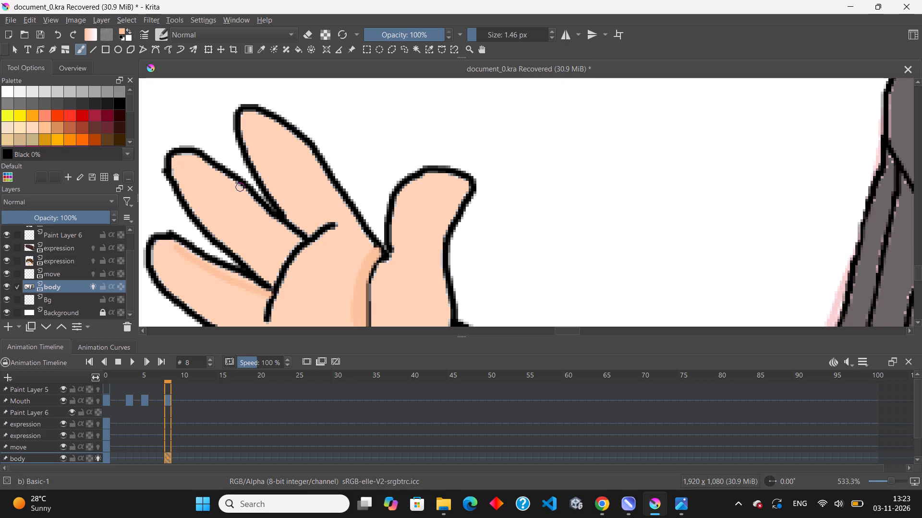
Brush darker skin-tone shadows along the upper edges of the middle finger and the finger nearest the thumb.
{"action": "left_click_drag", "start_coordinate": [218, 172], "coordinate": [300, 235]}
{"action": "key", "text": "ctrl+z"}
{"action": "left_click_drag", "start_coordinate": [213, 170], "coordinate": [271, 218]}
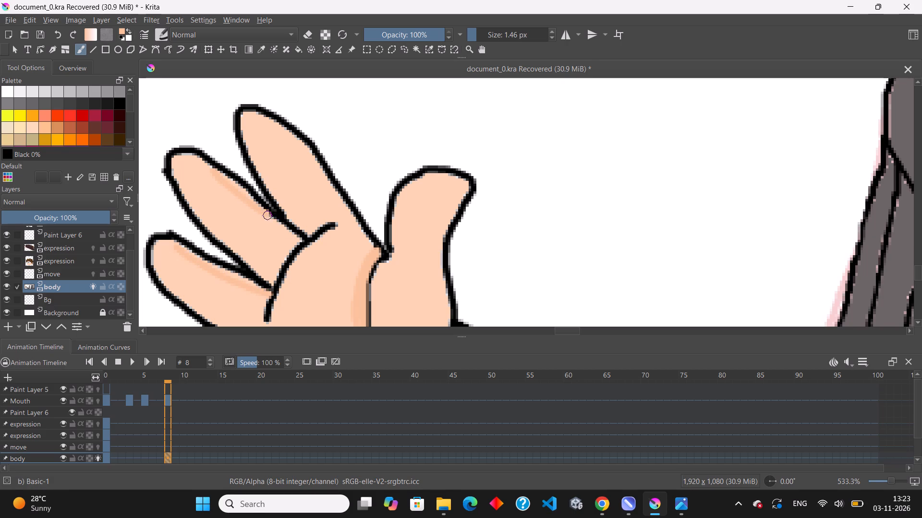
{"action": "left_click_drag", "start_coordinate": [271, 218], "coordinate": [306, 246]}
{"action": "left_click_drag", "start_coordinate": [284, 125], "coordinate": [321, 166]}
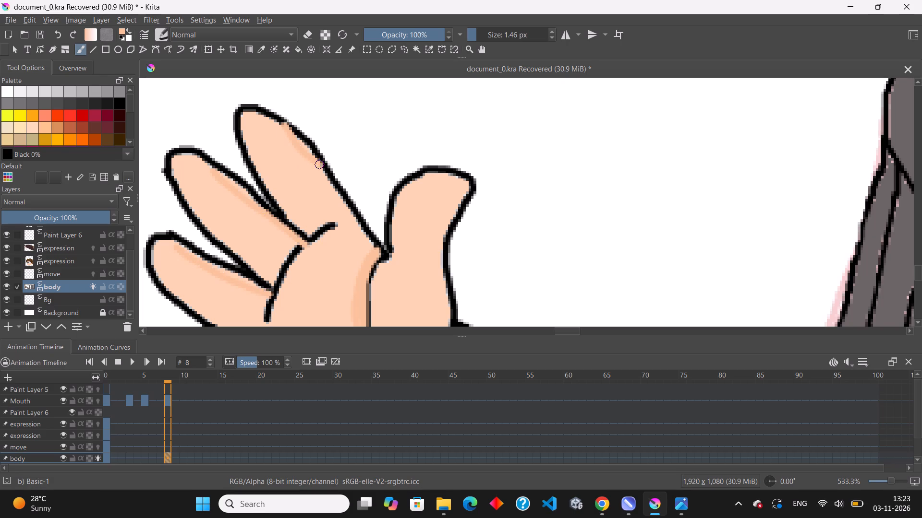
{"action": "left_click_drag", "start_coordinate": [321, 166], "coordinate": [349, 211]}
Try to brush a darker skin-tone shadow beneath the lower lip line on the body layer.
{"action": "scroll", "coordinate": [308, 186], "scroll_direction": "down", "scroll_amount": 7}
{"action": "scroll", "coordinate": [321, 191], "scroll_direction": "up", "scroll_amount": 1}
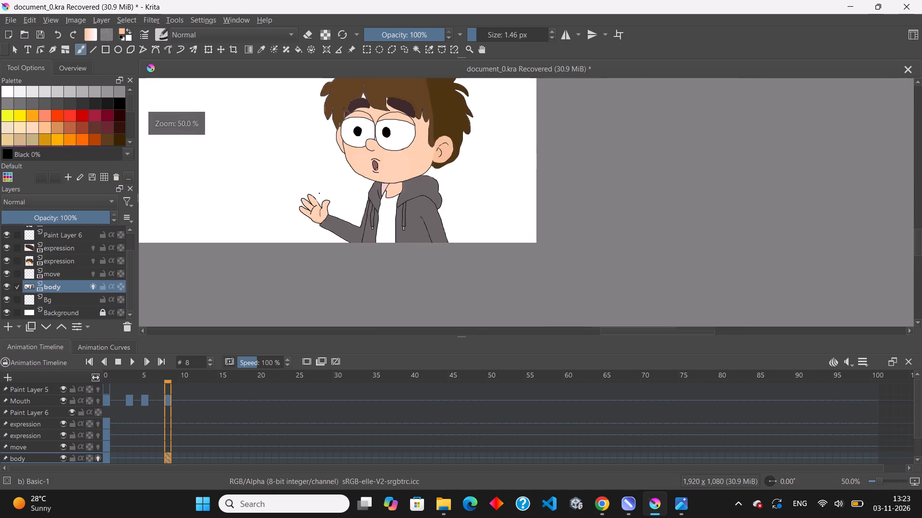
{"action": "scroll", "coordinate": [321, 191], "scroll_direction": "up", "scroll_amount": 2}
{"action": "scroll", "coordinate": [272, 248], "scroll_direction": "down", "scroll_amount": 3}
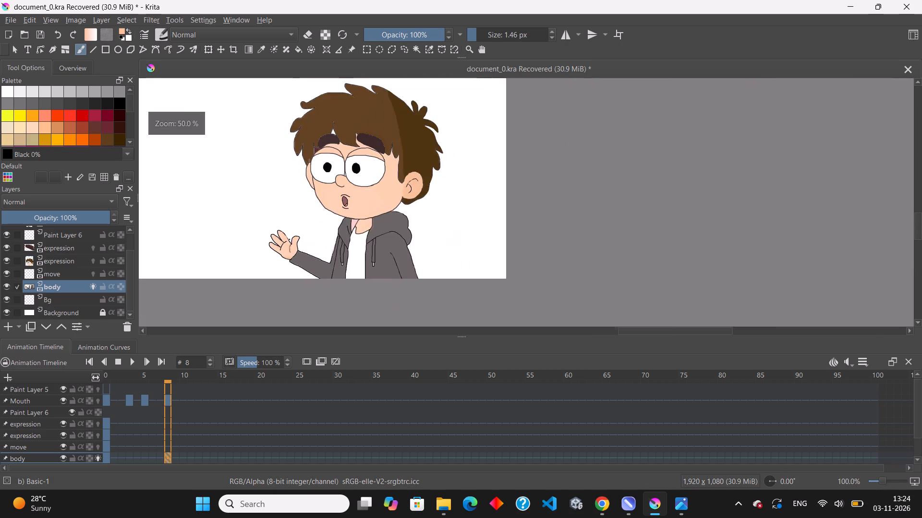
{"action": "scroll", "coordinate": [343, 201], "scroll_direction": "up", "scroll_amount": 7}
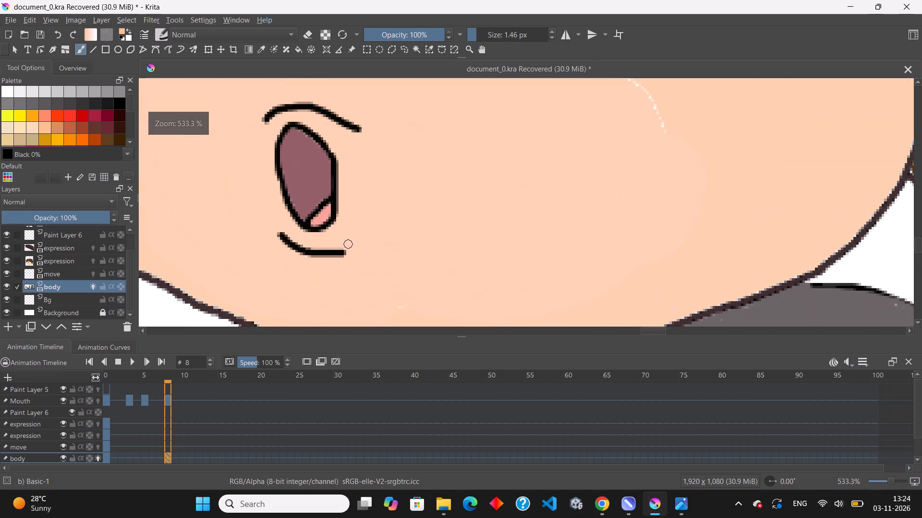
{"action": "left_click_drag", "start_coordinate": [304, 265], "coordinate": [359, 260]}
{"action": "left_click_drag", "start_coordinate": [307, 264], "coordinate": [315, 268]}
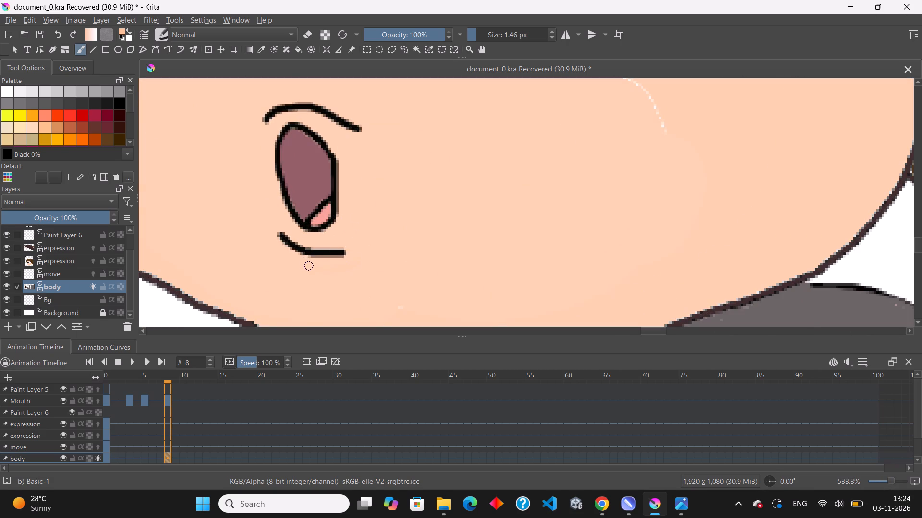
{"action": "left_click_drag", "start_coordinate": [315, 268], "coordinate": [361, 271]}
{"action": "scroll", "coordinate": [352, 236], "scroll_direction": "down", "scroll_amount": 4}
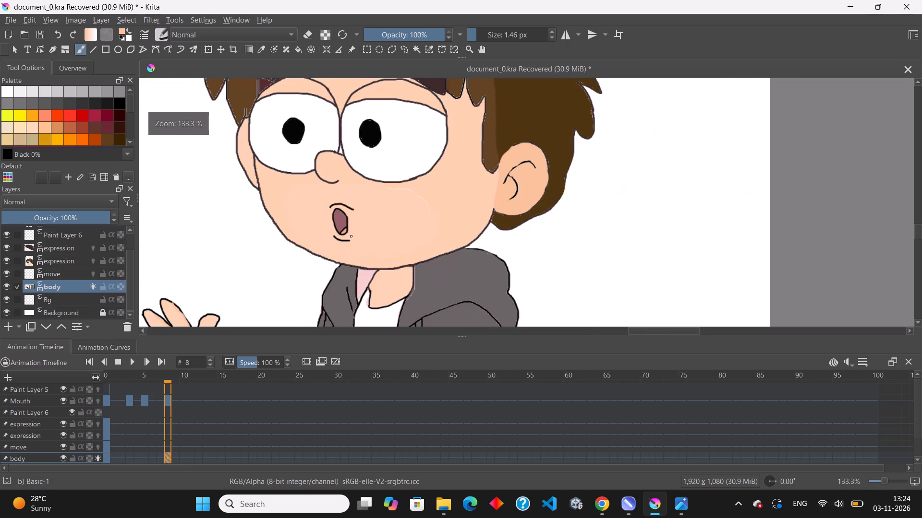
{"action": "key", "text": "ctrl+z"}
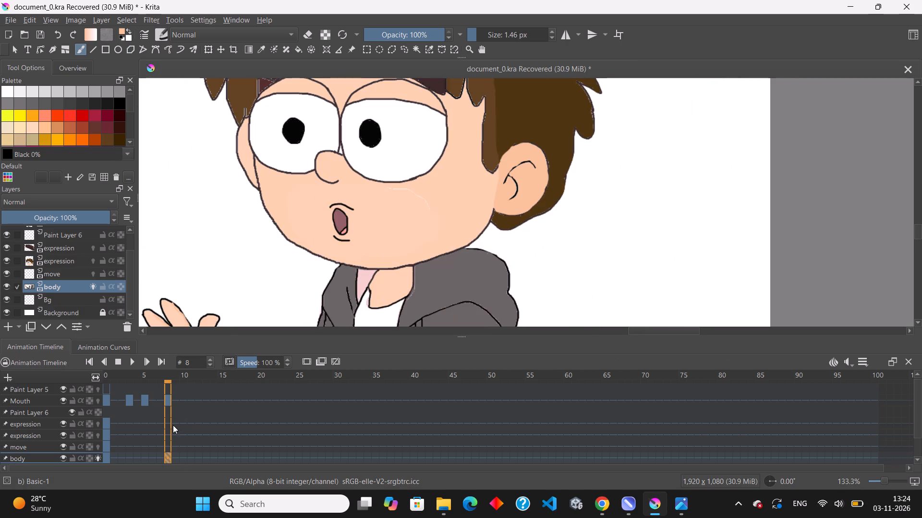
Scrub back and forth through the timeline to review the mouth shapes and body poses, ending on frame 8 with the whole character in view.
{"action": "scroll", "coordinate": [167, 427], "scroll_direction": "down", "scroll_amount": 1}
{"action": "scroll", "coordinate": [167, 427], "scroll_direction": "up", "scroll_amount": 1}
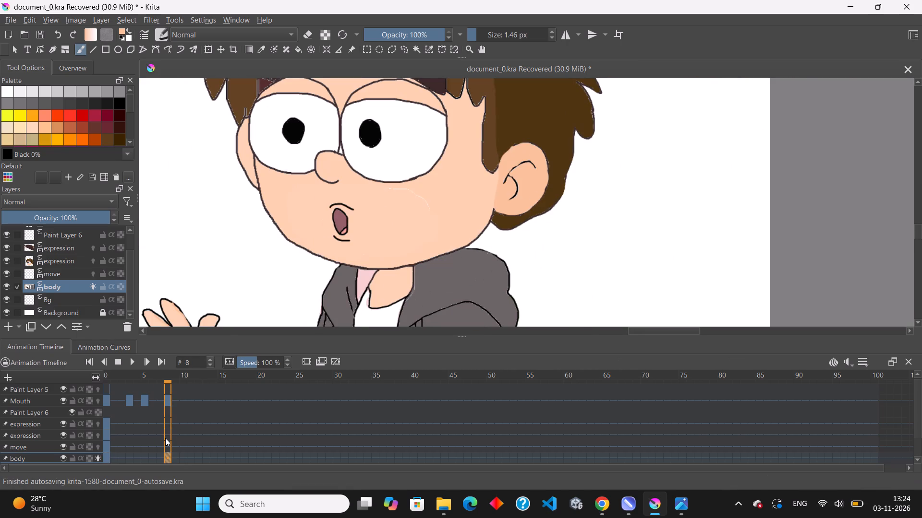
{"action": "scroll", "coordinate": [165, 438], "scroll_direction": "down", "scroll_amount": 7}
{"action": "scroll", "coordinate": [165, 438], "scroll_direction": "up", "scroll_amount": 8}
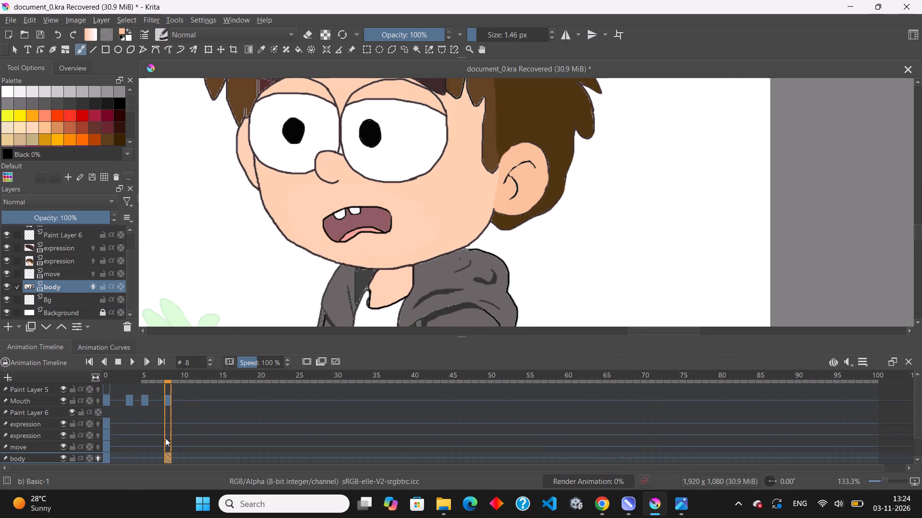
{"action": "scroll", "coordinate": [165, 438], "scroll_direction": "down", "scroll_amount": 7}
{"action": "scroll", "coordinate": [165, 438], "scroll_direction": "up", "scroll_amount": 8}
{"action": "scroll", "coordinate": [165, 438], "scroll_direction": "down", "scroll_amount": 6}
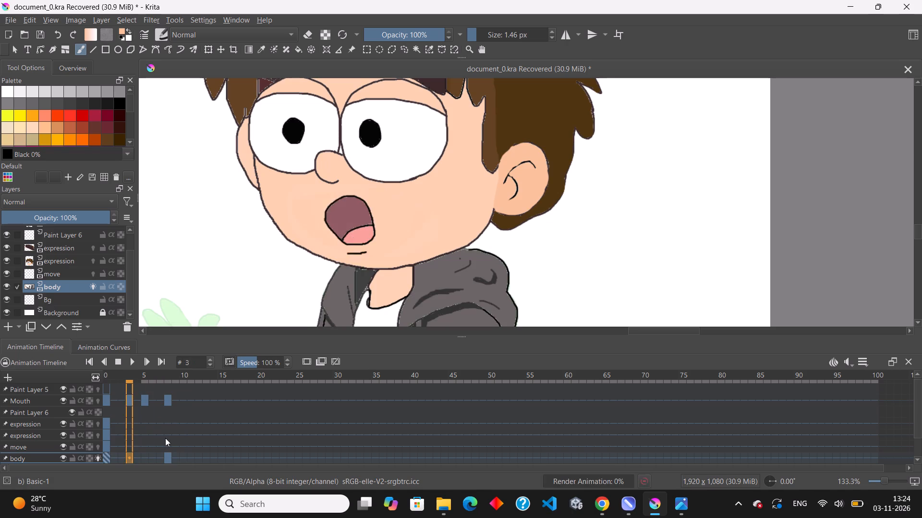
{"action": "scroll", "coordinate": [165, 438], "scroll_direction": "down", "scroll_amount": 3}
{"action": "scroll", "coordinate": [165, 438], "scroll_direction": "up", "scroll_amount": 8}
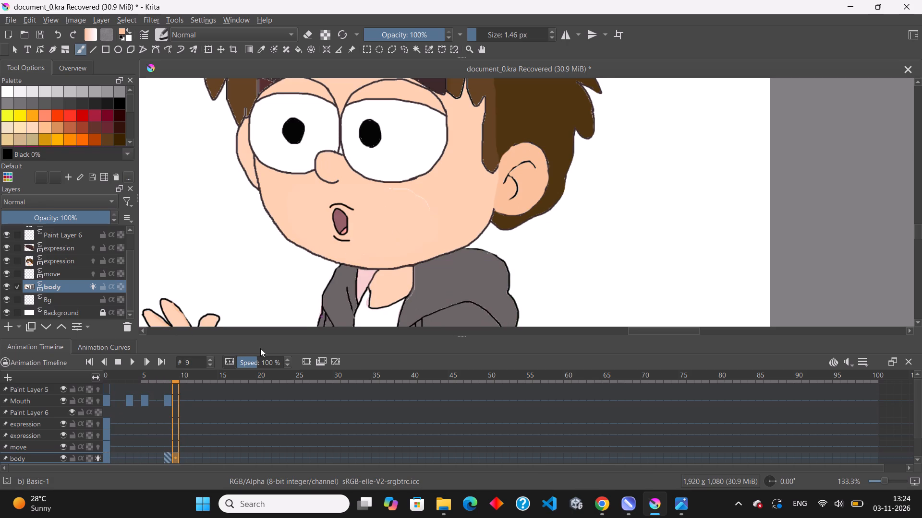
{"action": "scroll", "coordinate": [163, 404], "scroll_direction": "down", "scroll_amount": 5}
{"action": "scroll", "coordinate": [163, 404], "scroll_direction": "up", "scroll_amount": 6}
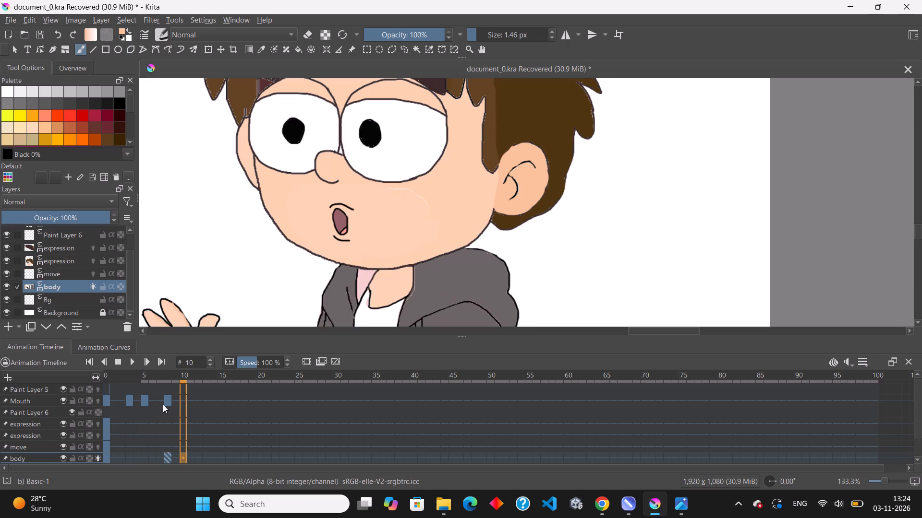
{"action": "scroll", "coordinate": [163, 404], "scroll_direction": "down", "scroll_amount": 12}
{"action": "scroll", "coordinate": [163, 404], "scroll_direction": "up", "scroll_amount": 8}
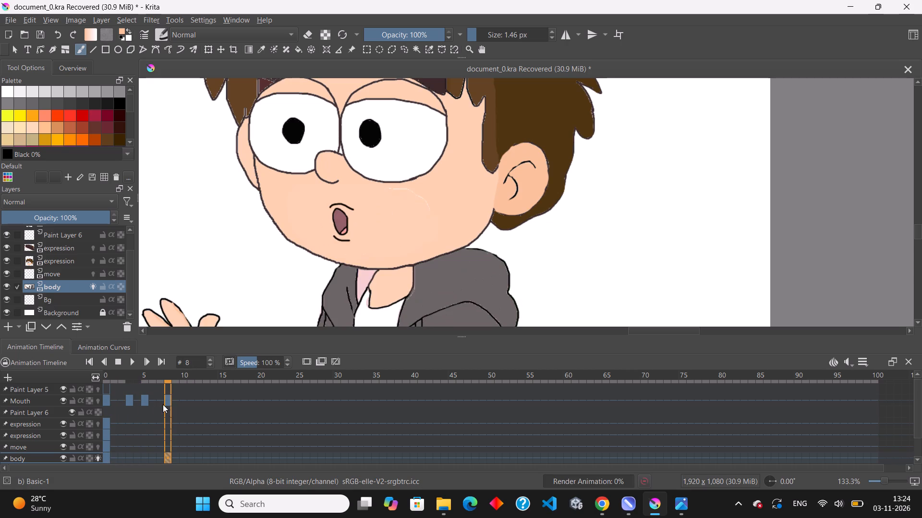
{"action": "scroll", "coordinate": [333, 230], "scroll_direction": "down", "scroll_amount": 4}
{"action": "scroll", "coordinate": [334, 201], "scroll_direction": "up", "scroll_amount": 3}
{"action": "scroll", "coordinate": [349, 148], "scroll_direction": "up", "scroll_amount": 1}
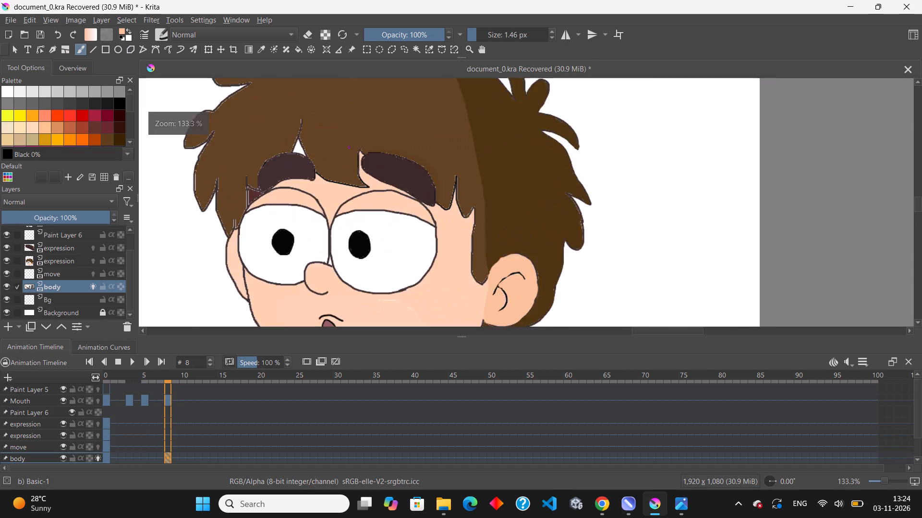
{"action": "scroll", "coordinate": [350, 147], "scroll_direction": "up", "scroll_amount": 1}
{"action": "scroll", "coordinate": [351, 146], "scroll_direction": "down", "scroll_amount": 4}
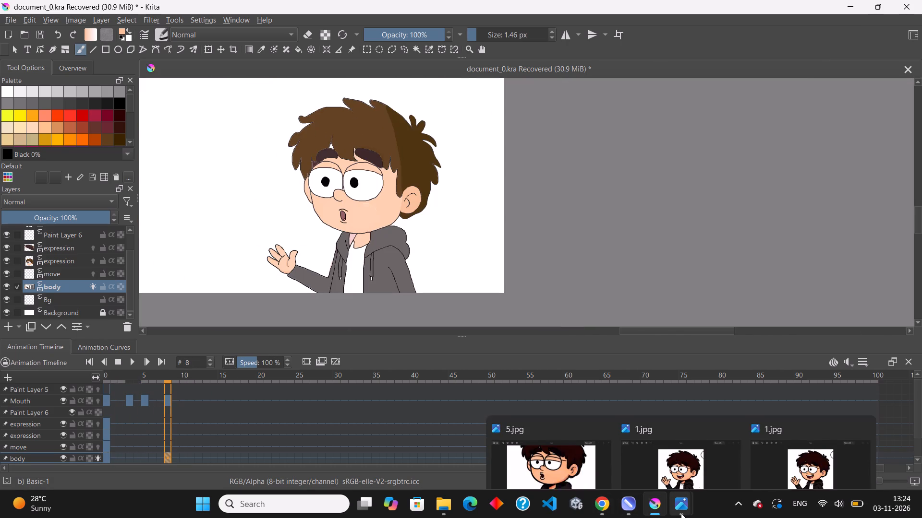
Clear the desktop by minimizing the open windows and closing the three reference image viewers showing 1.jpg, 5.jpg and 1.jpg.
{"action": "left_click", "coordinate": [600, 506]}
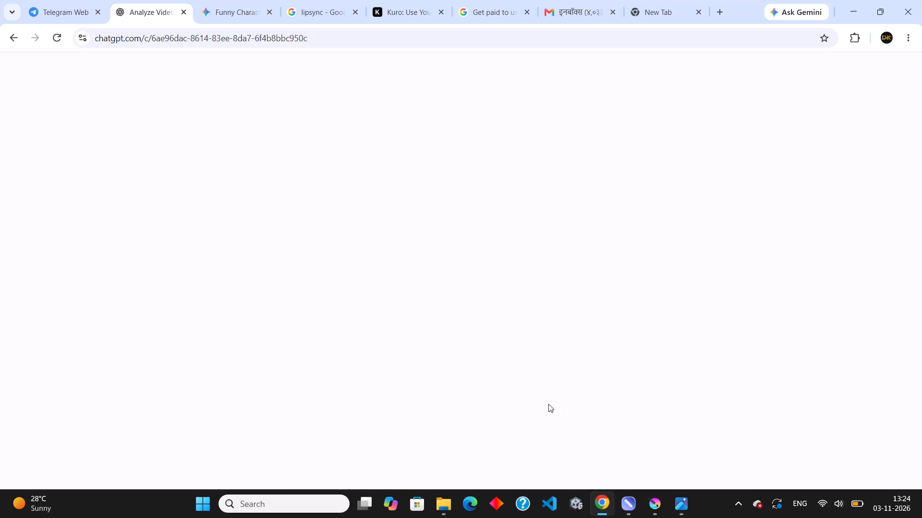
{"action": "left_click", "coordinate": [846, 0]}
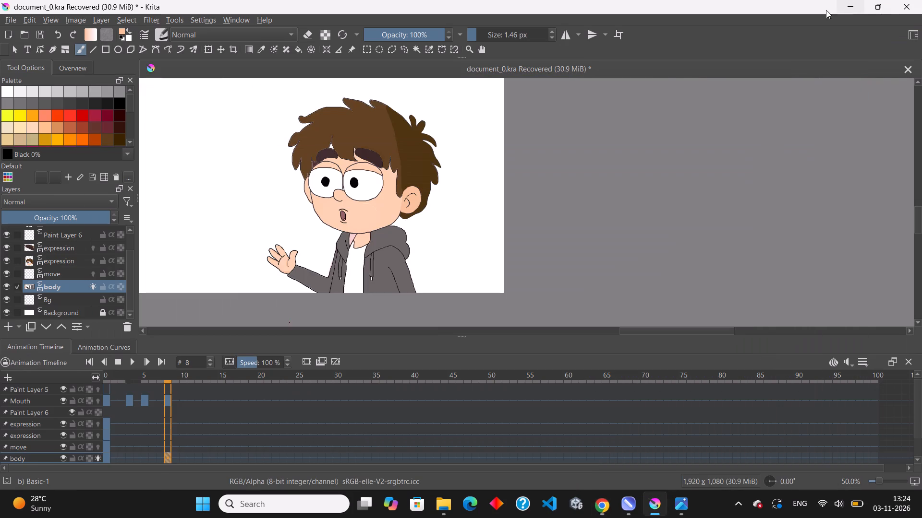
{"action": "left_click", "coordinate": [843, 4]}
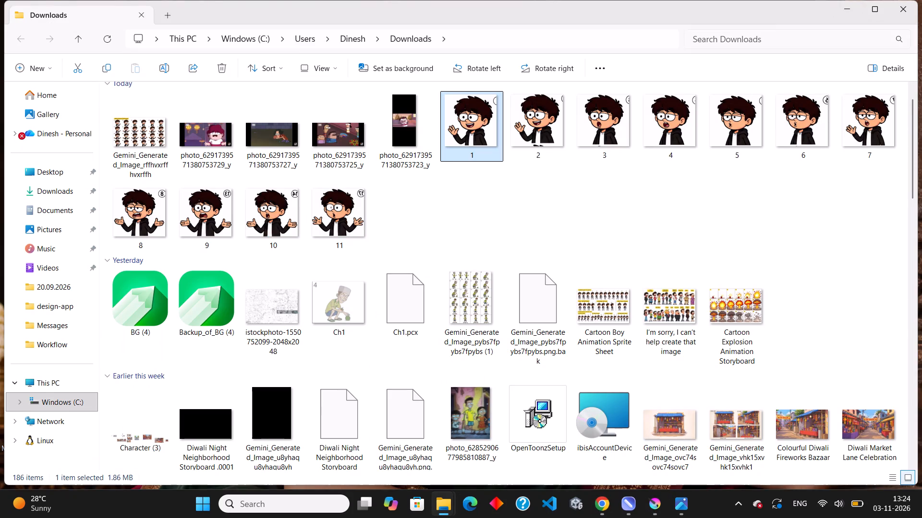
{"action": "left_click", "coordinate": [848, 6]}
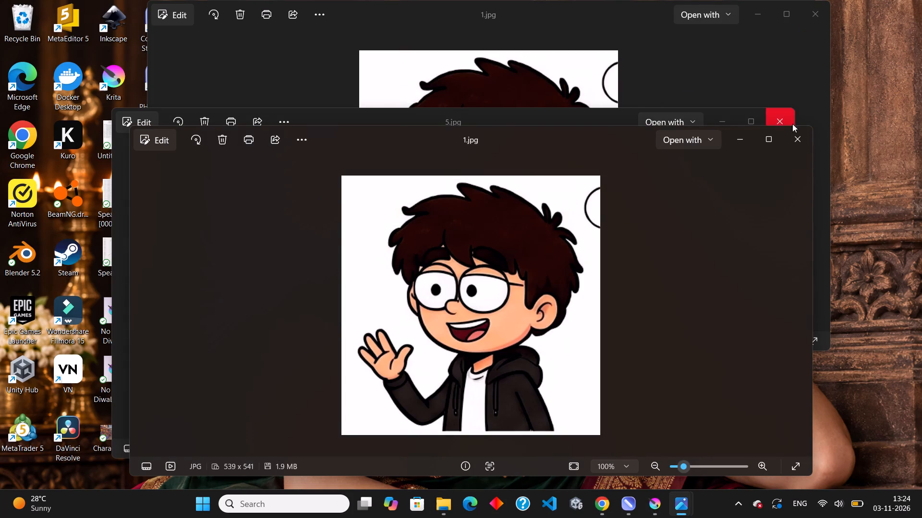
{"action": "left_click", "coordinate": [797, 133]}
{"action": "left_click", "coordinate": [786, 120]}
{"action": "left_click", "coordinate": [813, 12]}
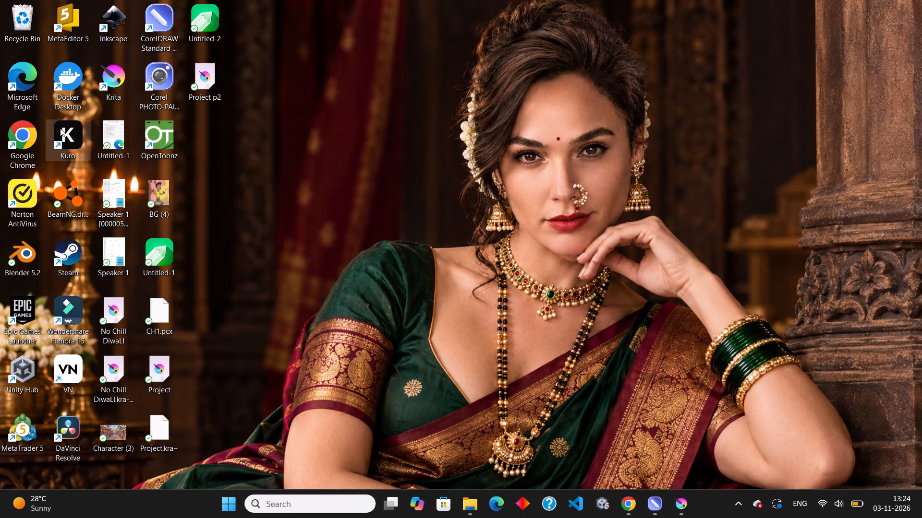
Launch the Kuro application from the desktop.
{"action": "double_click", "coordinate": [65, 130]}
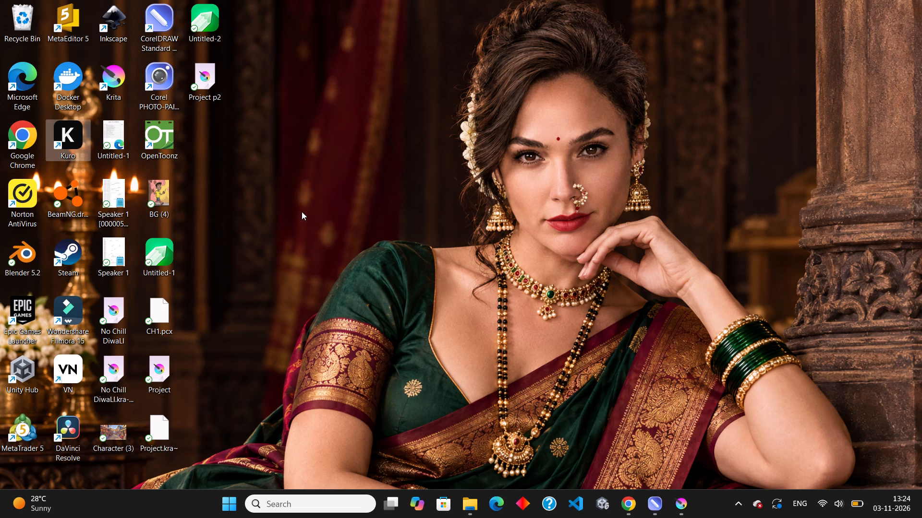
{"action": "double_click", "coordinate": [65, 142]}
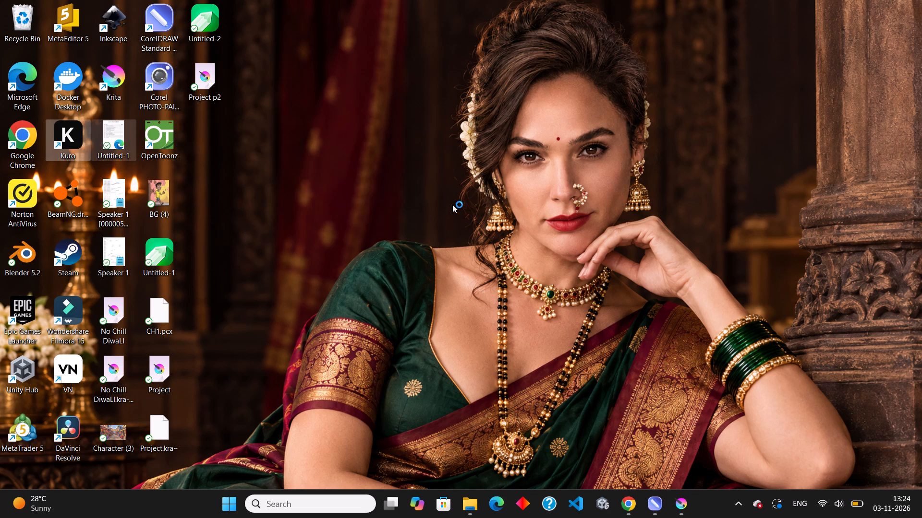
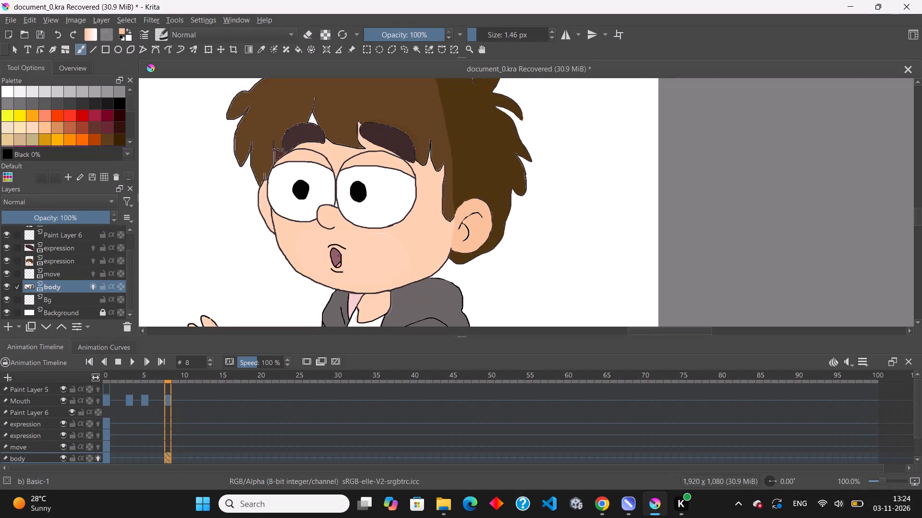
Play the animation from frame 0, pause it, and inspect the poses at frames 9 and 10.
{"action": "left_click", "coordinate": [130, 360]}
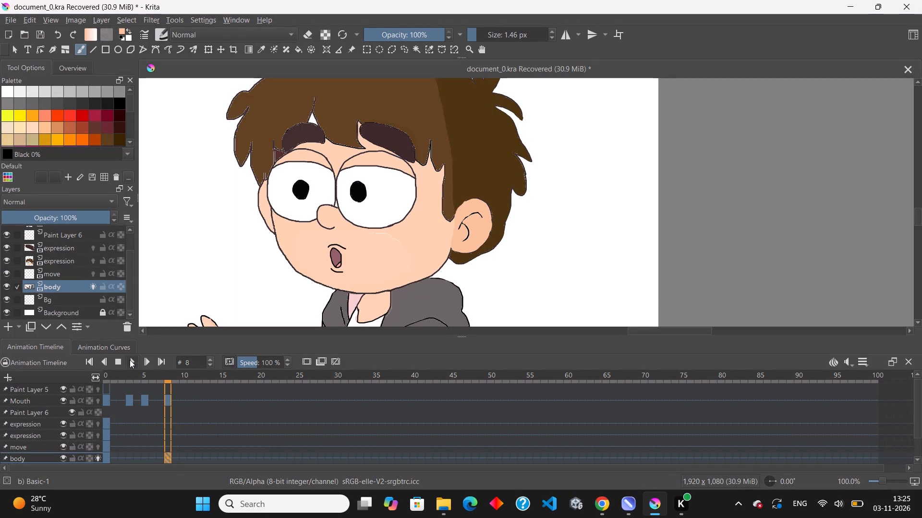
{"action": "left_click", "coordinate": [102, 401]}
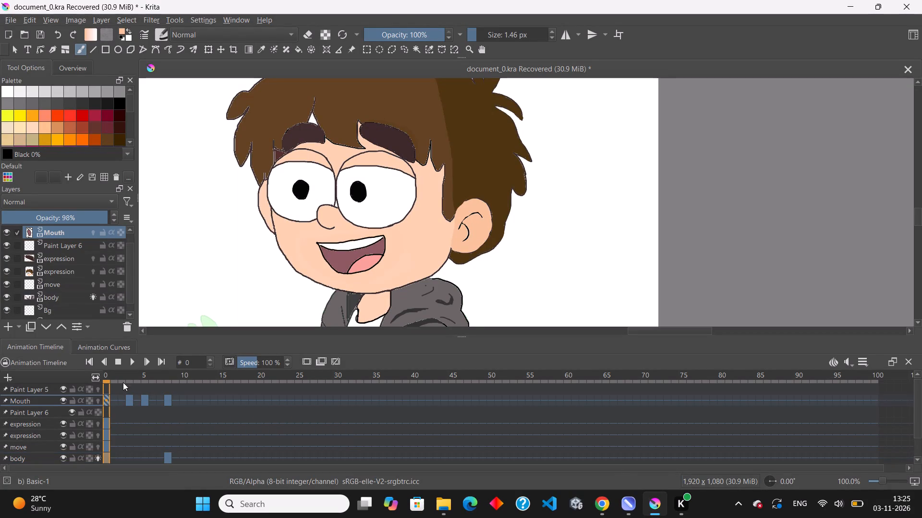
{"action": "left_click", "coordinate": [131, 359]}
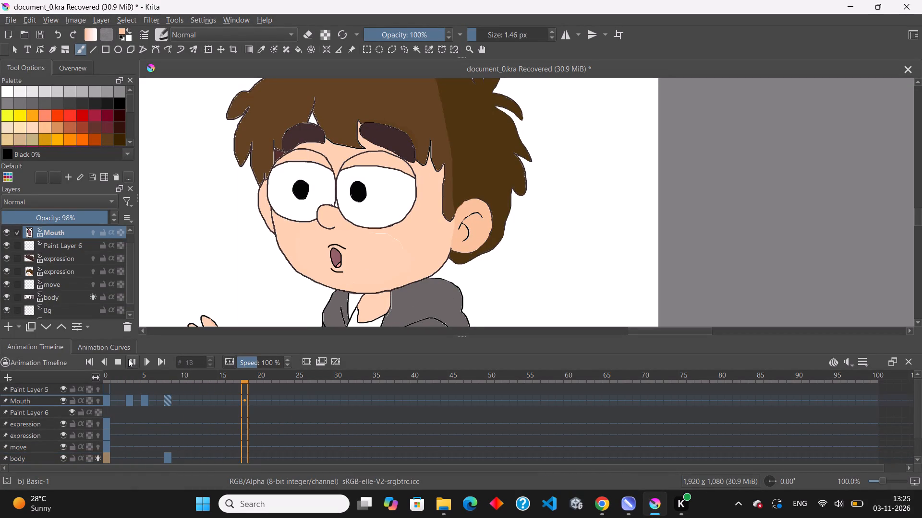
{"action": "left_click", "coordinate": [129, 362]}
{"action": "left_click", "coordinate": [178, 441]}
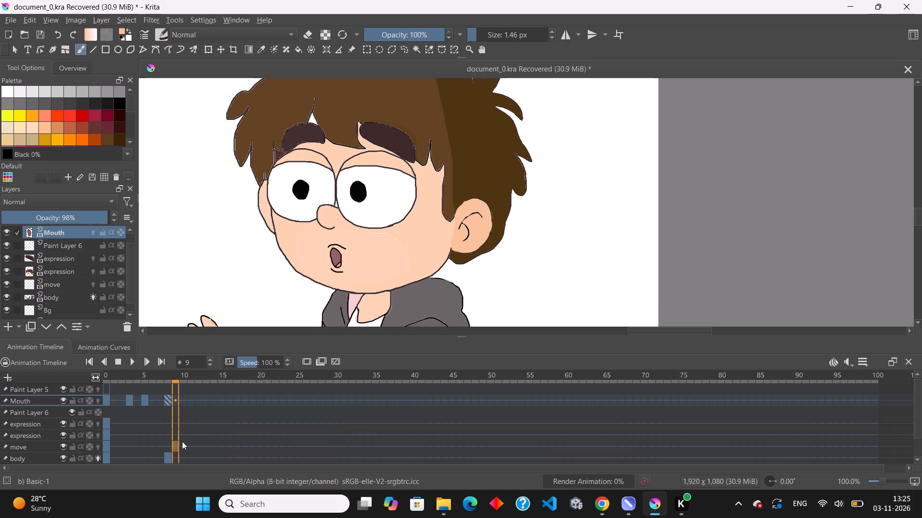
{"action": "left_click", "coordinate": [182, 441]}
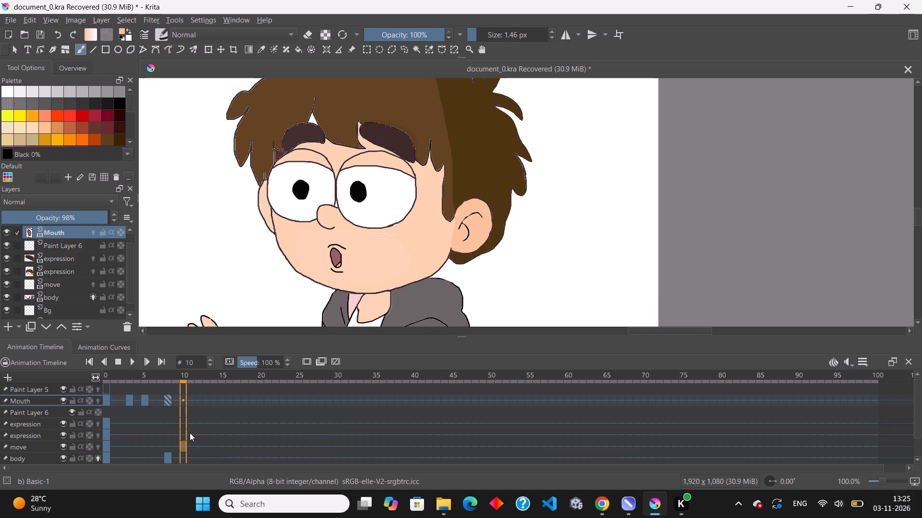
{"action": "left_click", "coordinate": [190, 436]}
{"action": "left_click", "coordinate": [185, 447]}
{"action": "scroll", "coordinate": [206, 397], "scroll_direction": "down", "scroll_amount": 3}
{"action": "scroll", "coordinate": [205, 414], "scroll_direction": "up", "scroll_amount": 2}
Create a duplicate frame on the body layer at frame 6.
{"action": "left_click", "coordinate": [149, 457]}
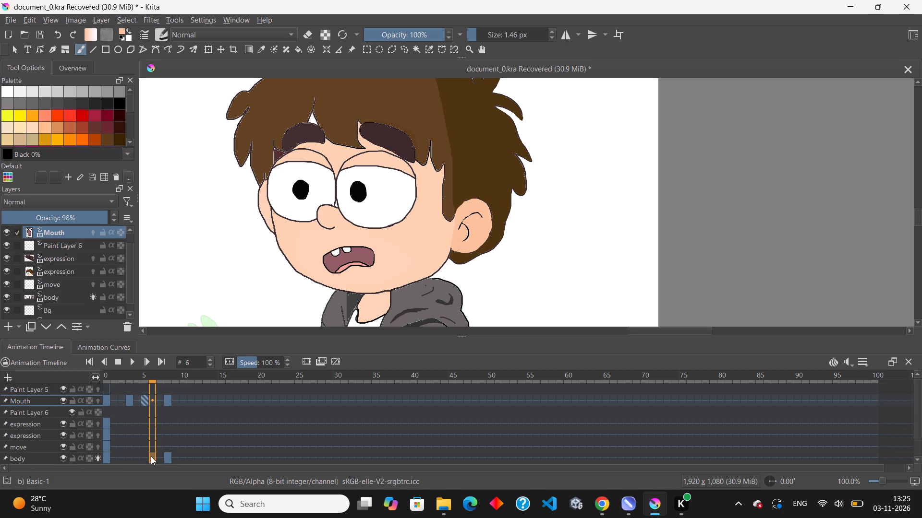
{"action": "right_click", "coordinate": [151, 456]}
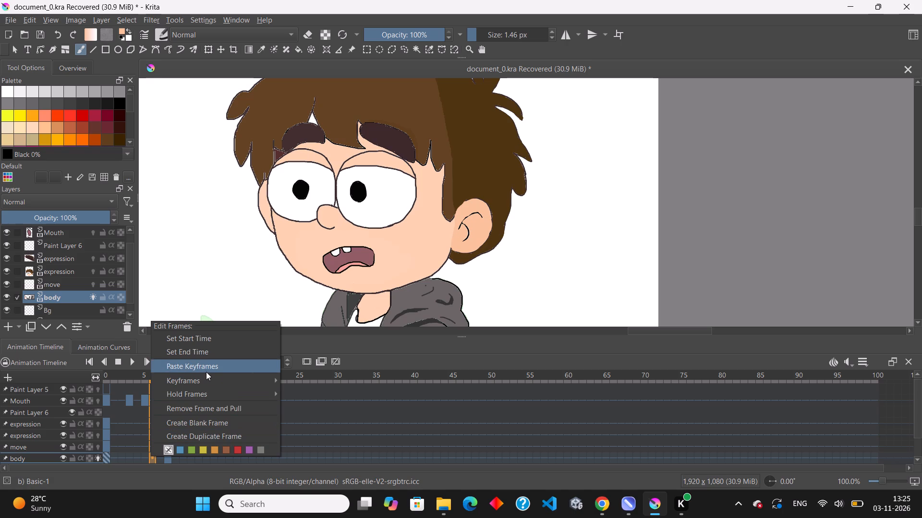
{"action": "left_click", "coordinate": [278, 436]}
Scrub back and forth through the first ten frames to review how the mouth shapes and body poses change.
{"action": "scroll", "coordinate": [291, 430], "scroll_direction": "down", "scroll_amount": 3}
{"action": "scroll", "coordinate": [291, 430], "scroll_direction": "up", "scroll_amount": 3}
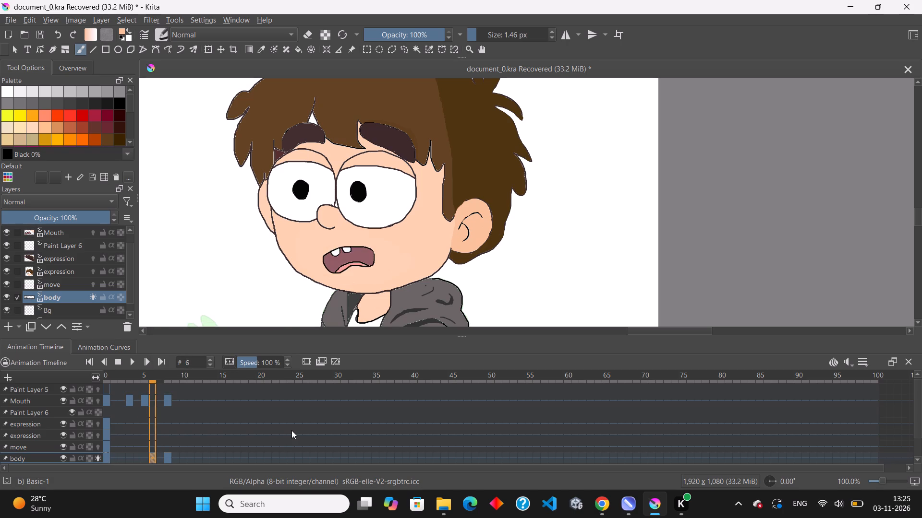
{"action": "scroll", "coordinate": [291, 430], "scroll_direction": "up", "scroll_amount": 3}
{"action": "scroll", "coordinate": [291, 430], "scroll_direction": "down", "scroll_amount": 8}
{"action": "scroll", "coordinate": [291, 429], "scroll_direction": "up", "scroll_amount": 4}
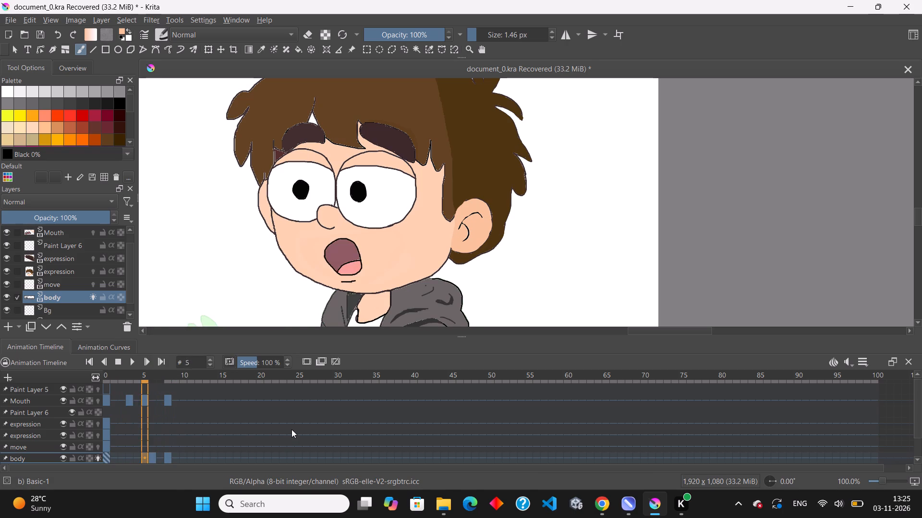
{"action": "scroll", "coordinate": [291, 429], "scroll_direction": "down", "scroll_amount": 4}
{"action": "scroll", "coordinate": [291, 429], "scroll_direction": "up", "scroll_amount": 7}
{"action": "scroll", "coordinate": [291, 429], "scroll_direction": "down", "scroll_amount": 6}
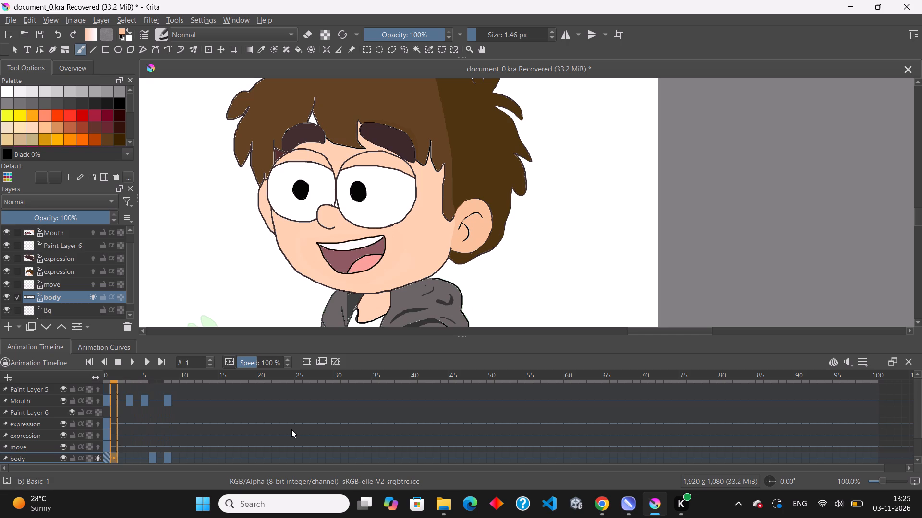
{"action": "scroll", "coordinate": [291, 429], "scroll_direction": "down", "scroll_amount": 7}
{"action": "scroll", "coordinate": [291, 429], "scroll_direction": "up", "scroll_amount": 4}
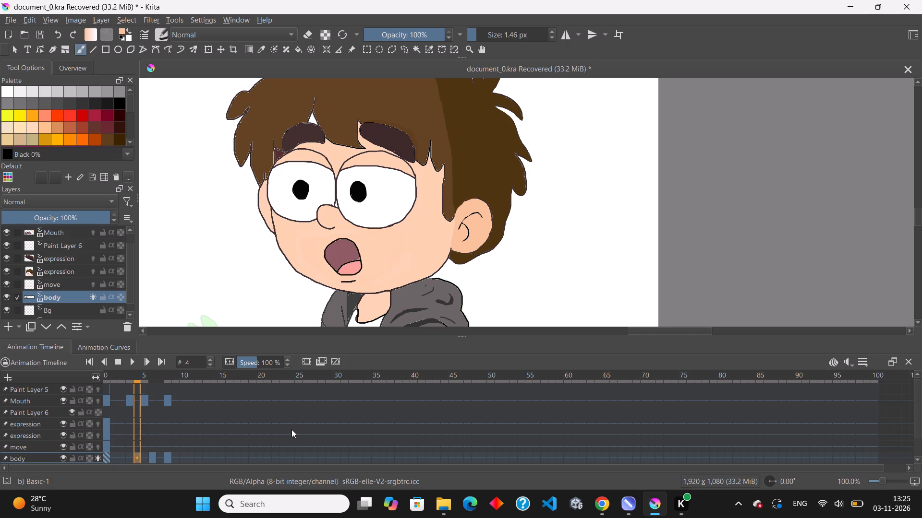
{"action": "scroll", "coordinate": [291, 429], "scroll_direction": "up", "scroll_amount": 6}
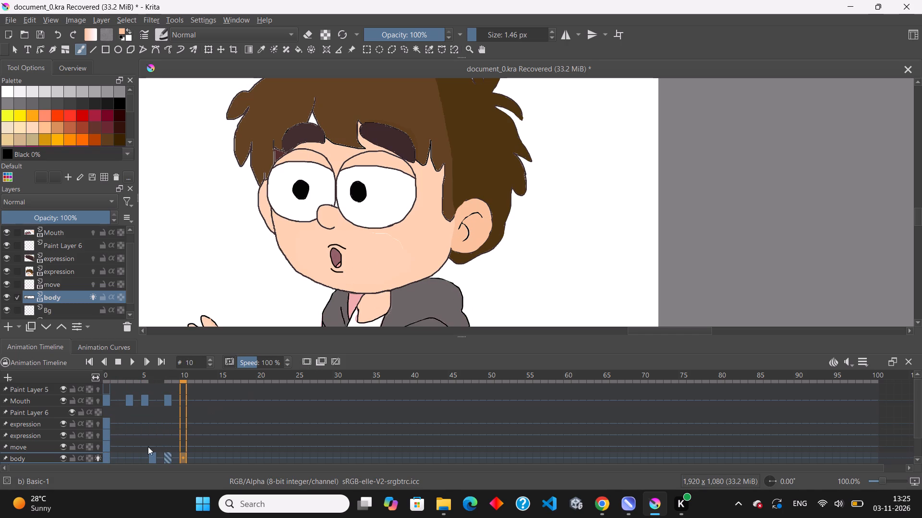
Go to the body keyframe at frame 6, show the whole canvas and turn off onion skins for the body layer.
{"action": "left_click", "coordinate": [153, 456]}
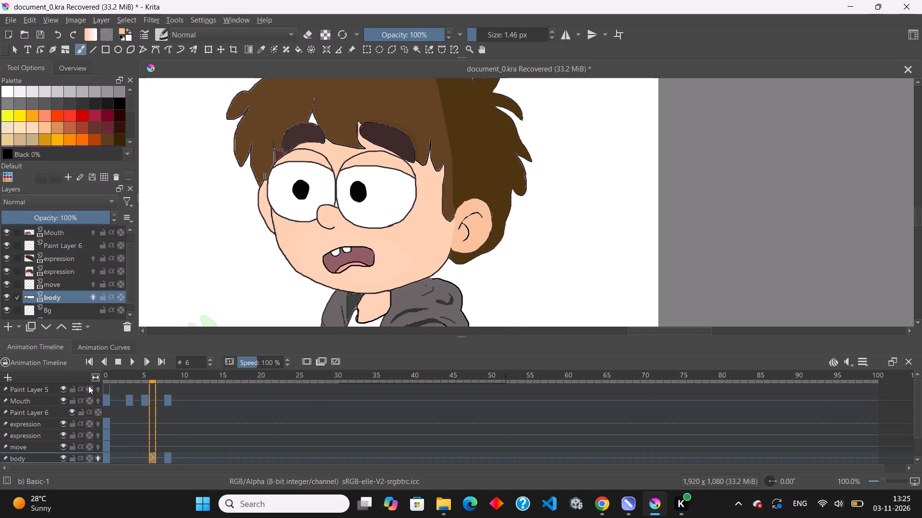
{"action": "scroll", "coordinate": [337, 191], "scroll_direction": "down", "scroll_amount": 3}
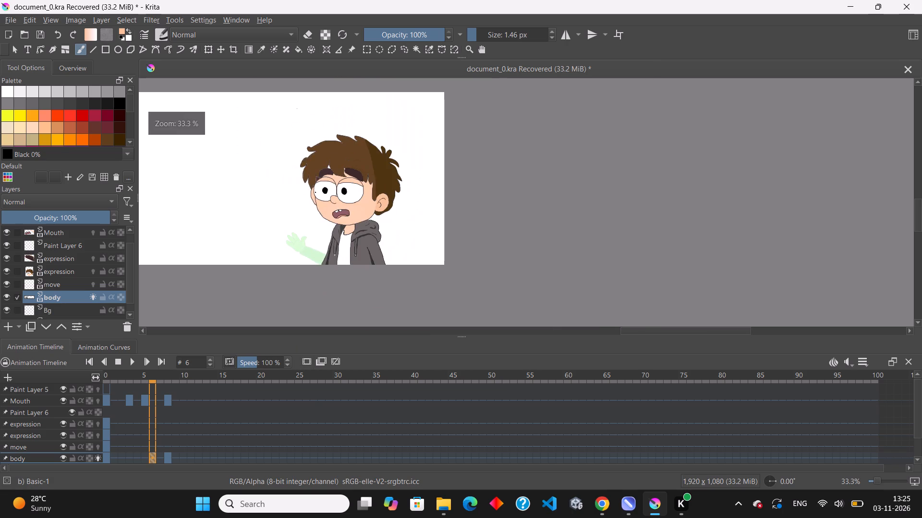
{"action": "scroll", "coordinate": [381, 210], "scroll_direction": "down", "scroll_amount": 3}
{"action": "scroll", "coordinate": [311, 188], "scroll_direction": "up", "scroll_amount": 3}
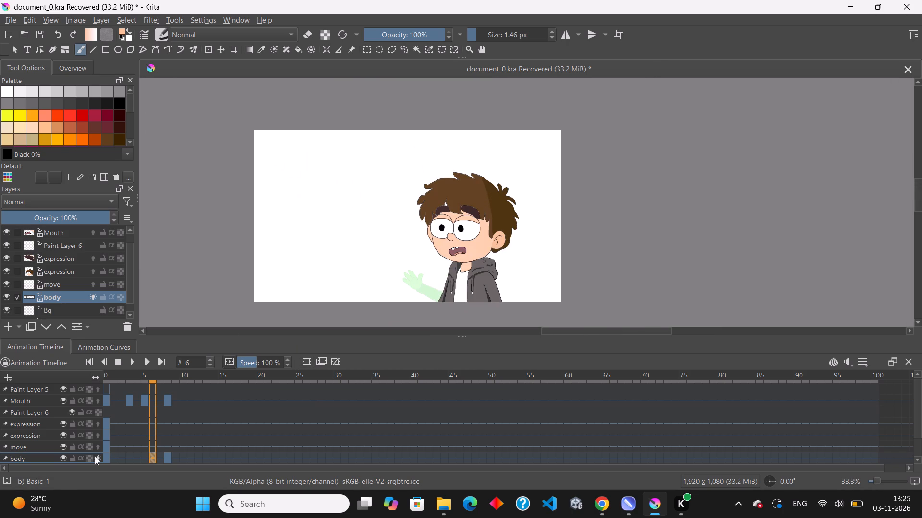
{"action": "left_click", "coordinate": [95, 456]}
Play the animation from frame 0 with the whole character in view, and pause it.
{"action": "left_click", "coordinate": [103, 400]}
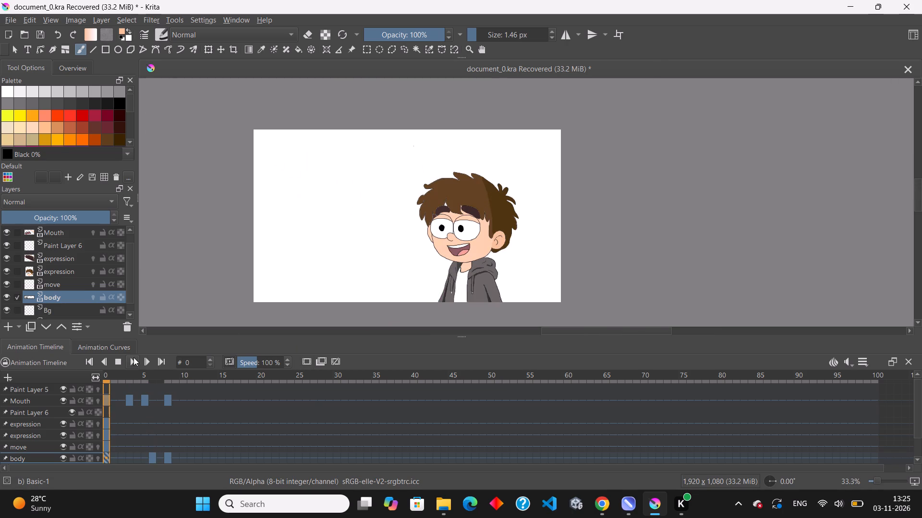
{"action": "left_click", "coordinate": [130, 358]}
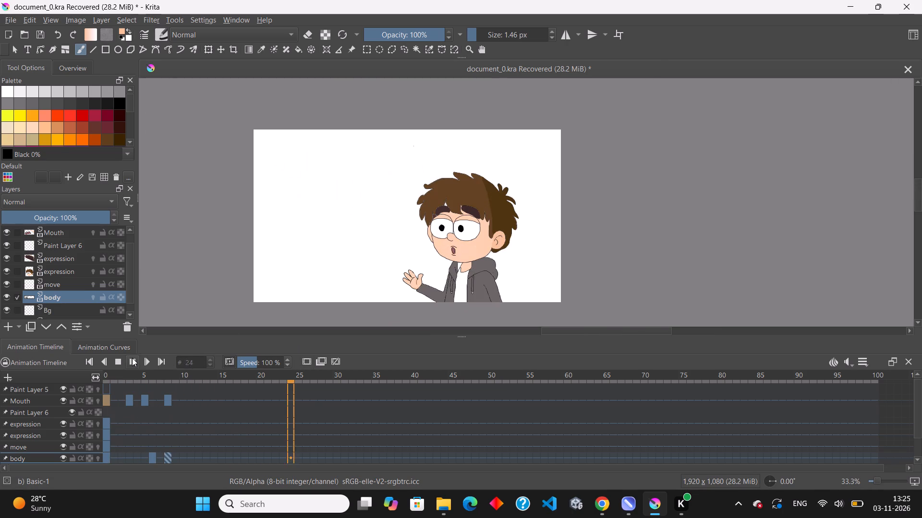
{"action": "left_click", "coordinate": [132, 358]}
{"action": "double_click", "coordinate": [132, 358]}
{"action": "left_click", "coordinate": [132, 358]}
{"action": "left_click", "coordinate": [132, 358]}
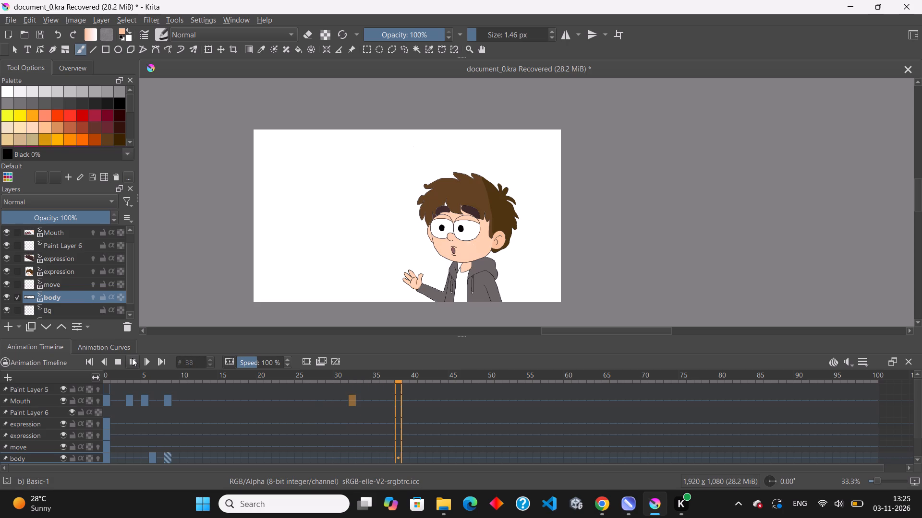
Set the animation's clip end to frame 15.
{"action": "left_click", "coordinate": [863, 365]}
{"action": "left_click_drag", "start_coordinate": [860, 406], "coordinate": [813, 418]}
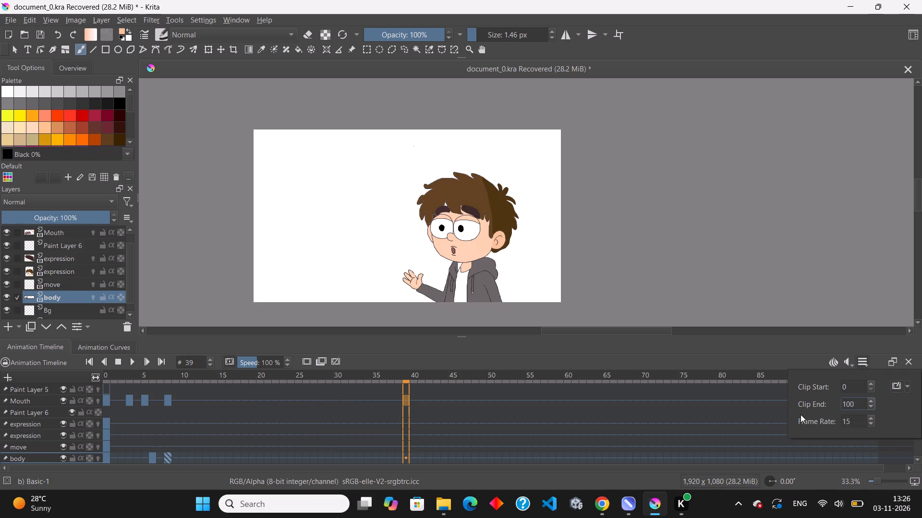
{"action": "key", "text": "End"}
{"action": "key", "text": "Clear"}
{"action": "key", "text": "Return"}
{"action": "key", "text": "1"}
{"action": "key", "text": "5"}
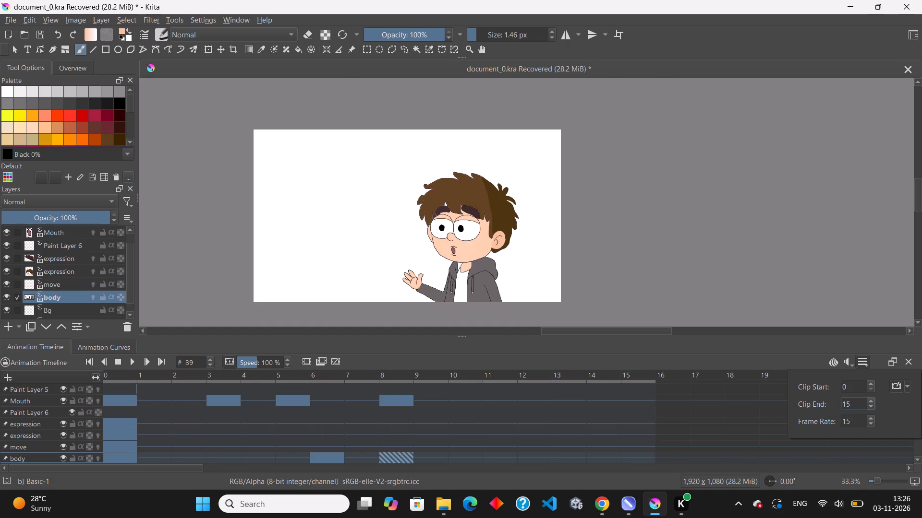
{"action": "key", "text": "Return"}
{"action": "left_click", "coordinate": [490, 421]}
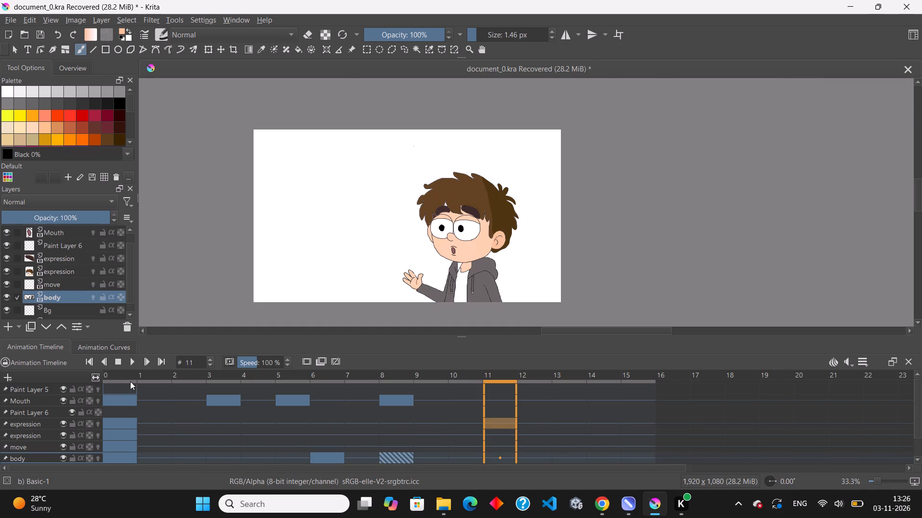
Play the shortened clip from frame 0 while trying different preview speeds, settle on 107%, and pause playback.
{"action": "left_click", "coordinate": [111, 374]}
{"action": "left_click", "coordinate": [129, 362]}
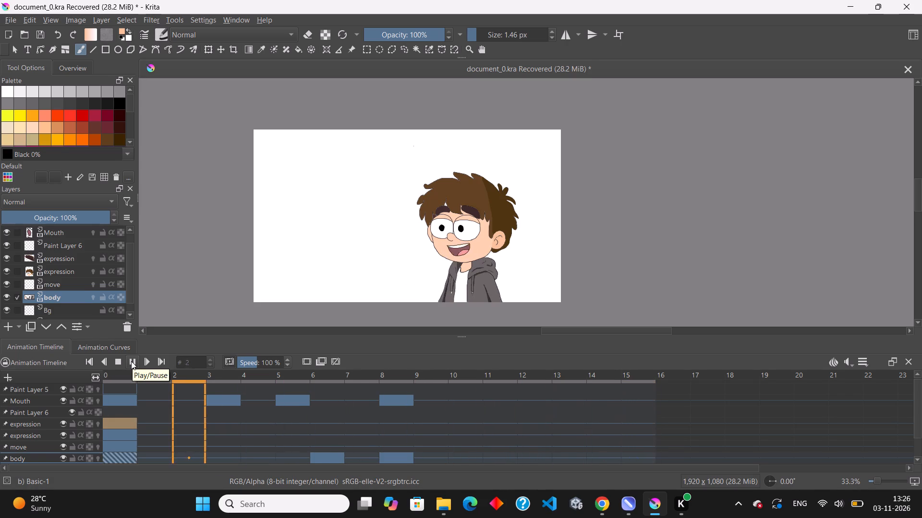
{"action": "left_click", "coordinate": [265, 364]}
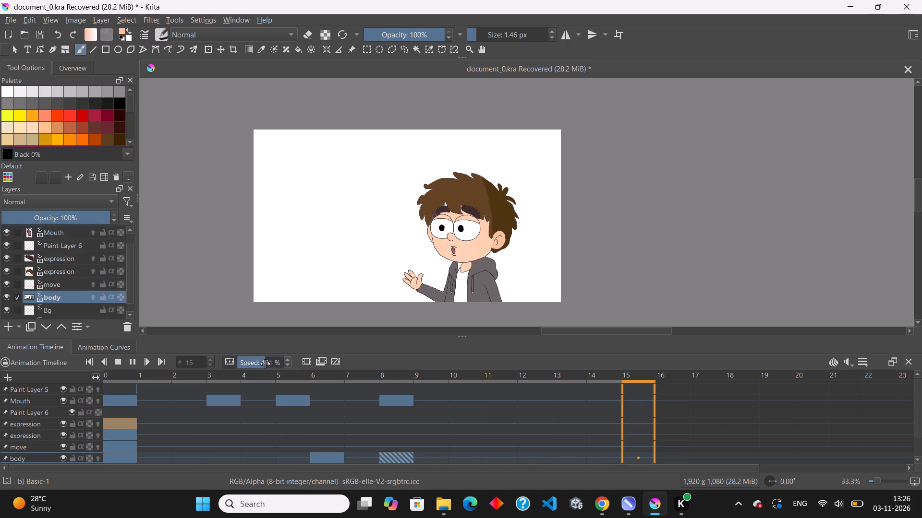
{"action": "left_click", "coordinate": [271, 363]}
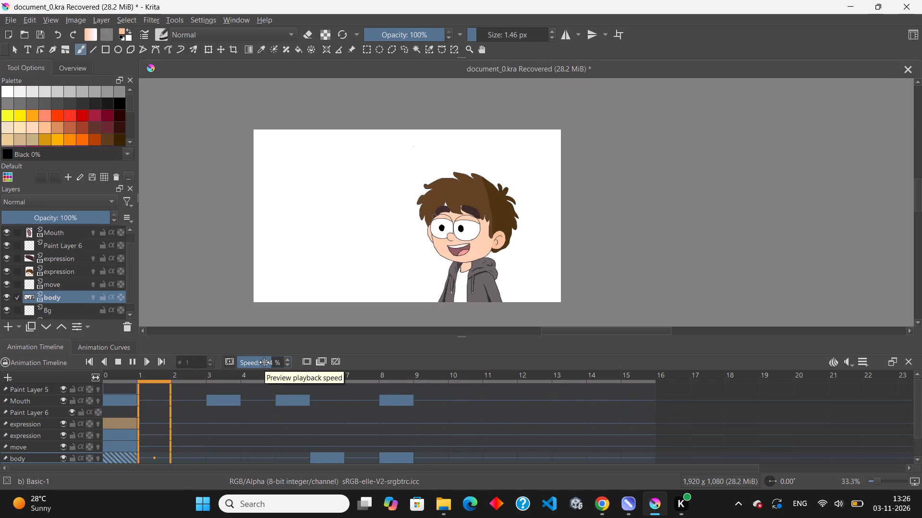
{"action": "left_click", "coordinate": [265, 362]}
{"action": "left_click", "coordinate": [261, 363]}
{"action": "left_click", "coordinate": [246, 367]}
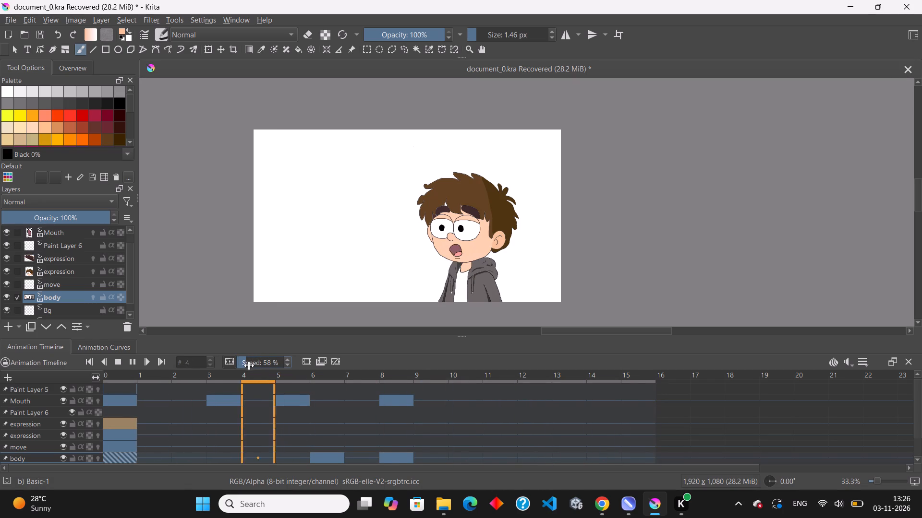
{"action": "left_click", "coordinate": [251, 364]}
{"action": "left_click", "coordinate": [242, 362]}
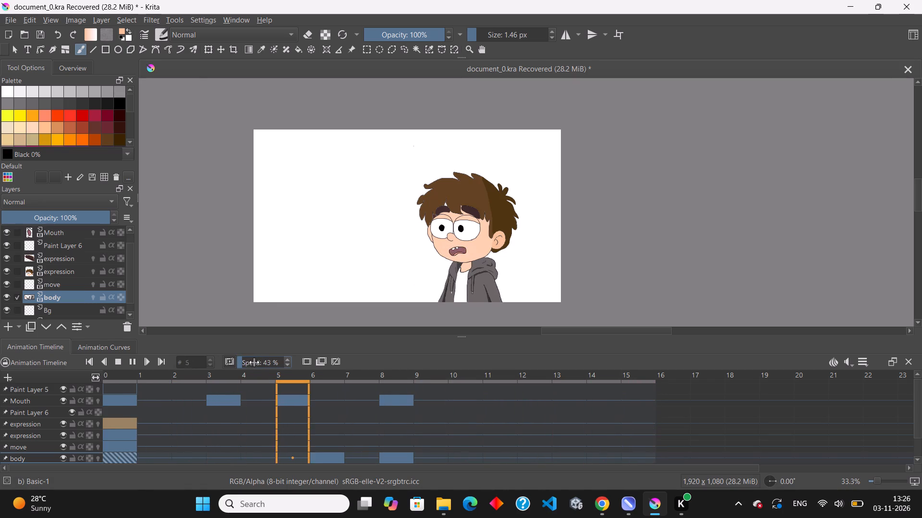
{"action": "left_click", "coordinate": [254, 362]}
{"action": "left_click", "coordinate": [258, 363]}
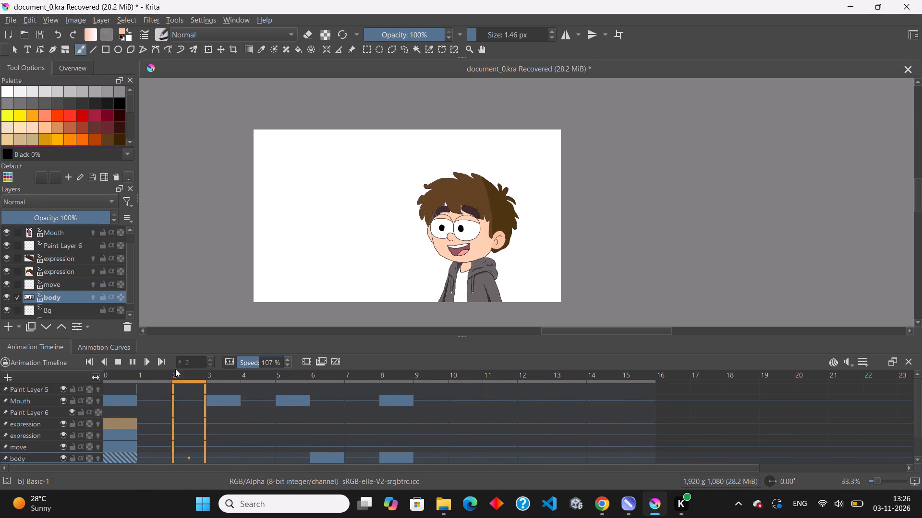
{"action": "left_click", "coordinate": [128, 362]}
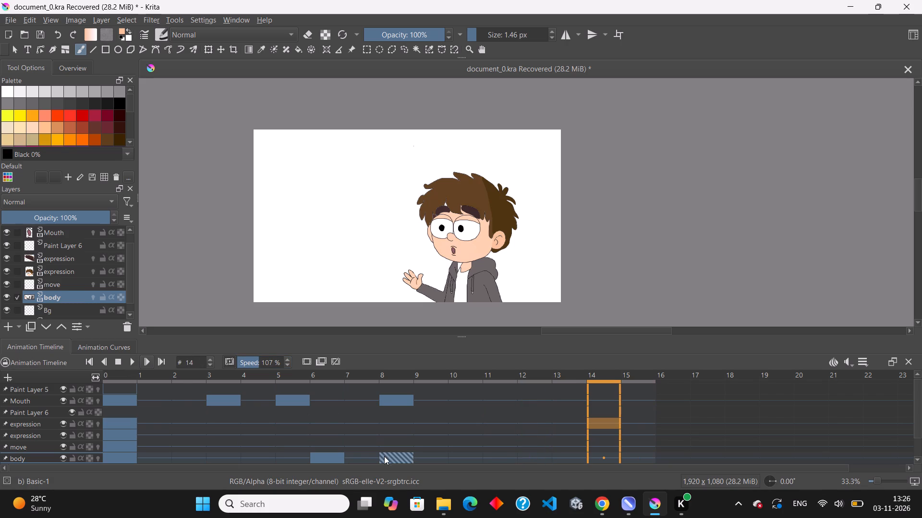
Clone the body layer's keyframe from frame 6 and paste the clone at frame 9.
{"action": "left_click", "coordinate": [384, 456]}
{"action": "left_click", "coordinate": [331, 460]}
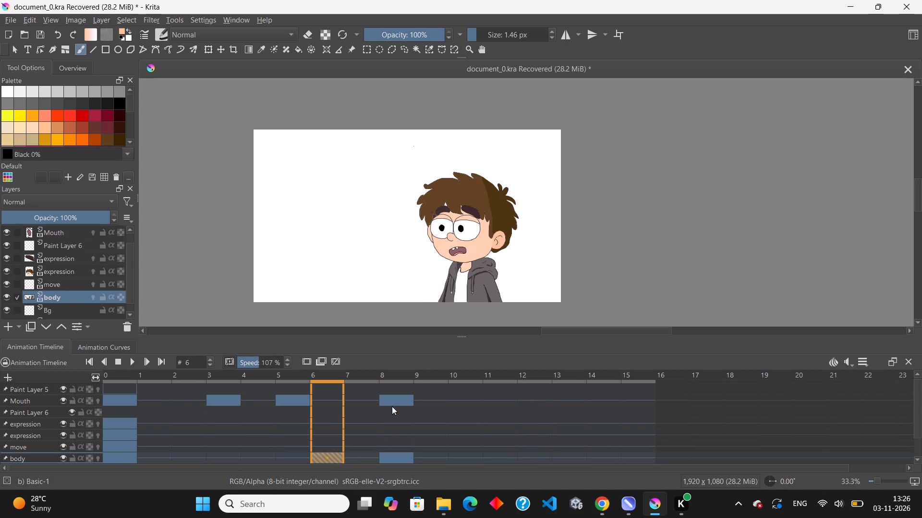
{"action": "left_click", "coordinate": [399, 398]}
{"action": "left_click", "coordinate": [291, 395]}
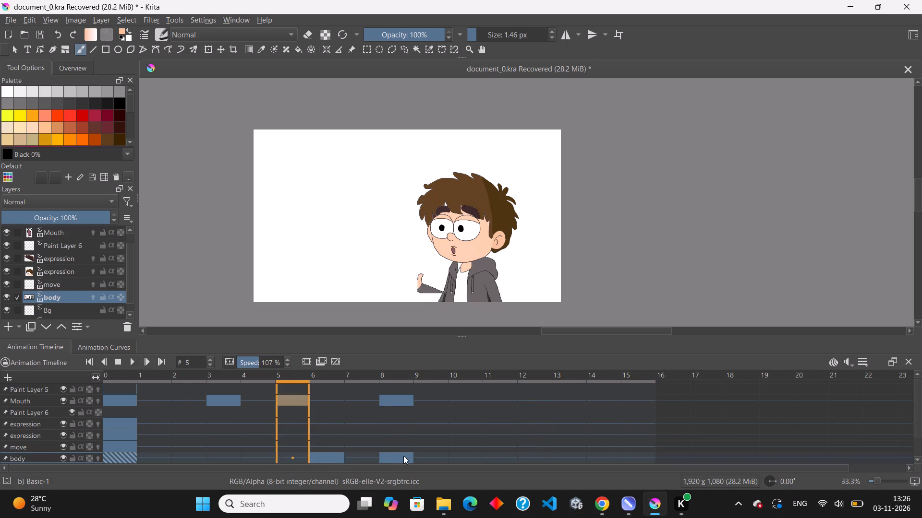
{"action": "left_click", "coordinate": [403, 456]}
{"action": "left_click", "coordinate": [338, 459]}
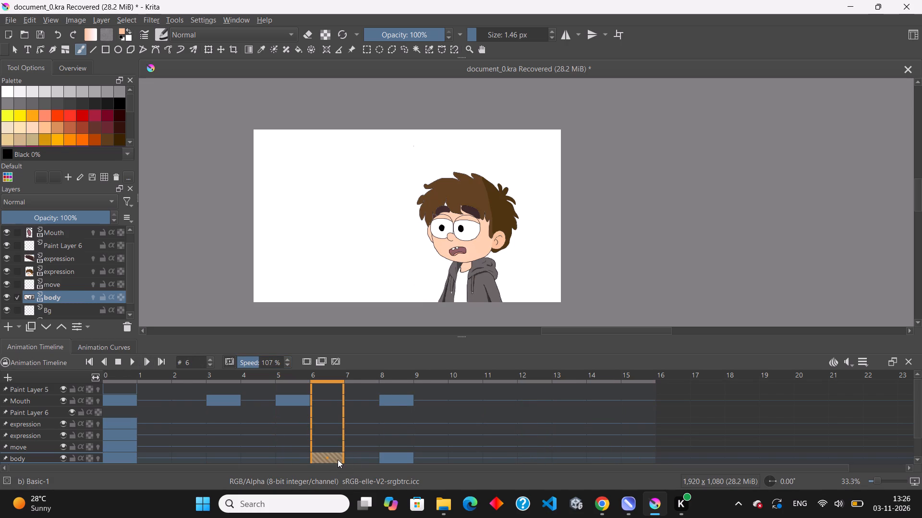
{"action": "left_click", "coordinate": [338, 459]}
{"action": "right_click", "coordinate": [338, 459]}
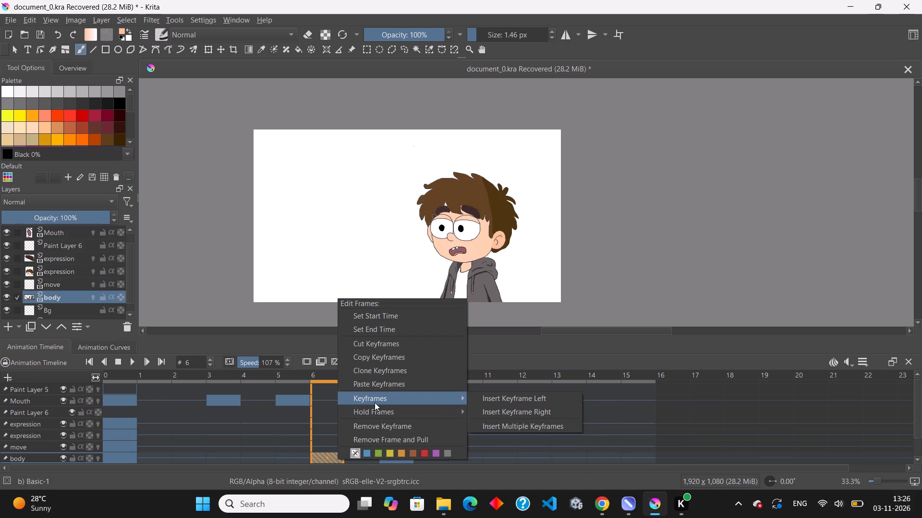
{"action": "left_click", "coordinate": [393, 368]}
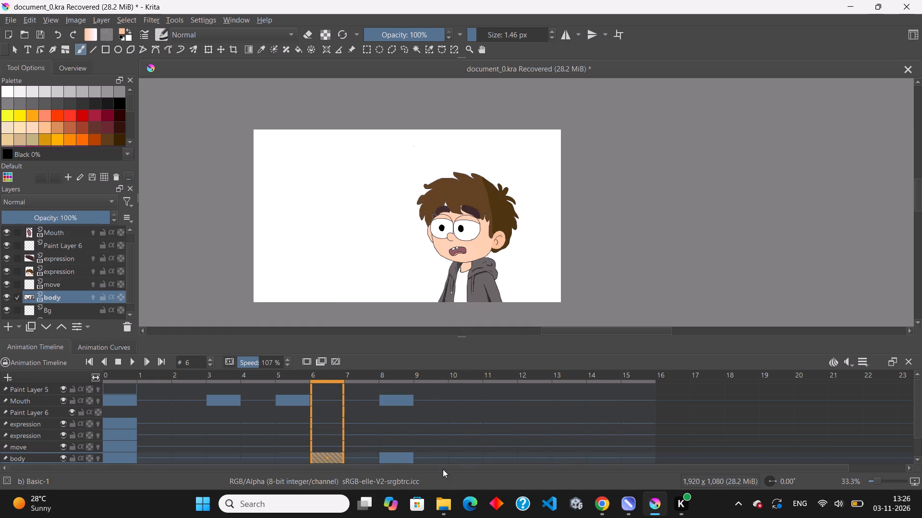
{"action": "left_click", "coordinate": [433, 458]}
{"action": "right_click", "coordinate": [433, 458]}
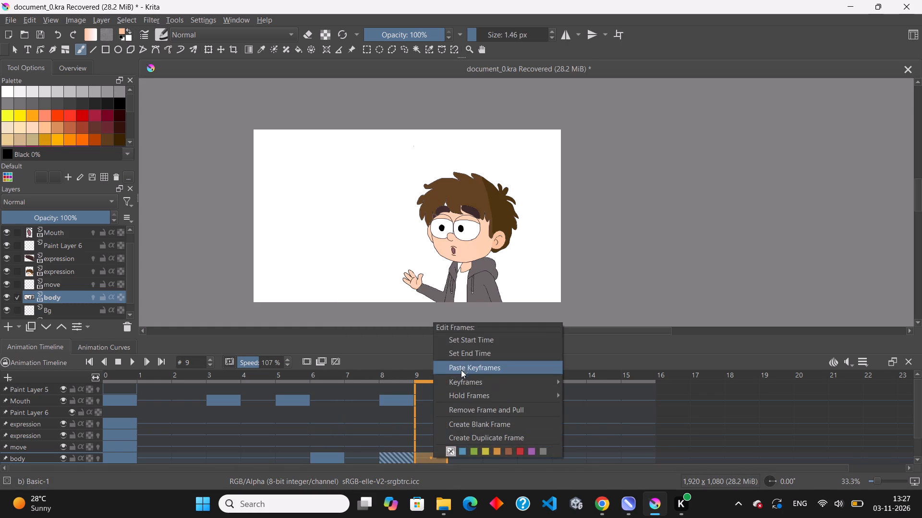
{"action": "left_click", "coordinate": [463, 365]}
Compare the body drawings at frames 8 and 9 by switching back and forth between them.
{"action": "left_click", "coordinate": [403, 454]}
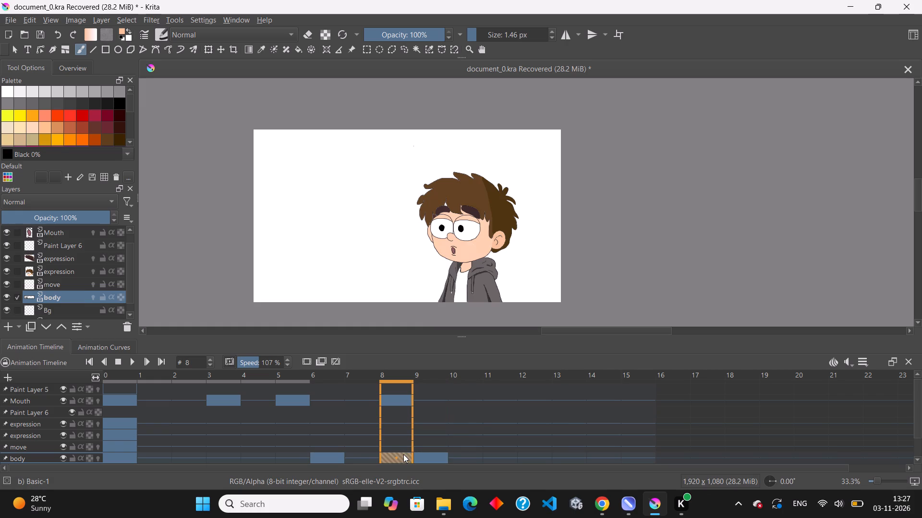
{"action": "left_click", "coordinate": [427, 458]}
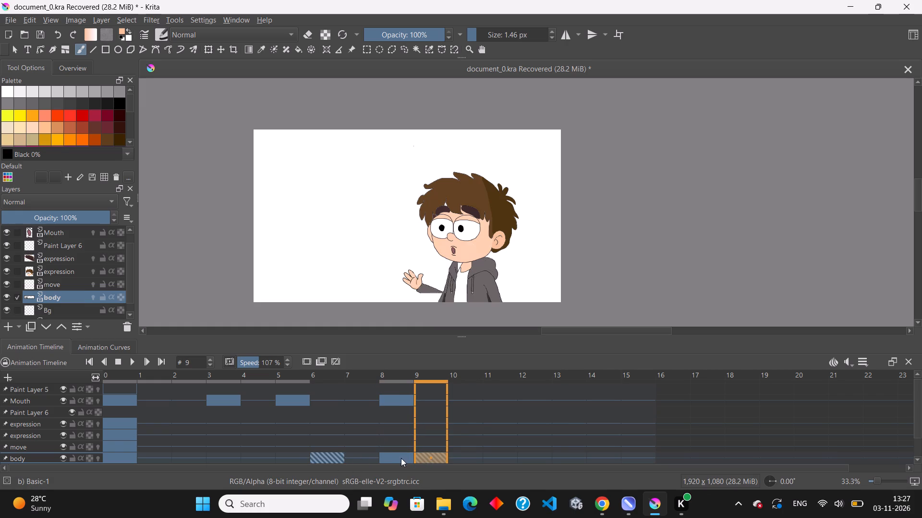
{"action": "left_click", "coordinate": [398, 458]}
{"action": "left_click", "coordinate": [426, 451]}
{"action": "left_click", "coordinate": [404, 456]}
{"action": "left_click", "coordinate": [428, 453]}
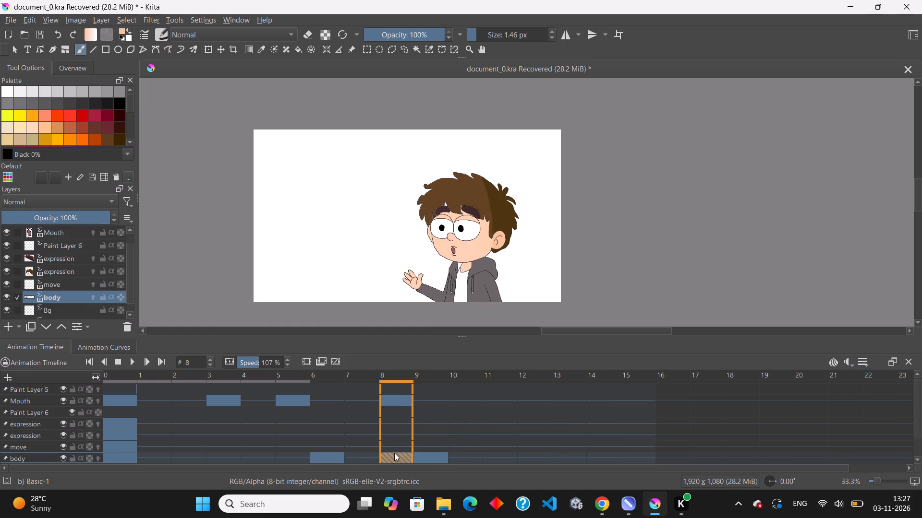
{"action": "left_click", "coordinate": [393, 453]}
{"action": "left_click", "coordinate": [435, 455]}
{"action": "left_click", "coordinate": [390, 460]}
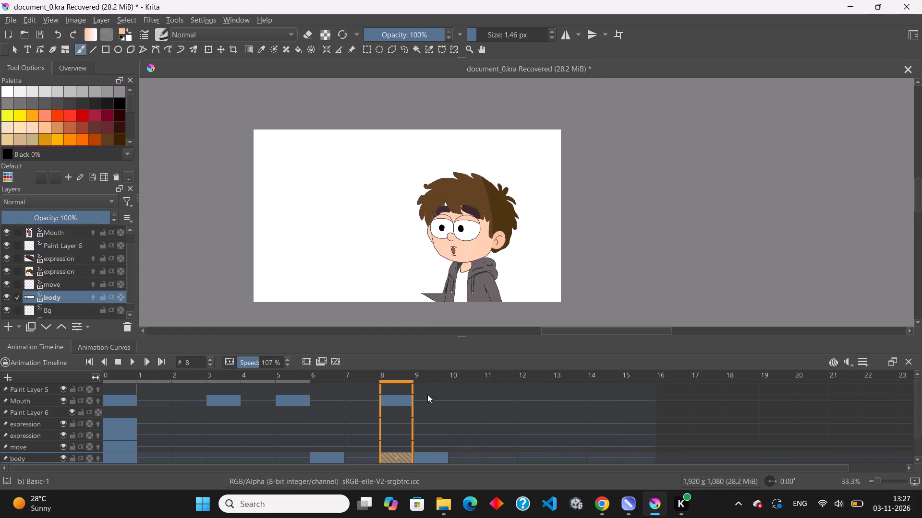
Sample the hoodie's dark shading colour from frame 9 and, on body frame 8, shade beneath the hood's edge with a 2.26 px brush.
{"action": "scroll", "coordinate": [483, 271], "scroll_direction": "up", "scroll_amount": 2}
{"action": "left_click", "coordinate": [434, 457]}
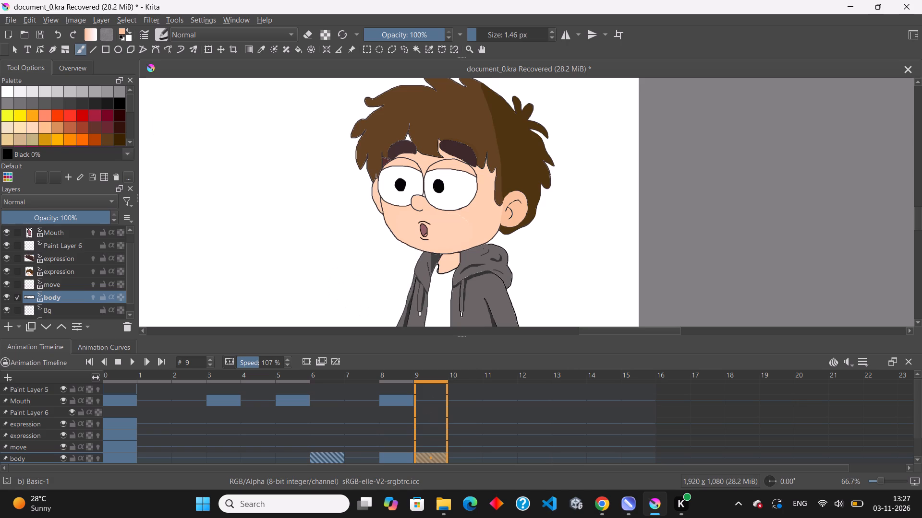
{"action": "left_click", "coordinate": [257, 46]}
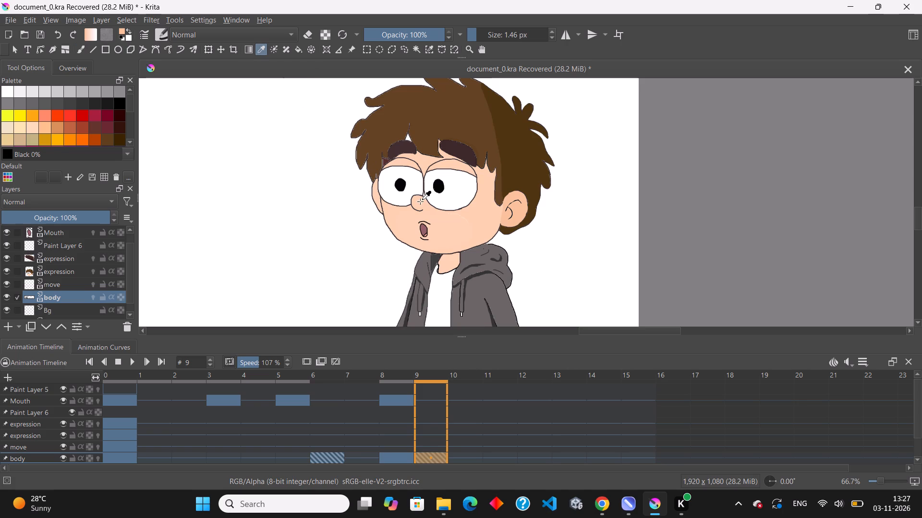
{"action": "scroll", "coordinate": [486, 271], "scroll_direction": "up", "scroll_amount": 4}
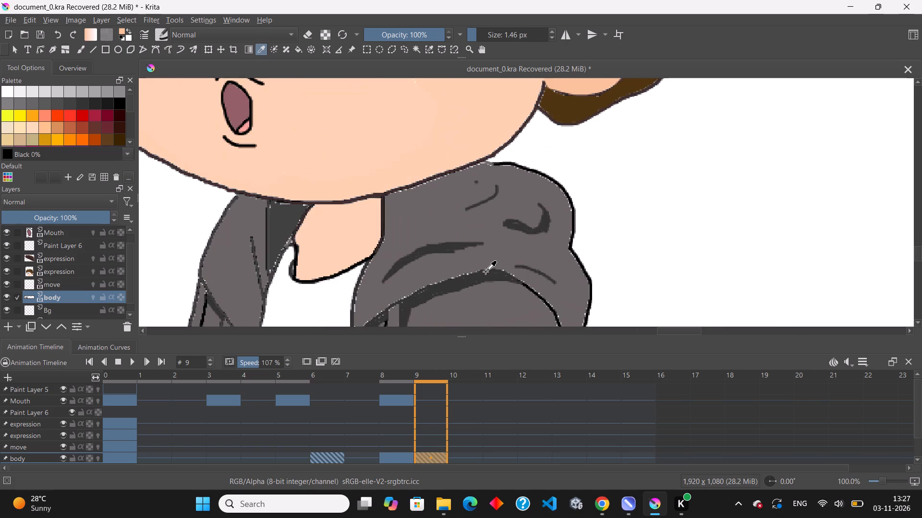
{"action": "double_click", "coordinate": [487, 274]}
{"action": "left_click", "coordinate": [395, 455]}
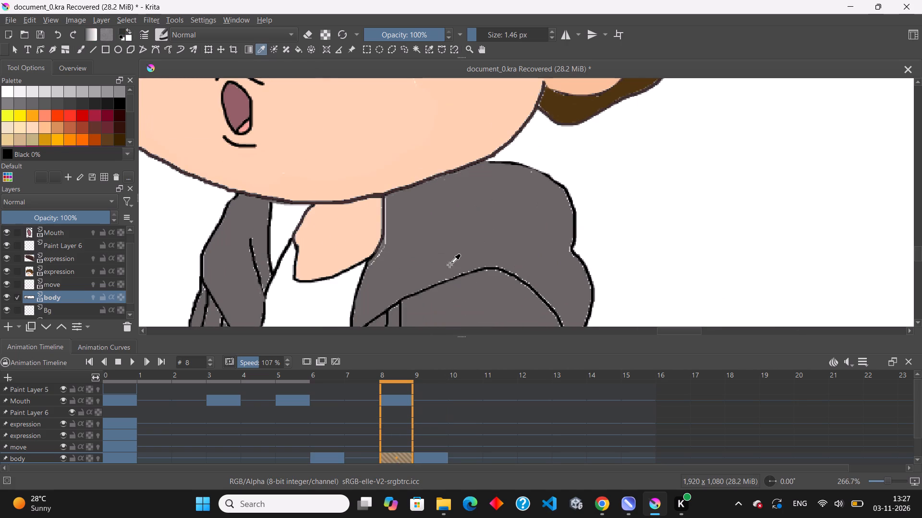
{"action": "scroll", "coordinate": [443, 272], "scroll_direction": "down", "scroll_amount": 2}
{"action": "scroll", "coordinate": [440, 290], "scroll_direction": "up", "scroll_amount": 3}
{"action": "key", "text": "b"}
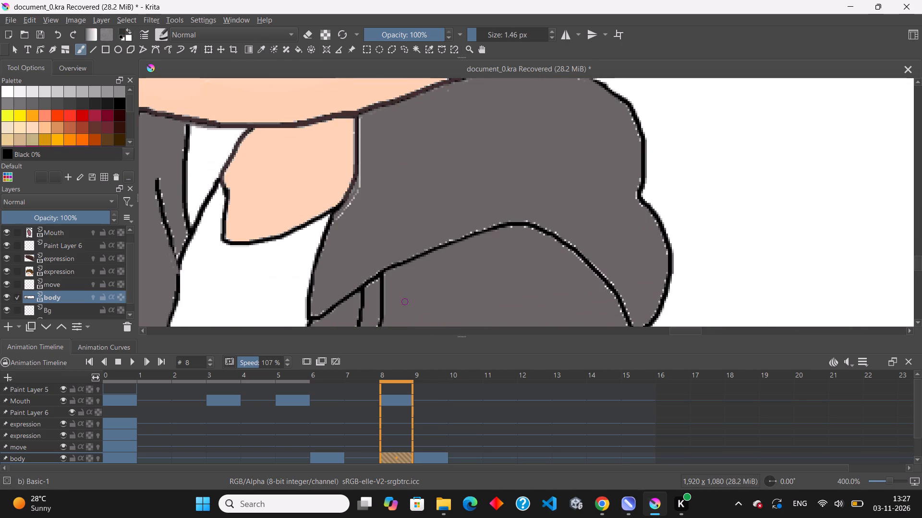
{"action": "left_click", "coordinate": [478, 31]}
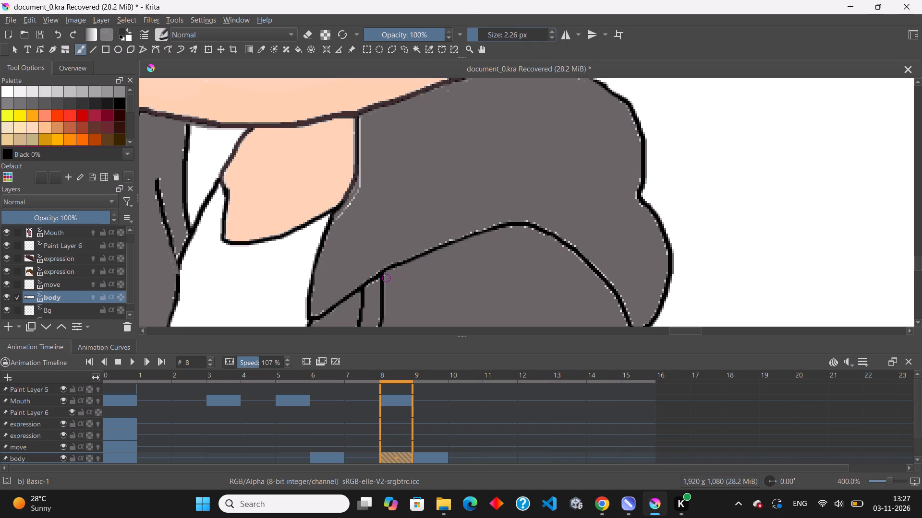
{"action": "left_click_drag", "start_coordinate": [386, 279], "coordinate": [412, 262]}
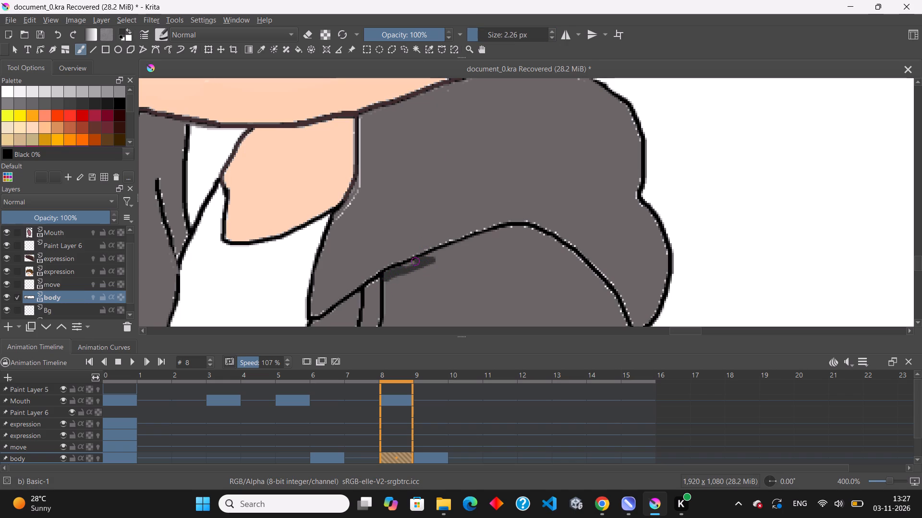
{"action": "left_click_drag", "start_coordinate": [412, 262], "coordinate": [467, 243]}
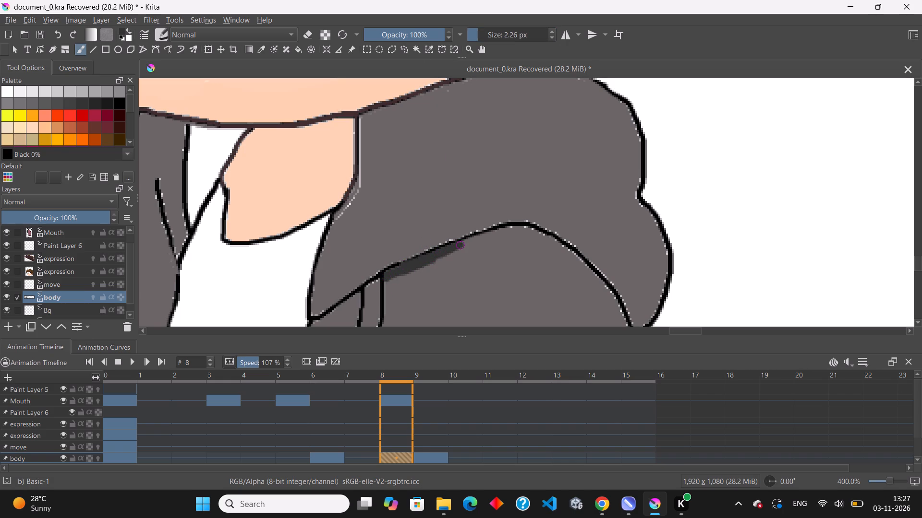
{"action": "left_click_drag", "start_coordinate": [467, 243], "coordinate": [426, 267]}
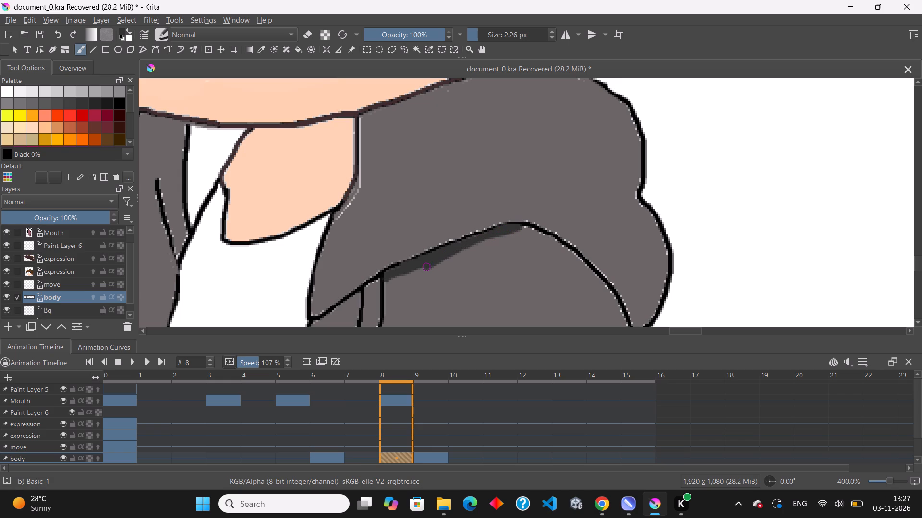
{"action": "scroll", "coordinate": [388, 281], "scroll_direction": "up", "scroll_amount": 1}
{"action": "left_click_drag", "start_coordinate": [382, 284], "coordinate": [444, 260]}
Shade the small area beneath the hood's front corner, between the jacket opening and the drawstring, on body frame 8.
{"action": "scroll", "coordinate": [436, 259], "scroll_direction": "down", "scroll_amount": 2}
{"action": "scroll", "coordinate": [361, 295], "scroll_direction": "up", "scroll_amount": 1}
{"action": "left_click_drag", "start_coordinate": [363, 303], "coordinate": [400, 284]}
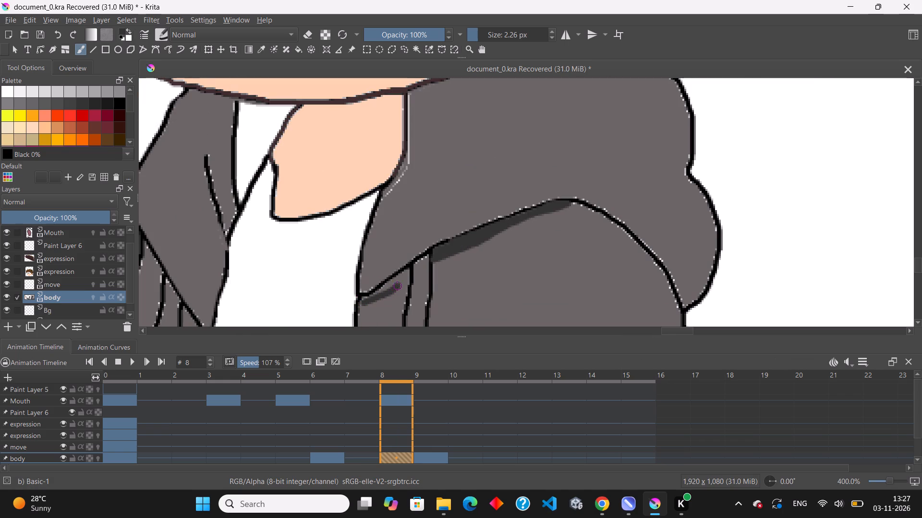
{"action": "left_click_drag", "start_coordinate": [400, 284], "coordinate": [410, 271]}
{"action": "left_click_drag", "start_coordinate": [410, 271], "coordinate": [364, 299]}
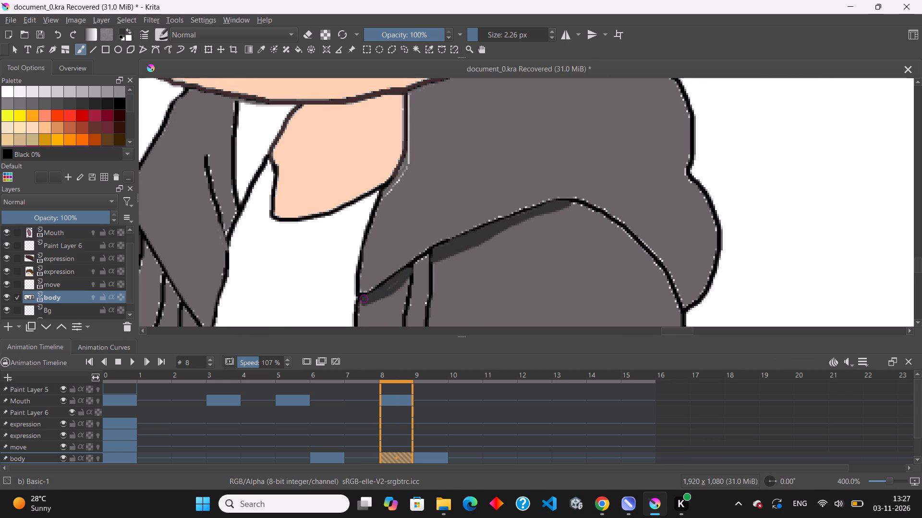
{"action": "left_click_drag", "start_coordinate": [364, 299], "coordinate": [401, 279]}
Paint a thin dark shadow down the outer side of the drawstring beneath the shaded hood edge on body frame 8.
{"action": "scroll", "coordinate": [407, 271], "scroll_direction": "down", "scroll_amount": 3}
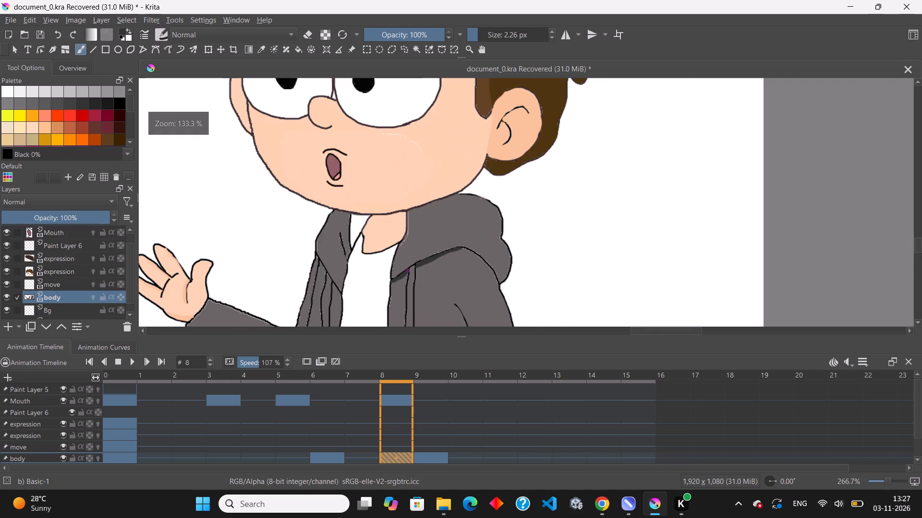
{"action": "scroll", "coordinate": [414, 269], "scroll_direction": "down", "scroll_amount": 1}
{"action": "scroll", "coordinate": [463, 246], "scroll_direction": "up", "scroll_amount": 1}
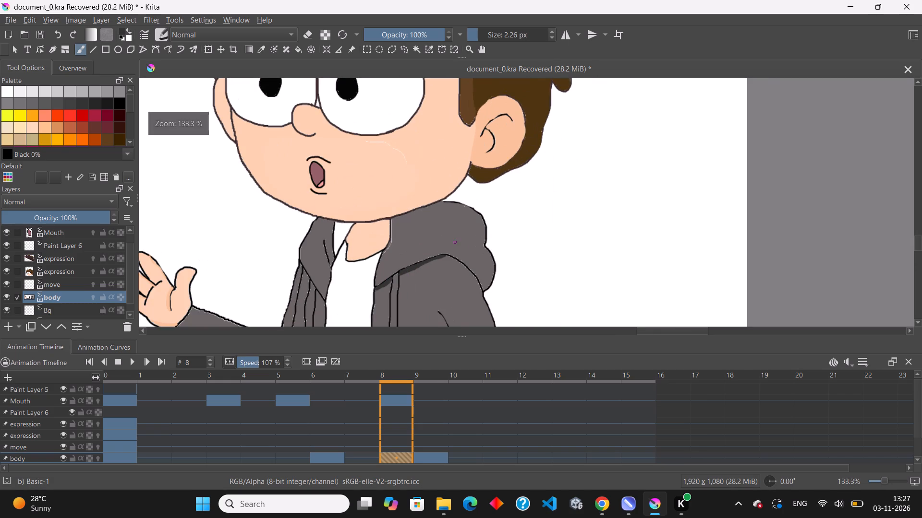
{"action": "scroll", "coordinate": [351, 249], "scroll_direction": "down", "scroll_amount": 1}
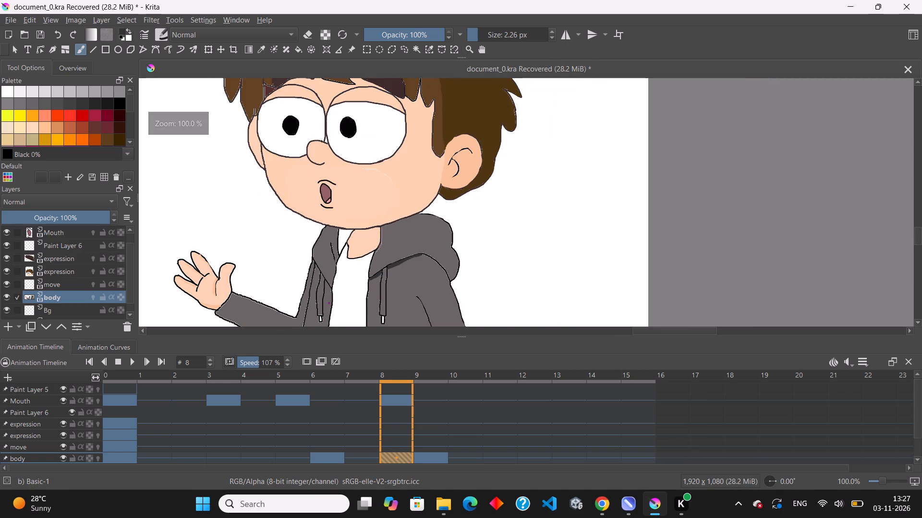
{"action": "scroll", "coordinate": [400, 306], "scroll_direction": "up", "scroll_amount": 3}
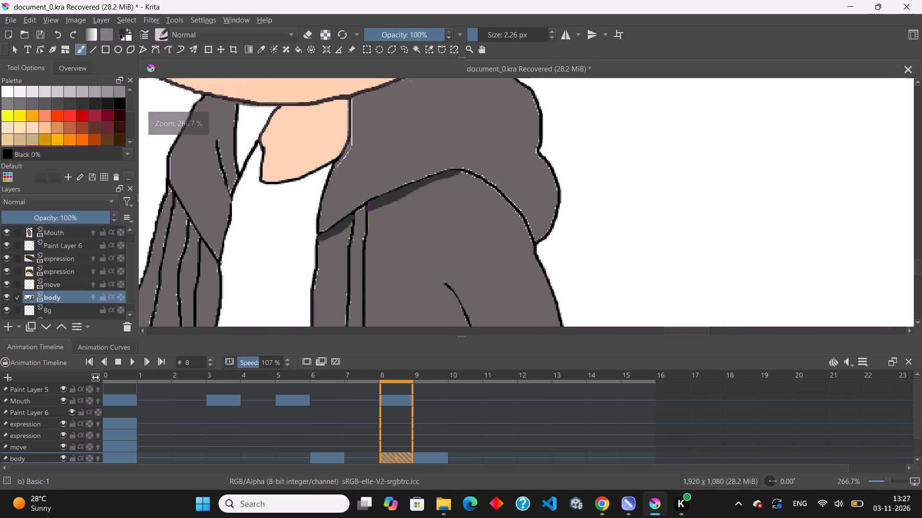
{"action": "scroll", "coordinate": [369, 209], "scroll_direction": "down", "scroll_amount": 1}
{"action": "scroll", "coordinate": [371, 245], "scroll_direction": "up", "scroll_amount": 1}
{"action": "left_click", "coordinate": [372, 198]}
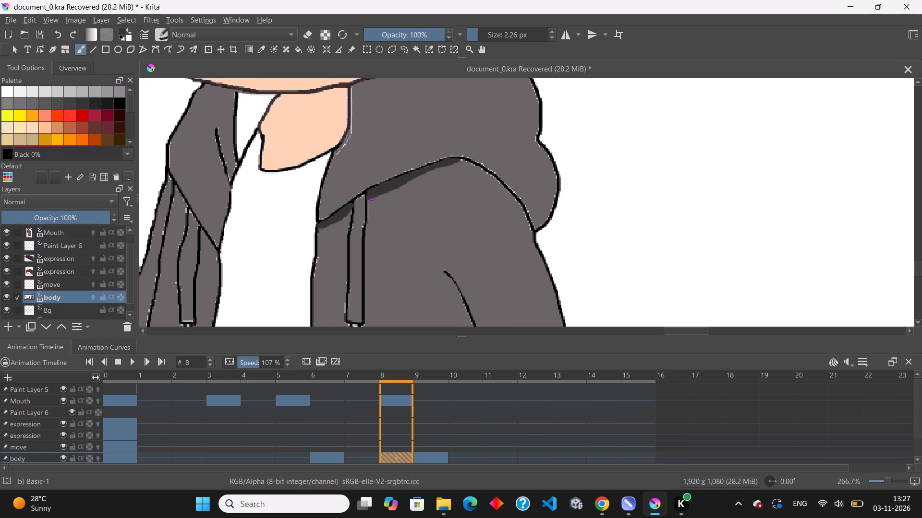
{"action": "left_click_drag", "start_coordinate": [372, 198], "coordinate": [369, 220]}
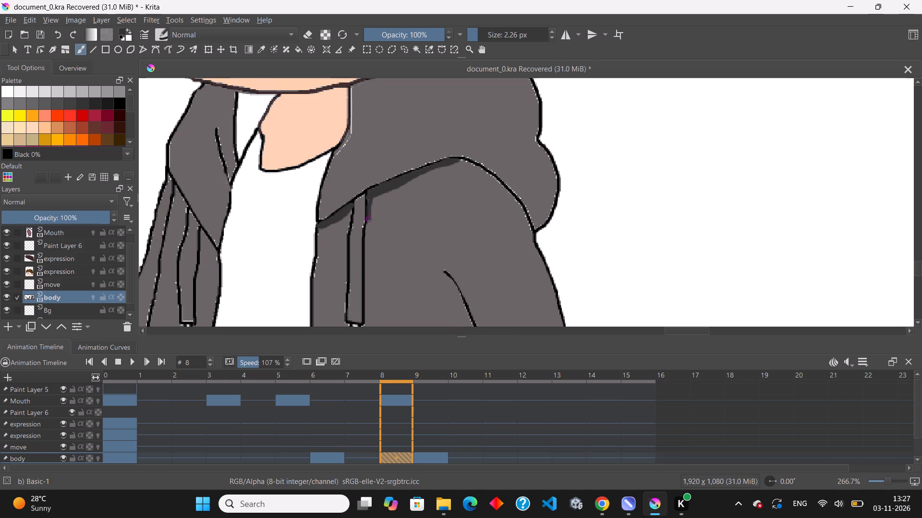
{"action": "left_click_drag", "start_coordinate": [369, 220], "coordinate": [366, 259]}
{"action": "left_click_drag", "start_coordinate": [366, 259], "coordinate": [367, 312]}
{"action": "left_click_drag", "start_coordinate": [367, 312], "coordinate": [367, 321]}
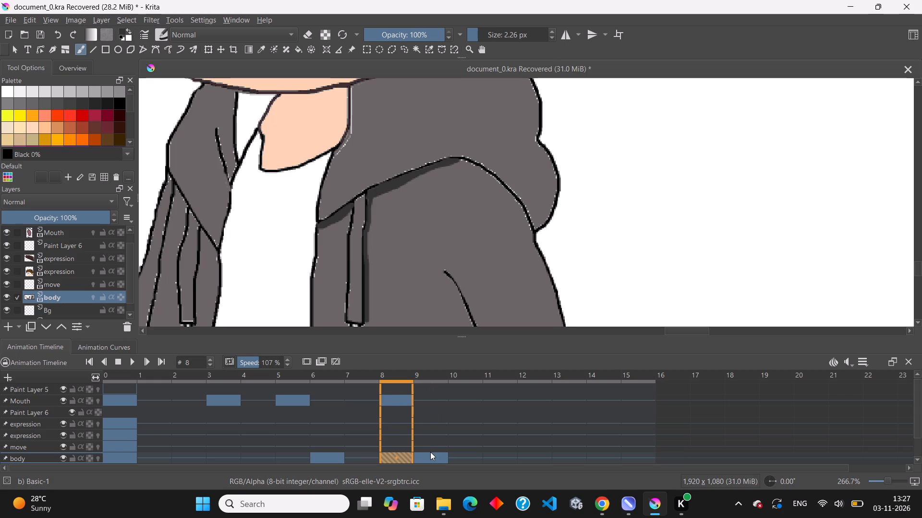
Compare body frames 8 and 9, and touch up the upper part of the drawstring's shadow on frame 8.
{"action": "left_click", "coordinate": [430, 452]}
{"action": "left_click", "coordinate": [393, 461]}
{"action": "left_click", "coordinate": [412, 460]}
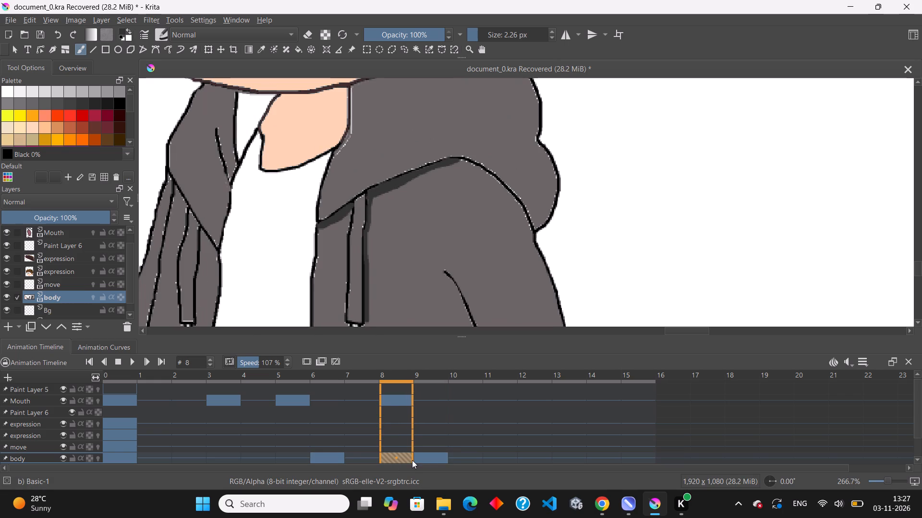
{"action": "left_click", "coordinate": [426, 455]}
{"action": "left_click", "coordinate": [405, 458]}
{"action": "scroll", "coordinate": [375, 251], "scroll_direction": "up", "scroll_amount": 1}
{"action": "left_click_drag", "start_coordinate": [369, 211], "coordinate": [363, 239]}
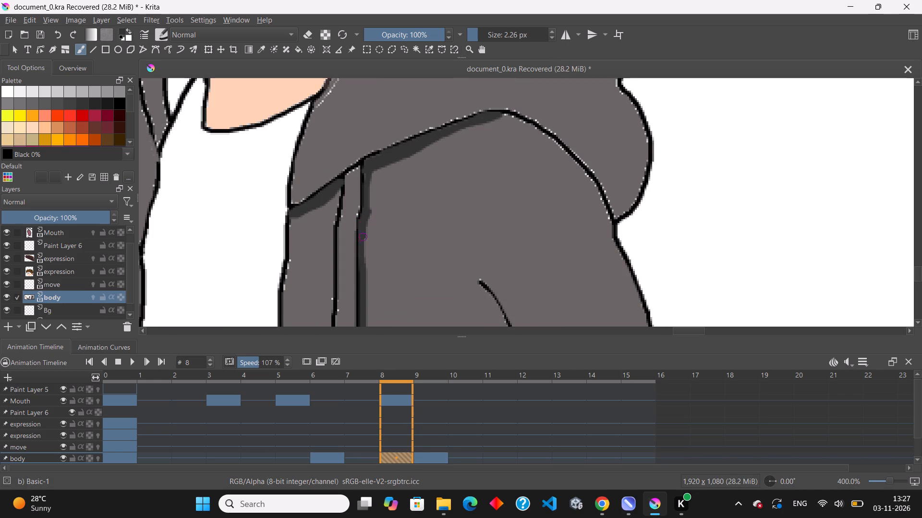
{"action": "left_click_drag", "start_coordinate": [363, 239], "coordinate": [364, 262]}
{"action": "scroll", "coordinate": [384, 253], "scroll_direction": "down", "scroll_amount": 4}
{"action": "scroll", "coordinate": [388, 252], "scroll_direction": "up", "scroll_amount": 1}
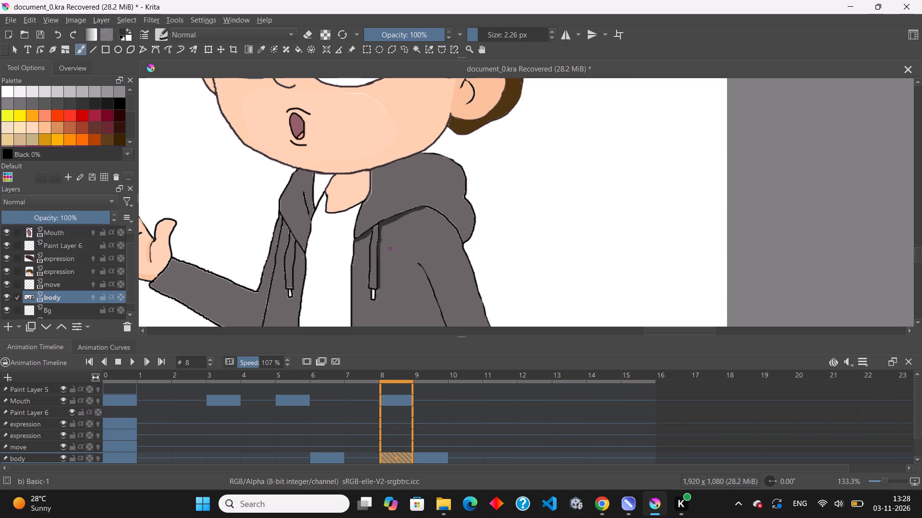
{"action": "scroll", "coordinate": [300, 166], "scroll_direction": "down", "scroll_amount": 2}
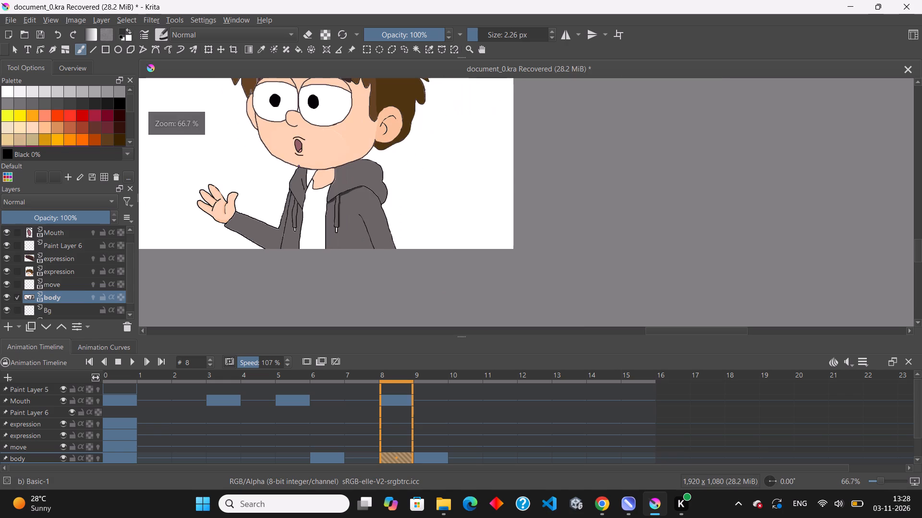
Shade the underside of the raised arm's sleeve, from the wrist to the canvas edge, with a 12.52 px brush on body frame 8.
{"action": "scroll", "coordinate": [258, 260], "scroll_direction": "up", "scroll_amount": 3}
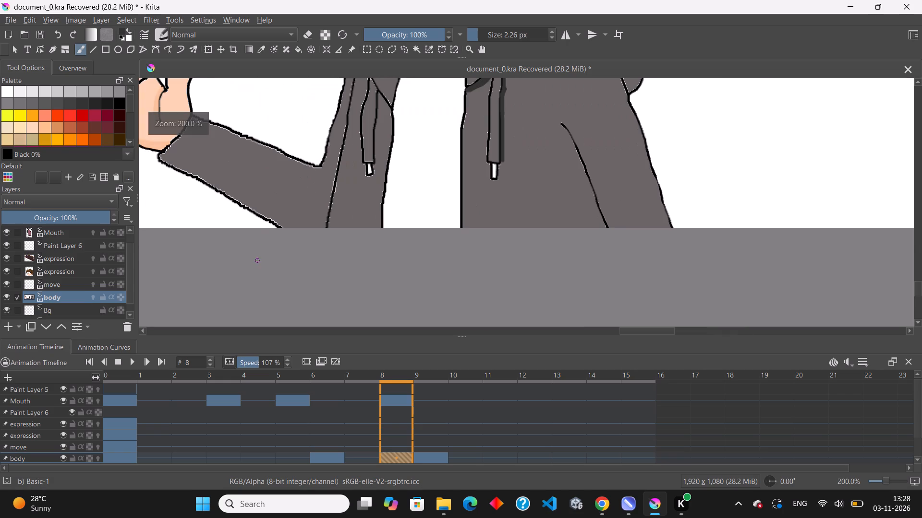
{"action": "scroll", "coordinate": [172, 163], "scroll_direction": "up", "scroll_amount": 1}
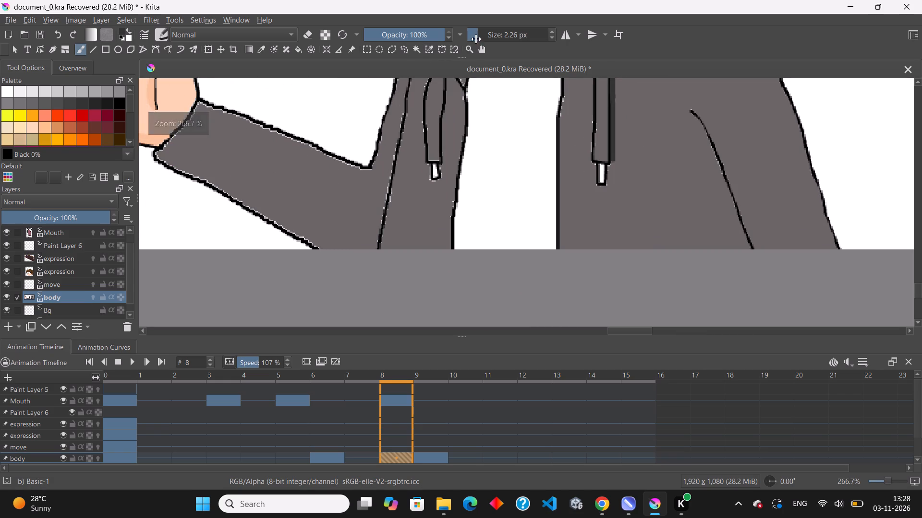
{"action": "left_click", "coordinate": [486, 35]}
{"action": "scroll", "coordinate": [486, 179], "scroll_direction": "down", "scroll_amount": 2}
{"action": "scroll", "coordinate": [328, 200], "scroll_direction": "up", "scroll_amount": 3}
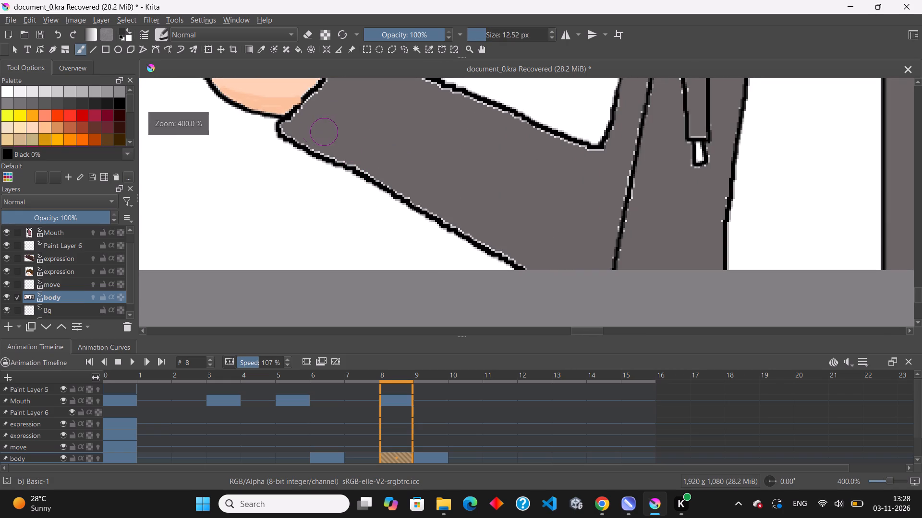
{"action": "left_click_drag", "start_coordinate": [303, 129], "coordinate": [314, 132]}
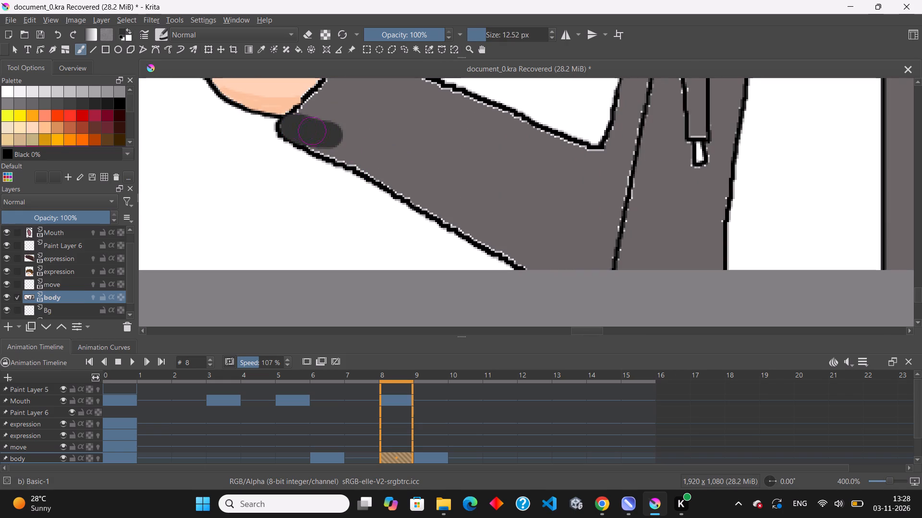
{"action": "left_click_drag", "start_coordinate": [314, 132], "coordinate": [423, 187]}
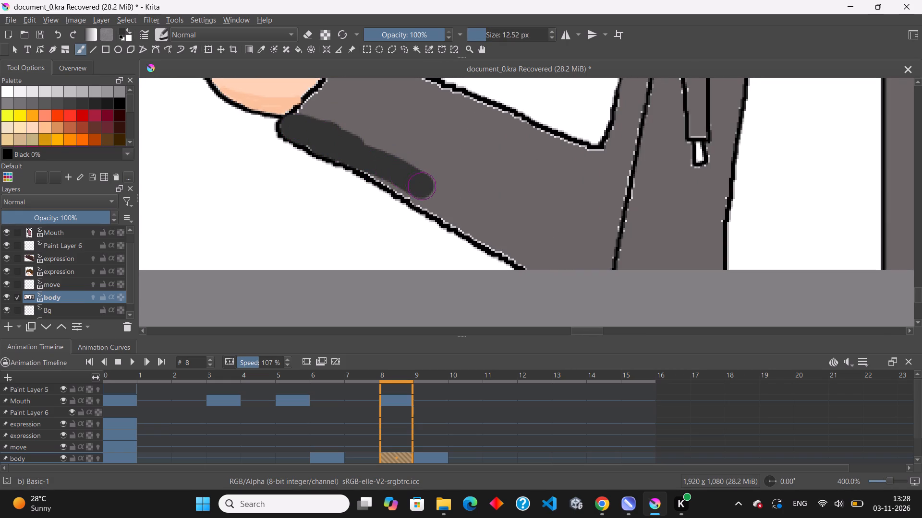
{"action": "left_click_drag", "start_coordinate": [423, 187], "coordinate": [415, 185]}
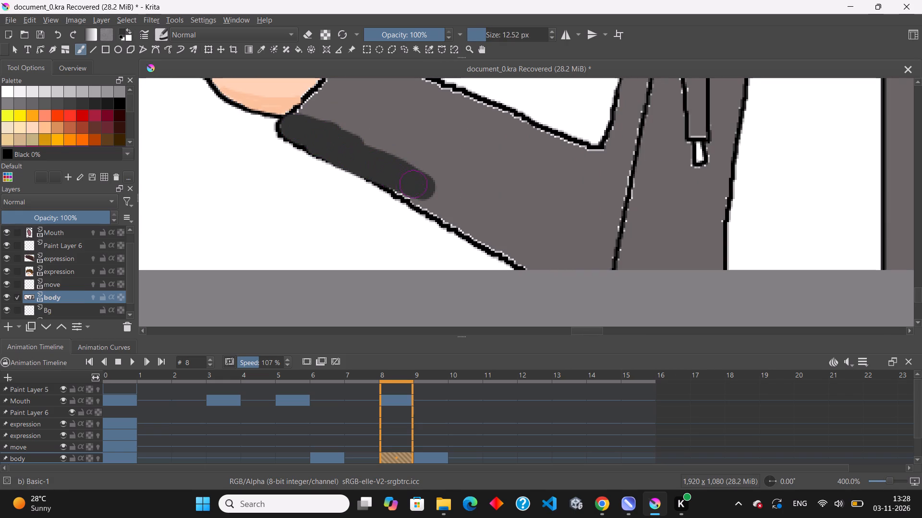
{"action": "left_click_drag", "start_coordinate": [415, 185], "coordinate": [495, 235]}
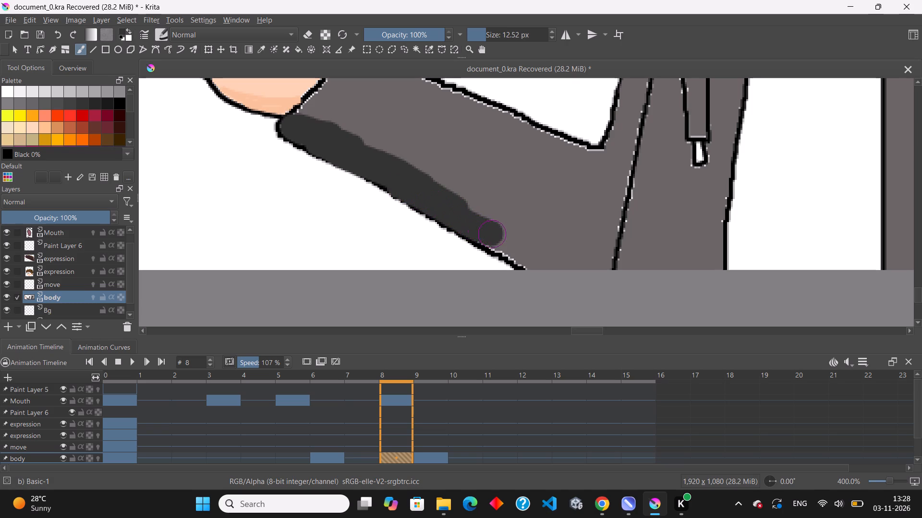
{"action": "left_click_drag", "start_coordinate": [495, 235], "coordinate": [498, 232]}
{"action": "scroll", "coordinate": [386, 172], "scroll_direction": "down", "scroll_amount": 4}
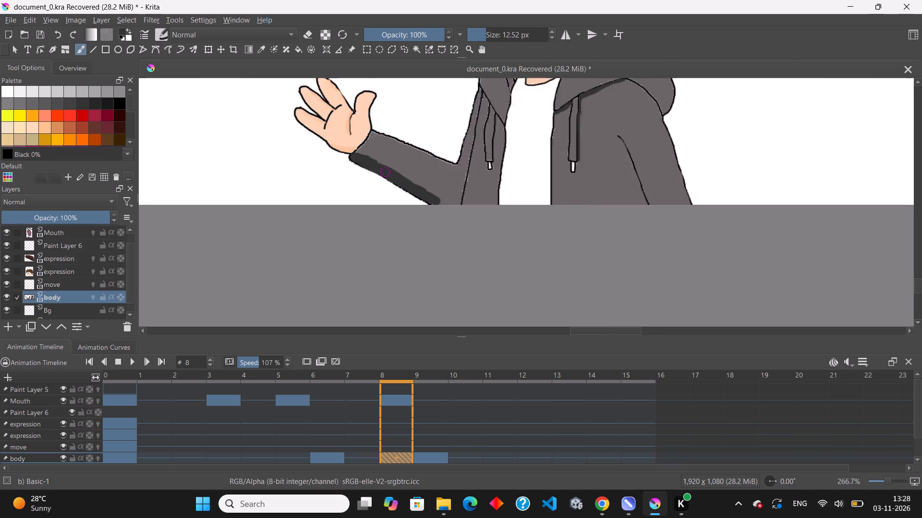
{"action": "scroll", "coordinate": [430, 190], "scroll_direction": "up", "scroll_amount": 6}
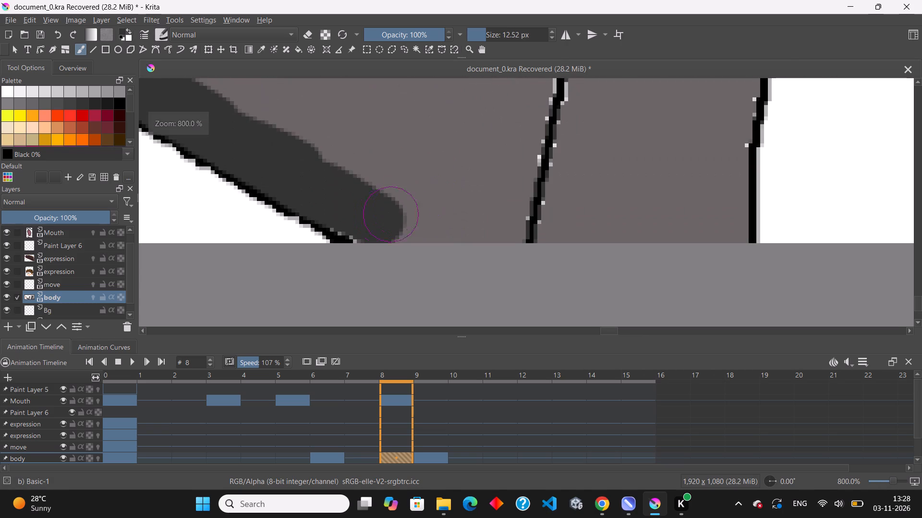
{"action": "left_click_drag", "start_coordinate": [364, 218], "coordinate": [488, 269]}
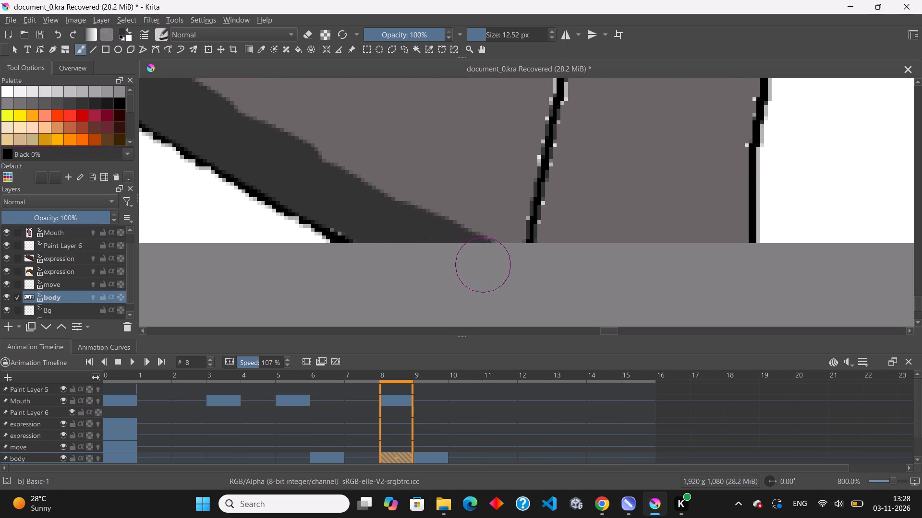
{"action": "scroll", "coordinate": [413, 259], "scroll_direction": "down", "scroll_amount": 4}
Paint a thin dark shadow along the drawstring nearest the waving arm on body frame 8, using a 3.31 px brush.
{"action": "scroll", "coordinate": [502, 135], "scroll_direction": "up", "scroll_amount": 2}
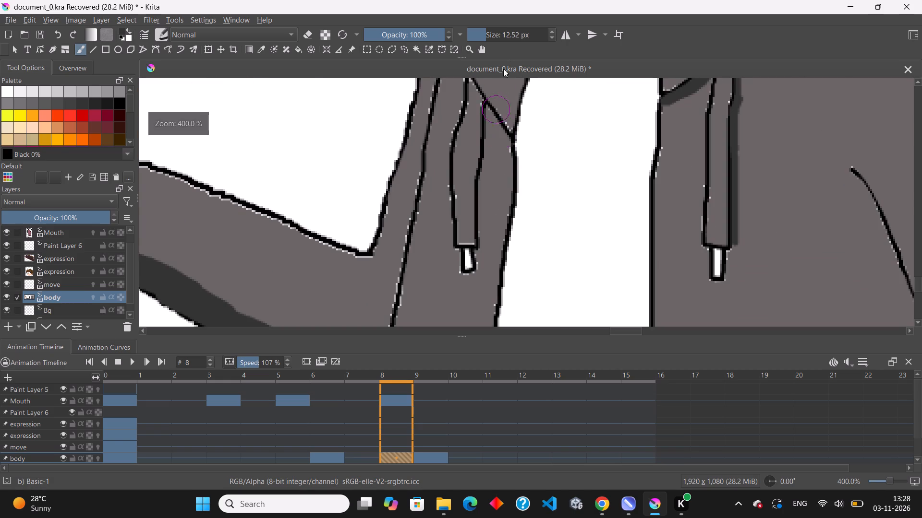
{"action": "scroll", "coordinate": [514, 58], "scroll_direction": "up", "scroll_amount": 1}
{"action": "left_click", "coordinate": [477, 33]}
{"action": "scroll", "coordinate": [495, 98], "scroll_direction": "up", "scroll_amount": 1}
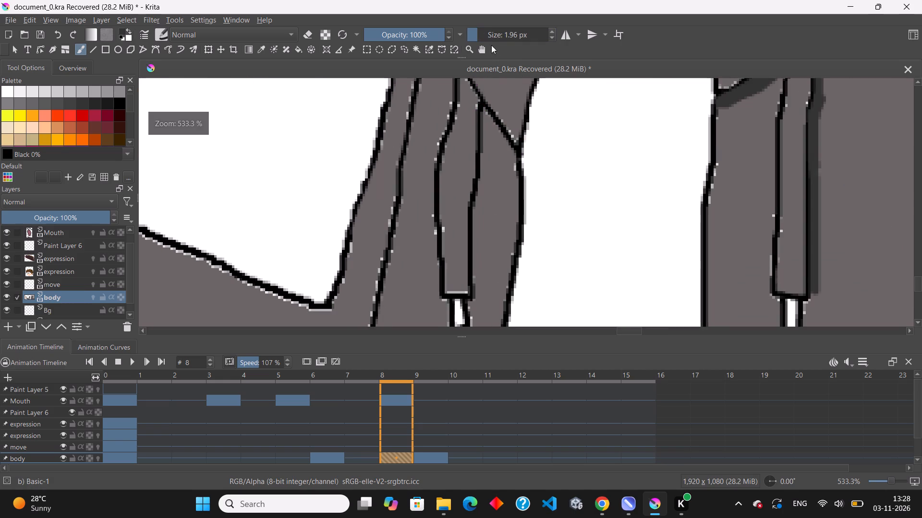
{"action": "left_click", "coordinate": [484, 39]}
{"action": "left_click", "coordinate": [479, 36]}
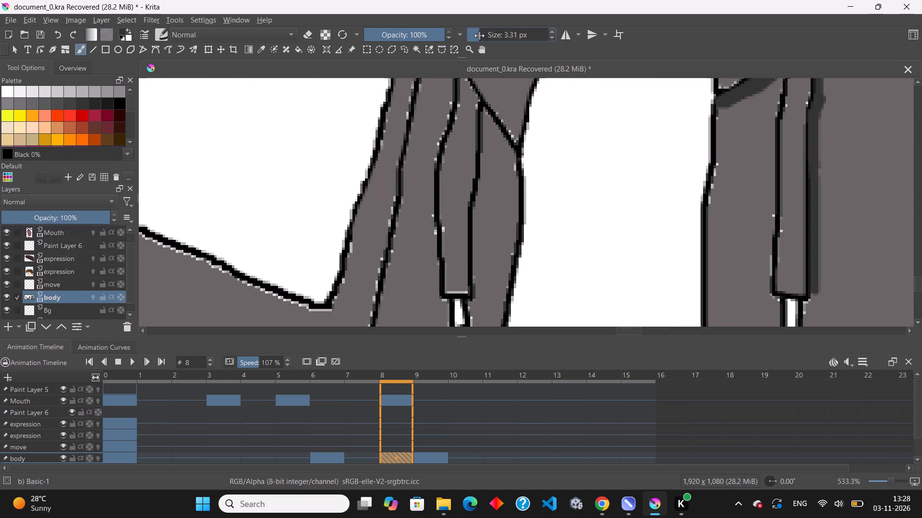
{"action": "left_click_drag", "start_coordinate": [487, 114], "coordinate": [485, 112]}
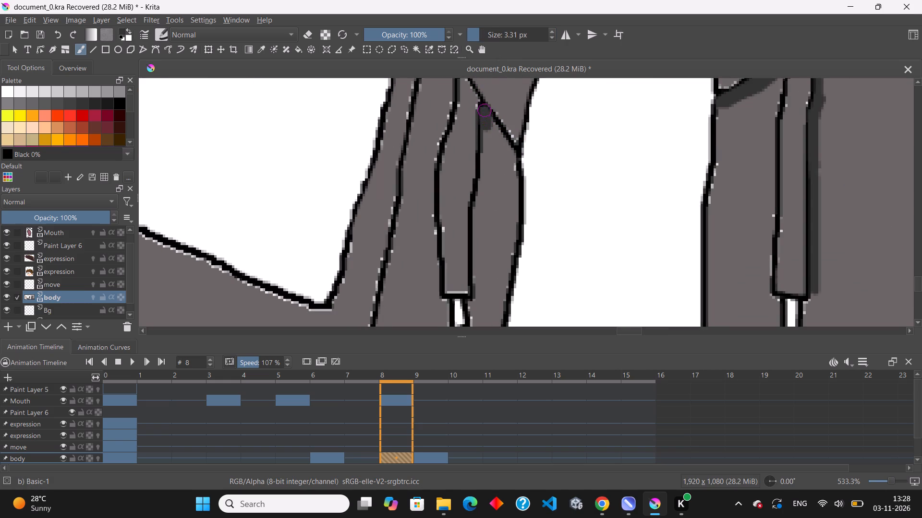
{"action": "left_click_drag", "start_coordinate": [485, 112], "coordinate": [476, 214]}
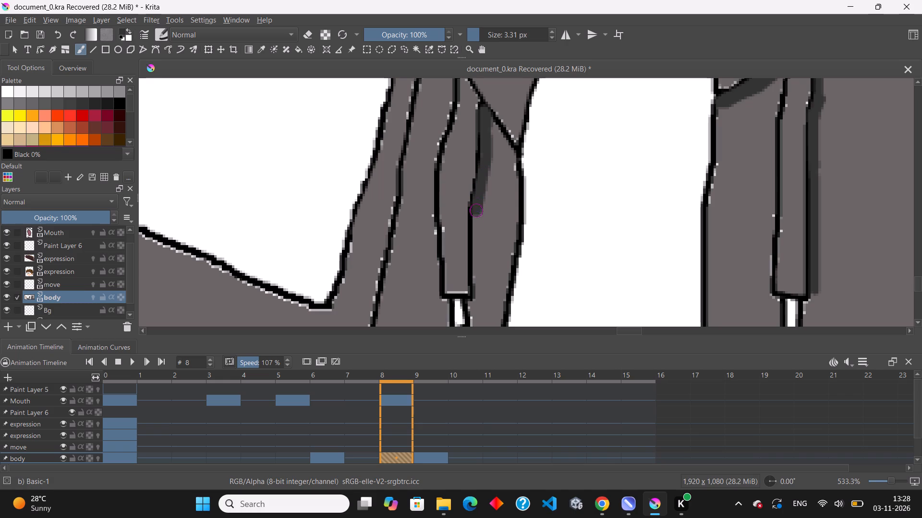
{"action": "left_click_drag", "start_coordinate": [476, 214], "coordinate": [478, 291]}
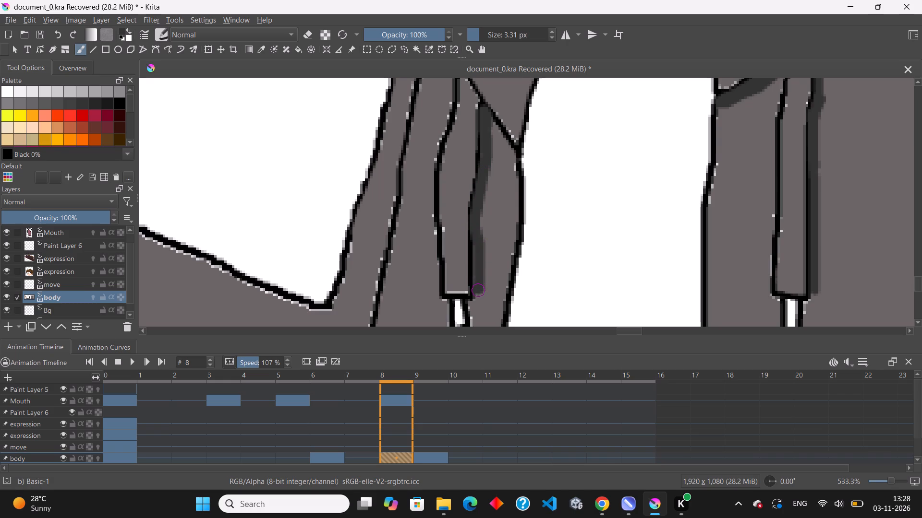
{"action": "left_click_drag", "start_coordinate": [478, 291], "coordinate": [478, 291]}
{"action": "scroll", "coordinate": [472, 263], "scroll_direction": "down", "scroll_amount": 3}
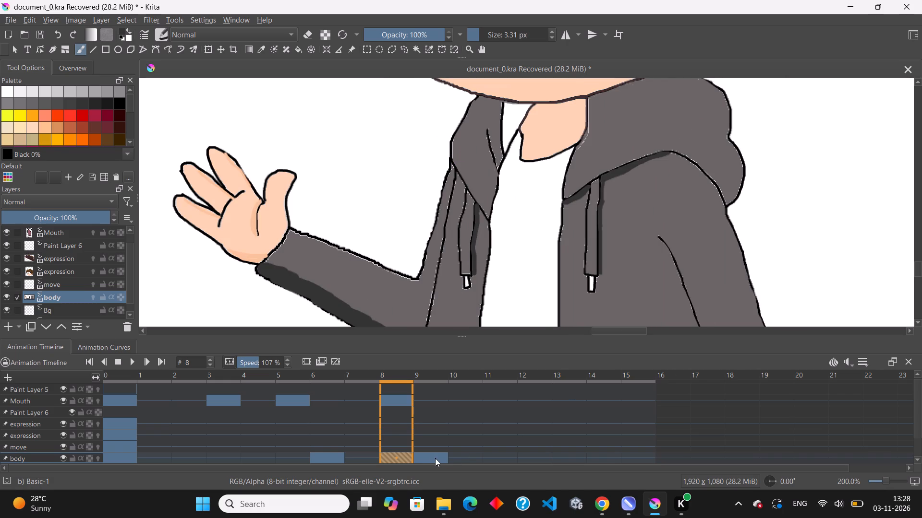
Compare with body frame 9 and shade beneath the hood's edge above the waving-arm-side drawstring on frame 8.
{"action": "left_click", "coordinate": [434, 458]}
{"action": "left_click", "coordinate": [401, 457]}
{"action": "scroll", "coordinate": [437, 169], "scroll_direction": "up", "scroll_amount": 3}
{"action": "left_click_drag", "start_coordinate": [475, 177], "coordinate": [482, 189]}
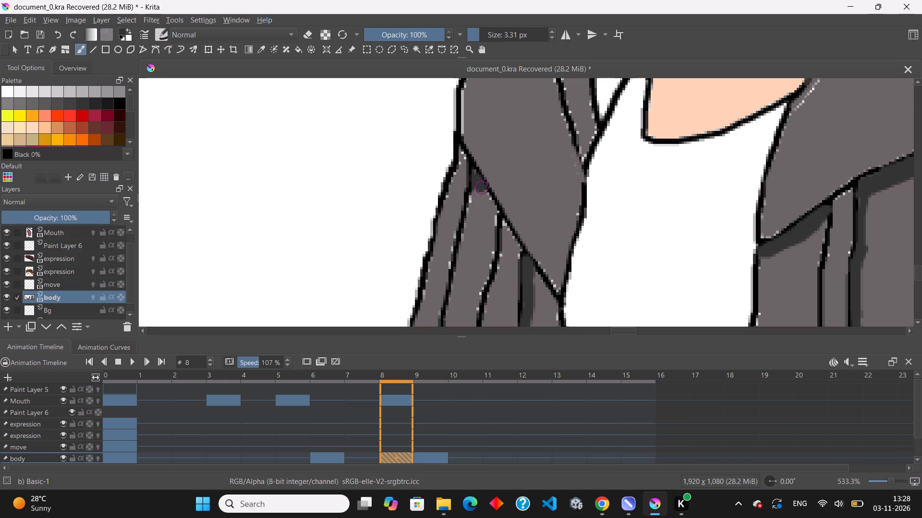
{"action": "left_click_drag", "start_coordinate": [482, 189], "coordinate": [499, 218]}
{"action": "scroll", "coordinate": [481, 197], "scroll_direction": "down", "scroll_amount": 4}
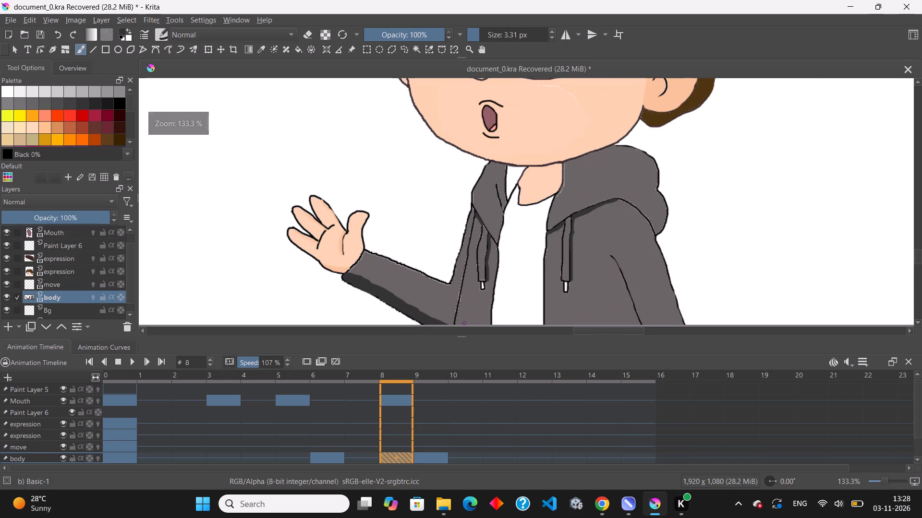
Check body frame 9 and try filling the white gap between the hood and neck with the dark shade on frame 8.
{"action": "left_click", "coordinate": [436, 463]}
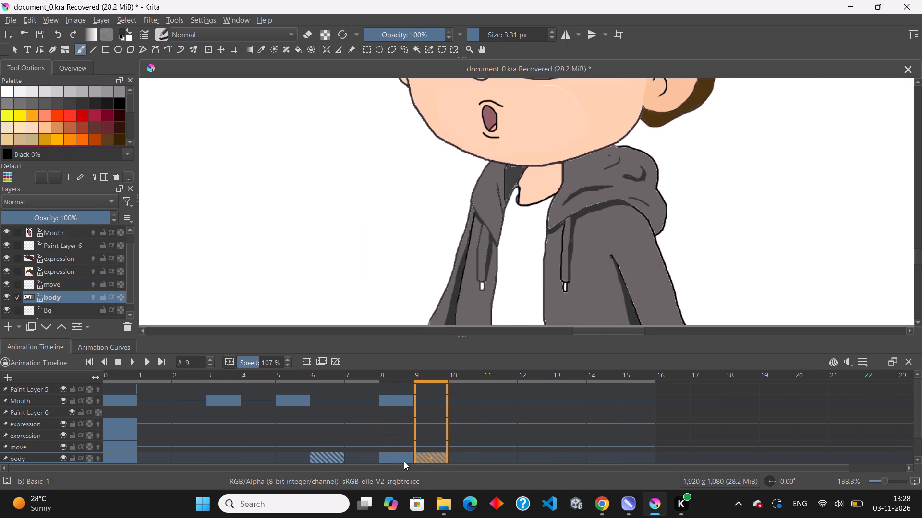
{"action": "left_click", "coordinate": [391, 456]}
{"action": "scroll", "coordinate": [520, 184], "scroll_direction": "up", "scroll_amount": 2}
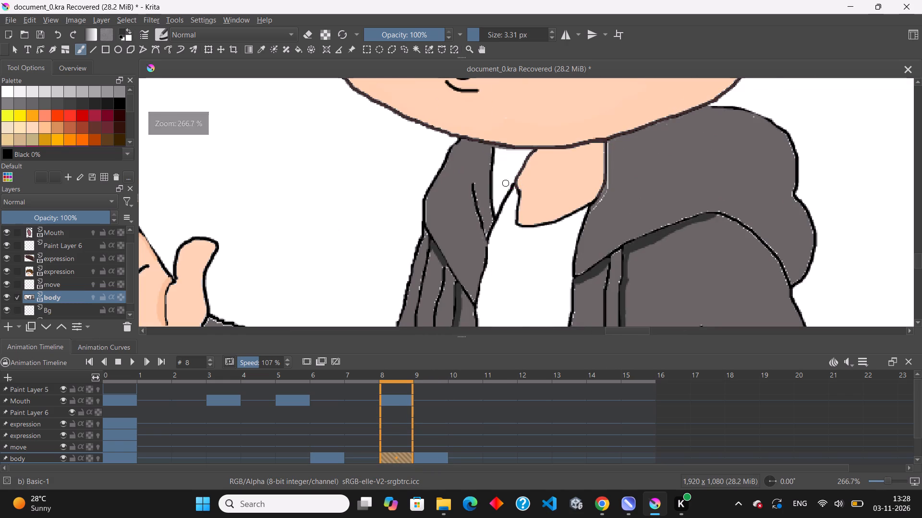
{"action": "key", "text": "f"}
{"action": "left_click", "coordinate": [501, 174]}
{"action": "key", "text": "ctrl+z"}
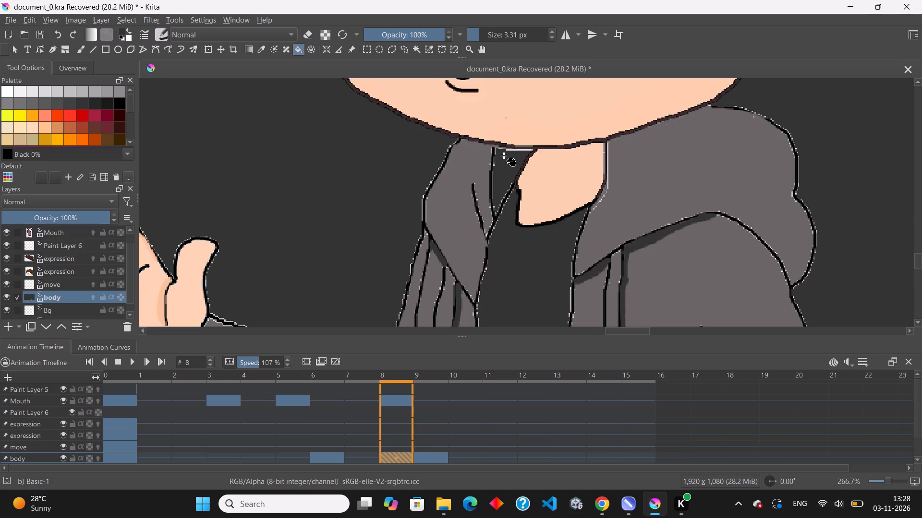
Brush a dark stroke under the chin line to seal the top of the gap between the hood and neck on body frame 8.
{"action": "scroll", "coordinate": [504, 155], "scroll_direction": "up", "scroll_amount": 3}
{"action": "key", "text": "b"}
{"action": "scroll", "coordinate": [508, 141], "scroll_direction": "up", "scroll_amount": 1}
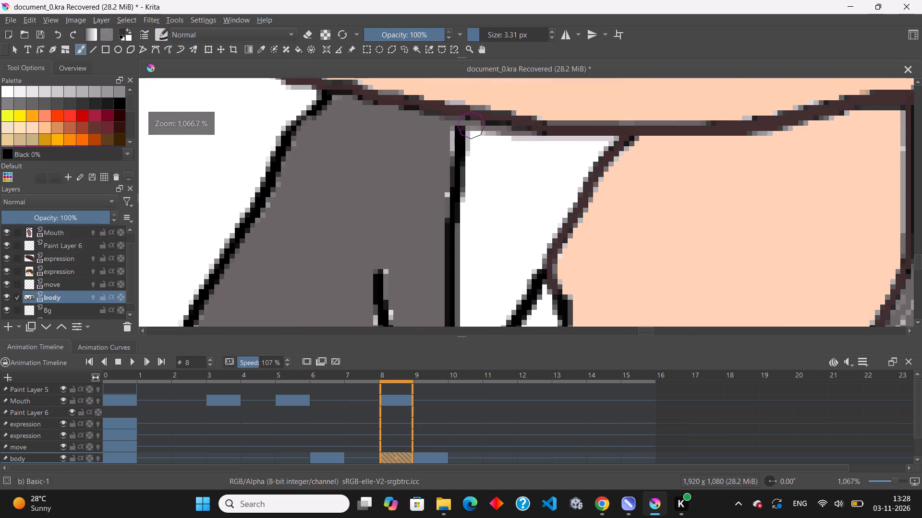
{"action": "left_click_drag", "start_coordinate": [471, 125], "coordinate": [607, 138]}
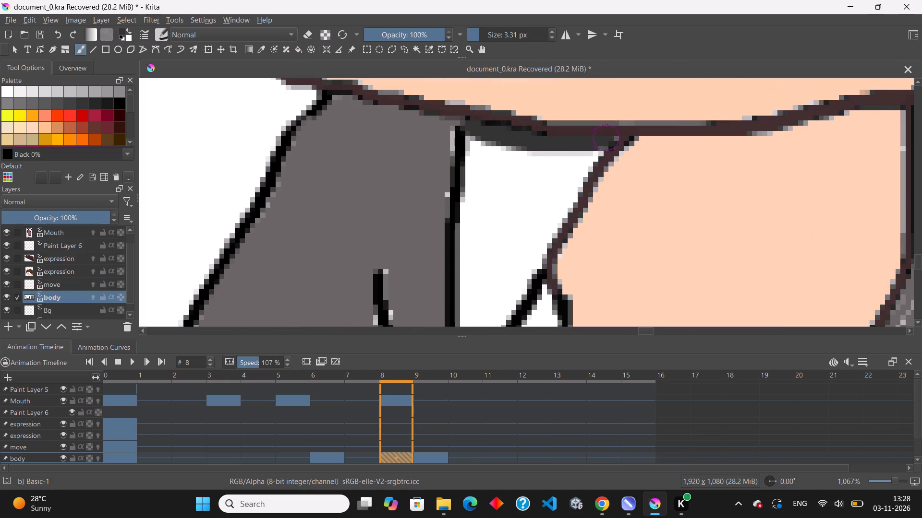
{"action": "left_click_drag", "start_coordinate": [607, 138], "coordinate": [614, 137]}
{"action": "left_click", "coordinate": [464, 129]}
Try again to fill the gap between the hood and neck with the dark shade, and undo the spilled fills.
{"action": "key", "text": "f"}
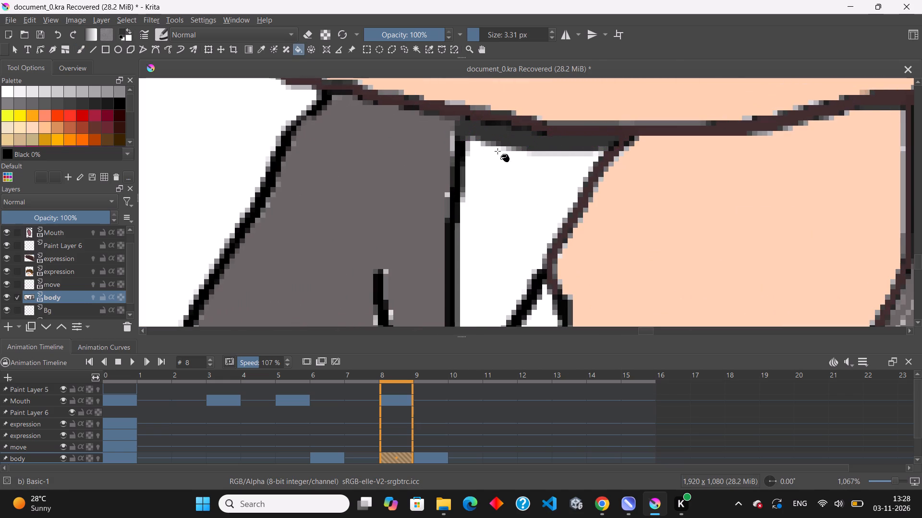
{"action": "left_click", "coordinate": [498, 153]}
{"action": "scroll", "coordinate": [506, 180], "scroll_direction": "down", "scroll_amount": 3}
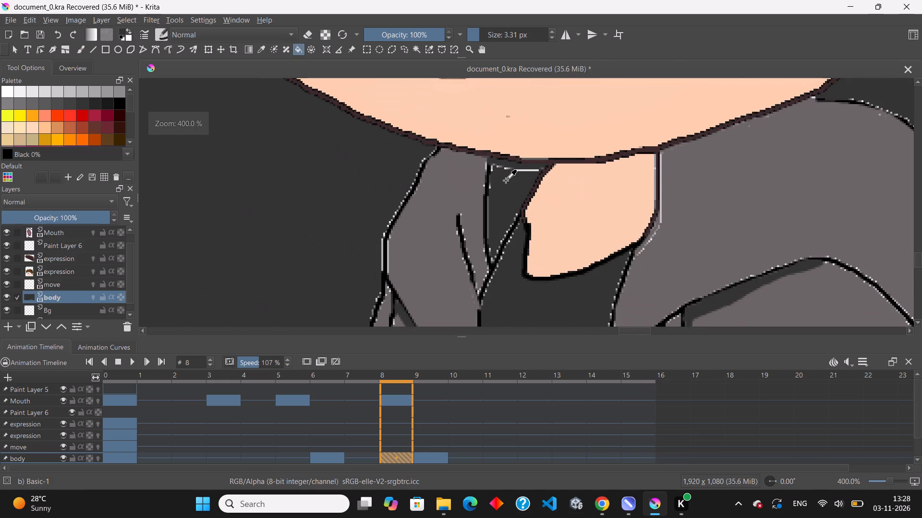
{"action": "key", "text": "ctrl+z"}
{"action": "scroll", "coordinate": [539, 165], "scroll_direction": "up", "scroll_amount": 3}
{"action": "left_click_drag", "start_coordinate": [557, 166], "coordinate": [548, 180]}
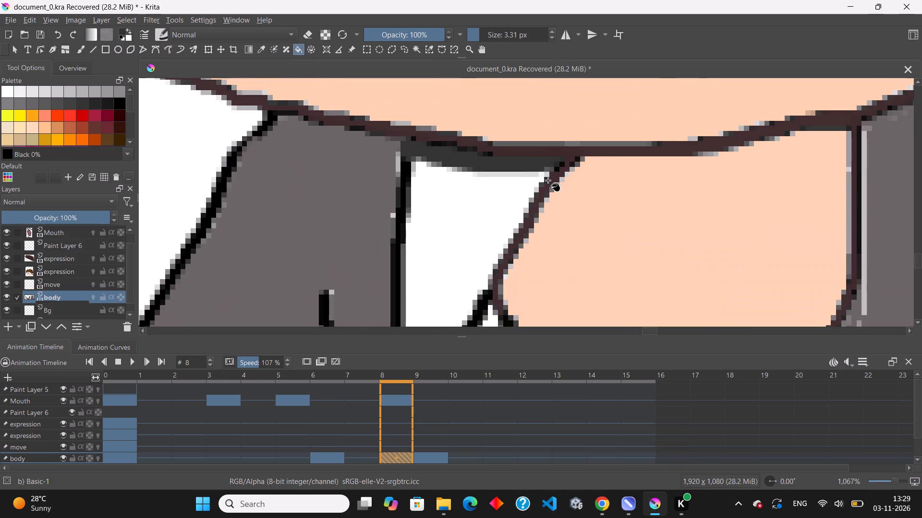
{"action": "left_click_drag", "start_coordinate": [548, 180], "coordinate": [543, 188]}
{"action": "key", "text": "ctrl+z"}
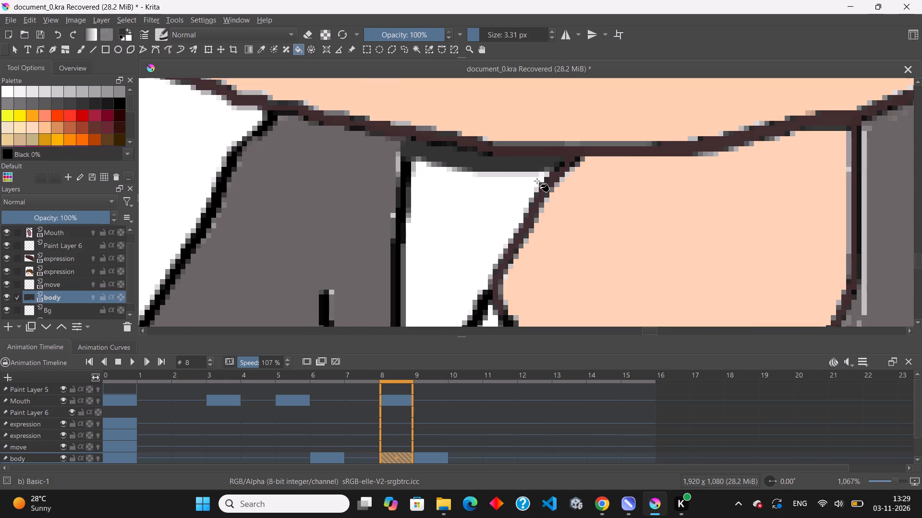
Brush a dark line down the neck's edge to close the gap, and fill the hood's inner area with the dark shade.
{"action": "key", "text": "b"}
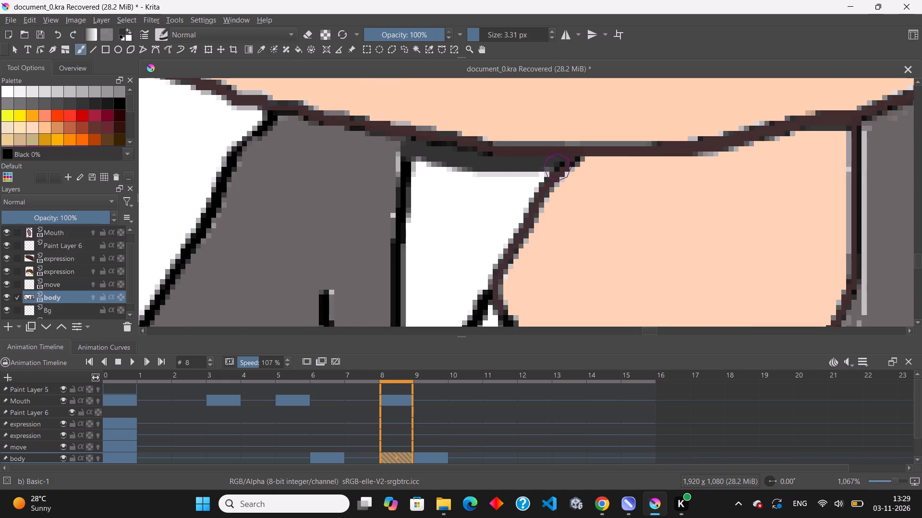
{"action": "left_click_drag", "start_coordinate": [559, 164], "coordinate": [509, 250]}
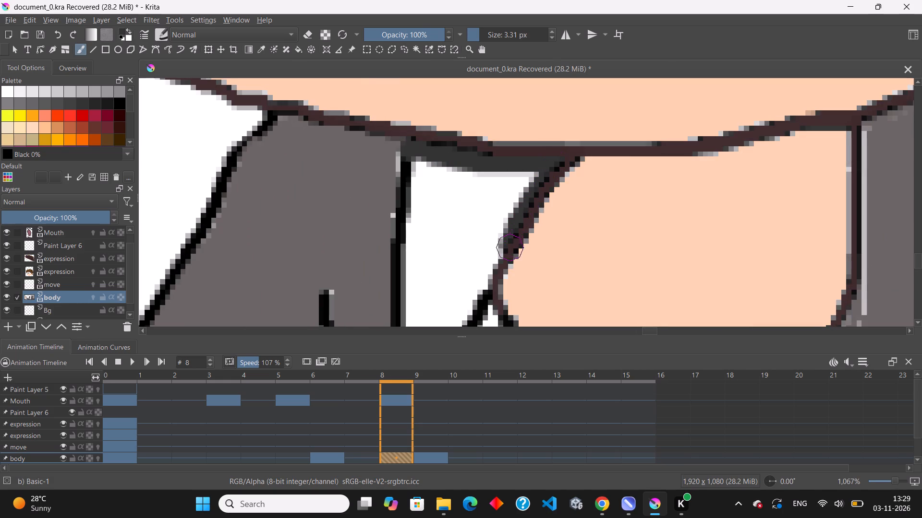
{"action": "left_click_drag", "start_coordinate": [509, 250], "coordinate": [490, 292]}
{"action": "key", "text": "f"}
{"action": "left_click", "coordinate": [452, 212]}
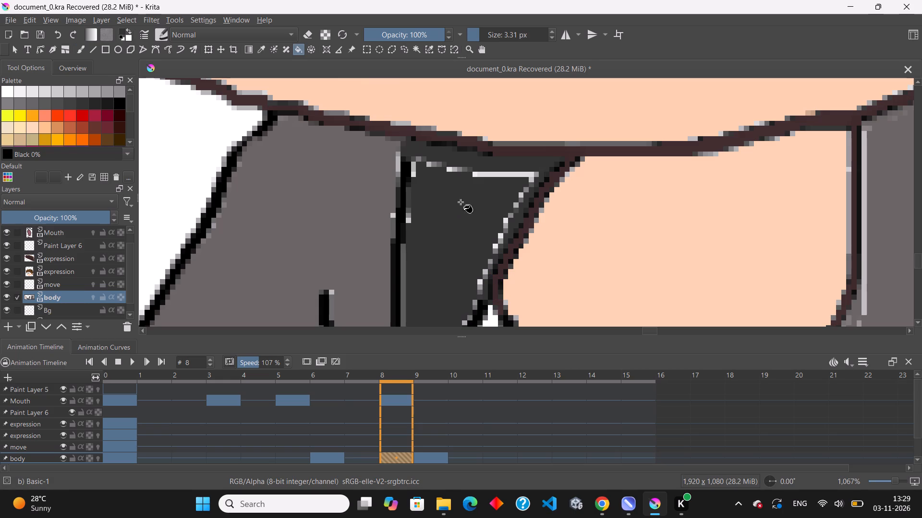
Brush the dark shade over the white fringe pixels along the top and neck edge of the hood's inner area on body frame 8.
{"action": "scroll", "coordinate": [497, 180], "scroll_direction": "up", "scroll_amount": 1}
{"action": "key", "text": "b"}
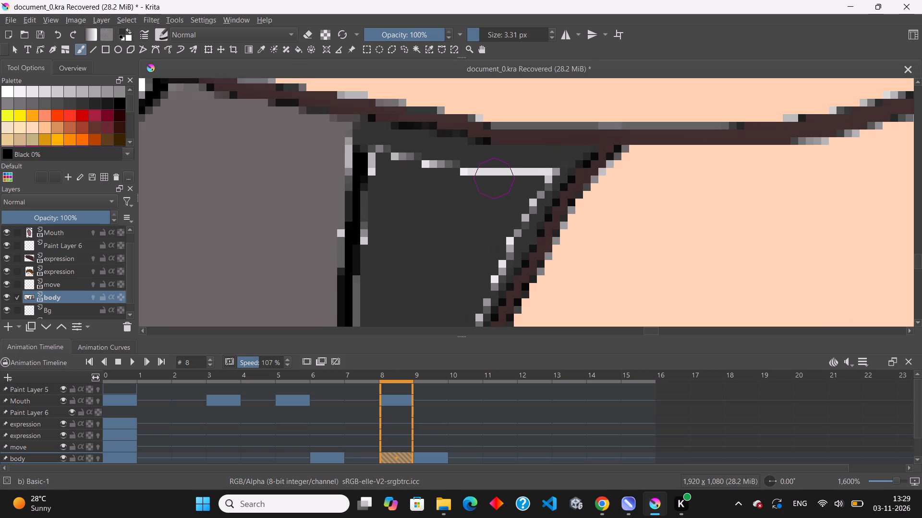
{"action": "left_click_drag", "start_coordinate": [448, 174], "coordinate": [402, 164]}
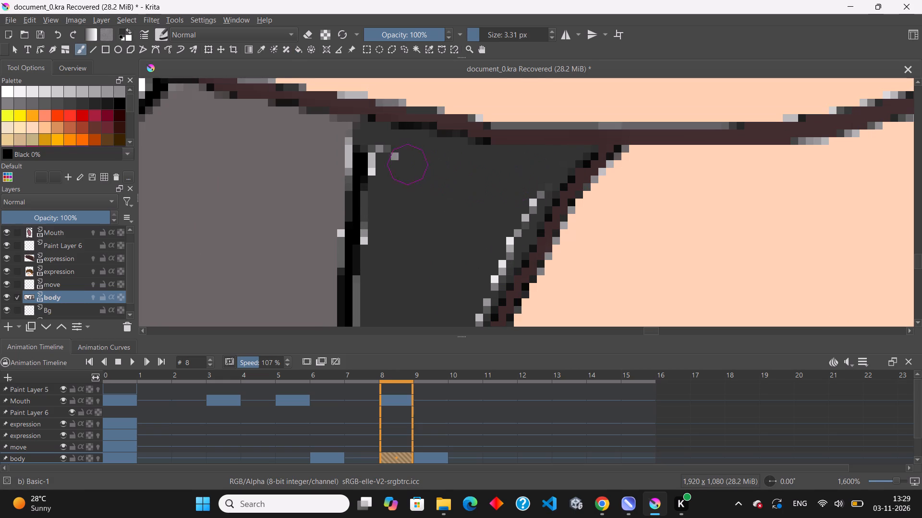
{"action": "left_click_drag", "start_coordinate": [402, 164], "coordinate": [376, 222]}
{"action": "scroll", "coordinate": [454, 205], "scroll_direction": "down", "scroll_amount": 4}
{"action": "scroll", "coordinate": [463, 209], "scroll_direction": "up", "scroll_amount": 1}
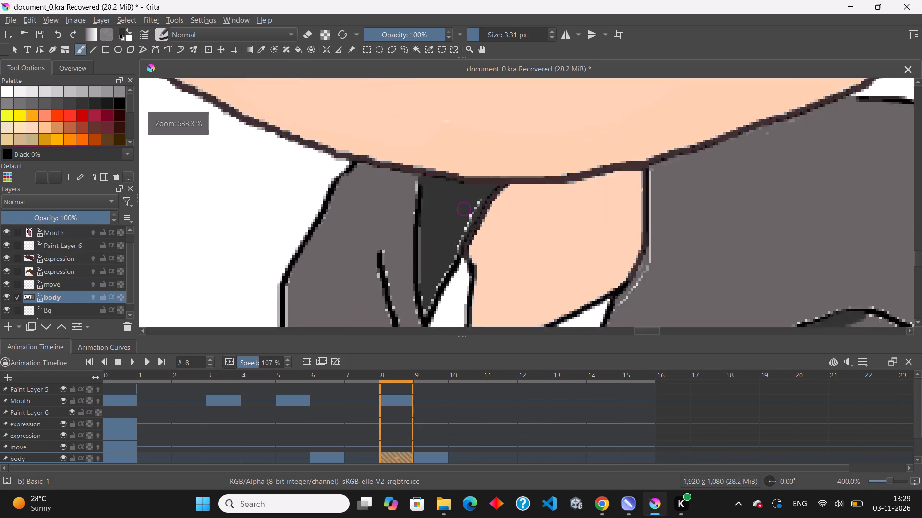
{"action": "scroll", "coordinate": [465, 212], "scroll_direction": "up", "scroll_amount": 2}
{"action": "left_click_drag", "start_coordinate": [494, 186], "coordinate": [434, 295]}
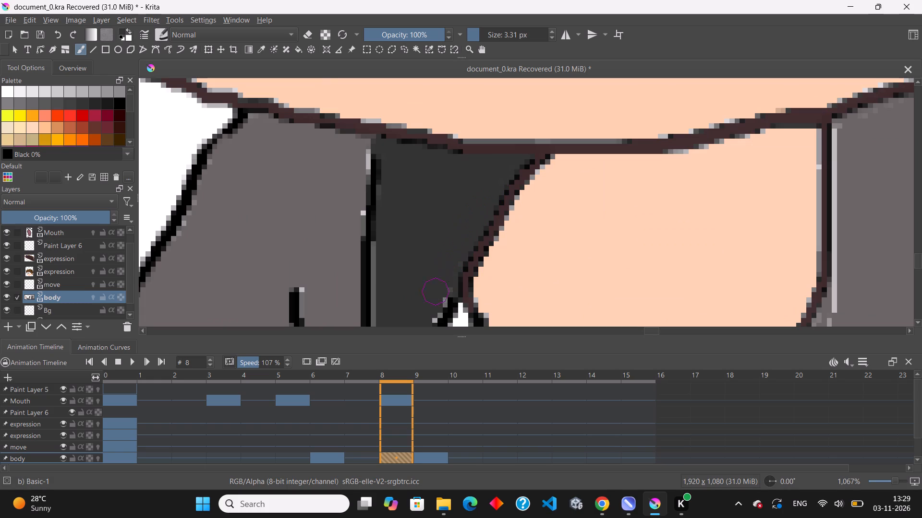
{"action": "left_click_drag", "start_coordinate": [434, 295], "coordinate": [426, 313]}
Brush the dark shade over the white fringe pixels at the lower pointed end of the hood's inner area.
{"action": "scroll", "coordinate": [448, 211], "scroll_direction": "down", "scroll_amount": 8}
{"action": "scroll", "coordinate": [450, 211], "scroll_direction": "up", "scroll_amount": 3}
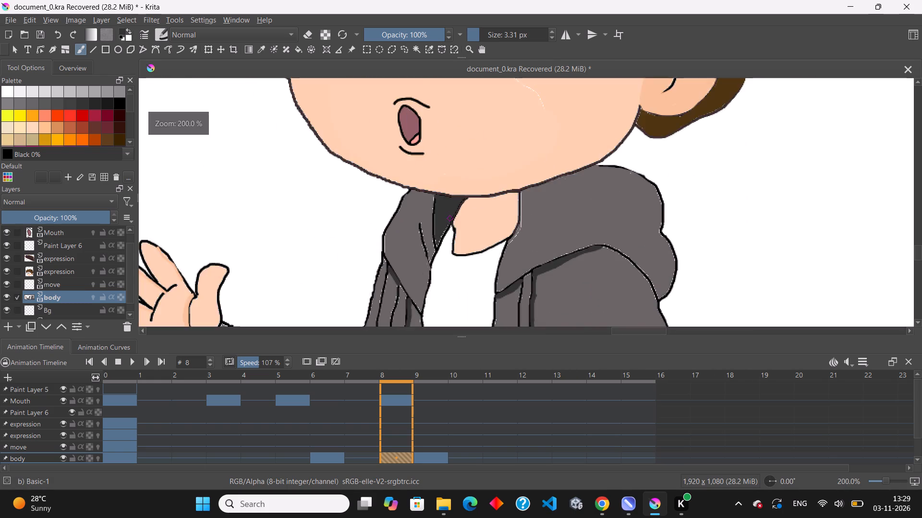
{"action": "scroll", "coordinate": [450, 229], "scroll_direction": "up", "scroll_amount": 6}
{"action": "scroll", "coordinate": [432, 241], "scroll_direction": "down", "scroll_amount": 2}
{"action": "scroll", "coordinate": [432, 307], "scroll_direction": "up", "scroll_amount": 2}
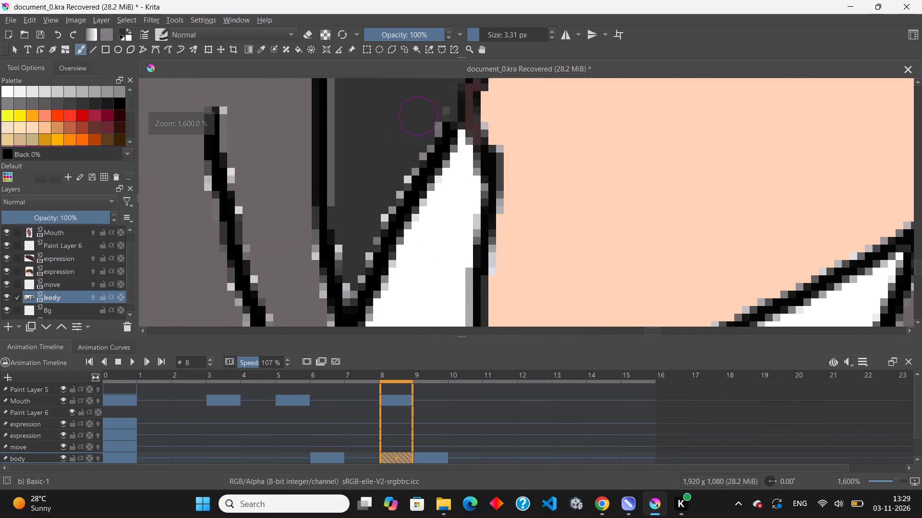
{"action": "left_click_drag", "start_coordinate": [425, 112], "coordinate": [359, 261]}
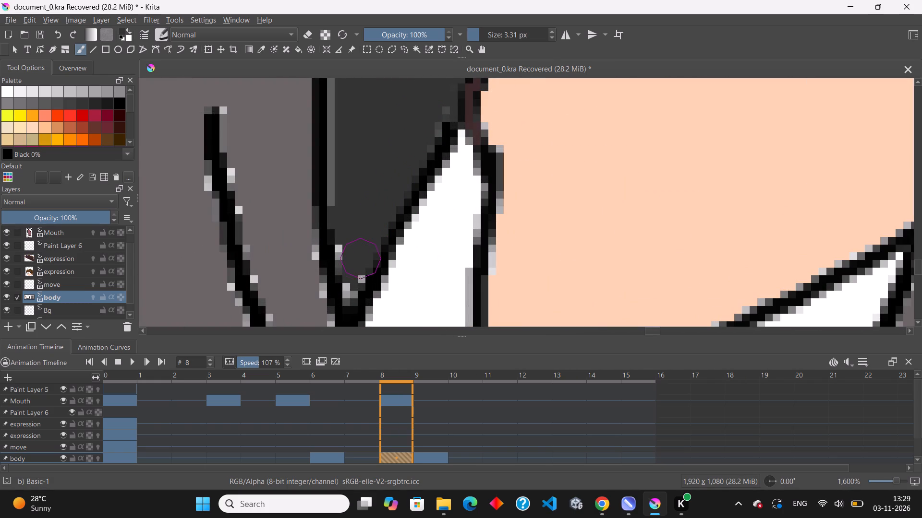
{"action": "left_click_drag", "start_coordinate": [359, 261], "coordinate": [349, 283]}
{"action": "left_click_drag", "start_coordinate": [349, 271], "coordinate": [352, 241]}
{"action": "scroll", "coordinate": [361, 221], "scroll_direction": "down", "scroll_amount": 8}
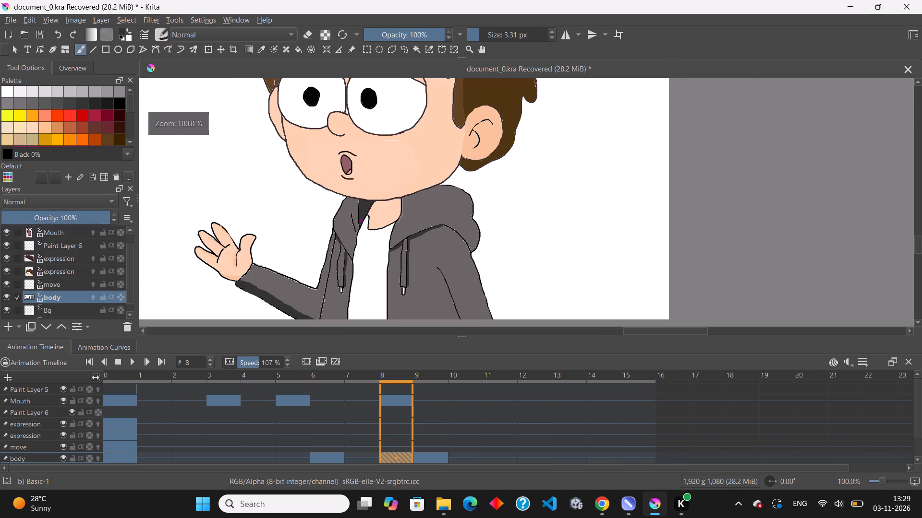
Compare with body frame 9, and paint a long, thick curved fold shadow across the large hood section on frame 8.
{"action": "scroll", "coordinate": [464, 236], "scroll_direction": "up", "scroll_amount": 2}
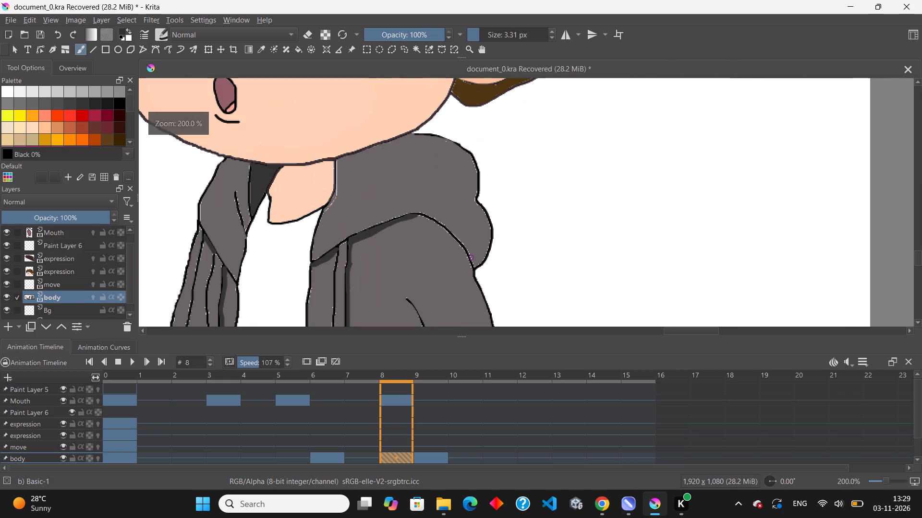
{"action": "left_click", "coordinate": [435, 459]}
{"action": "left_click", "coordinate": [383, 456]}
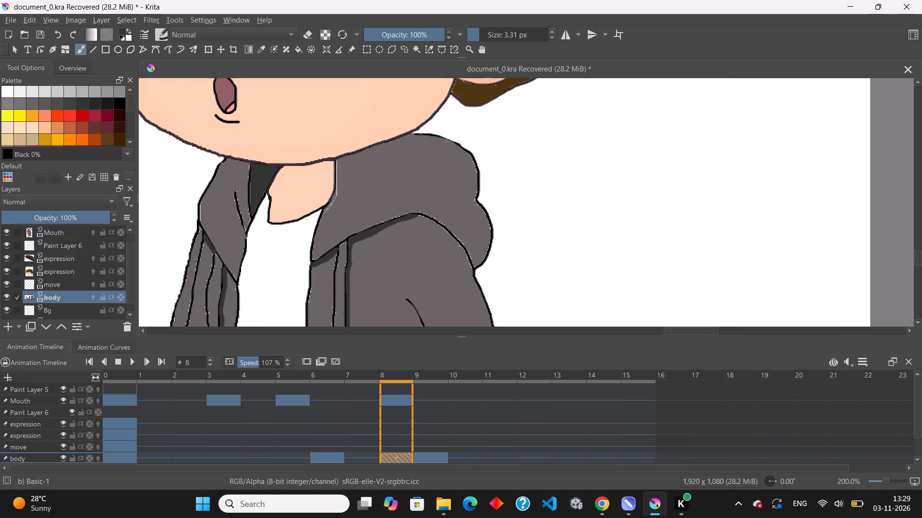
{"action": "scroll", "coordinate": [375, 231], "scroll_direction": "up", "scroll_amount": 2}
{"action": "left_click_drag", "start_coordinate": [298, 215], "coordinate": [302, 214]}
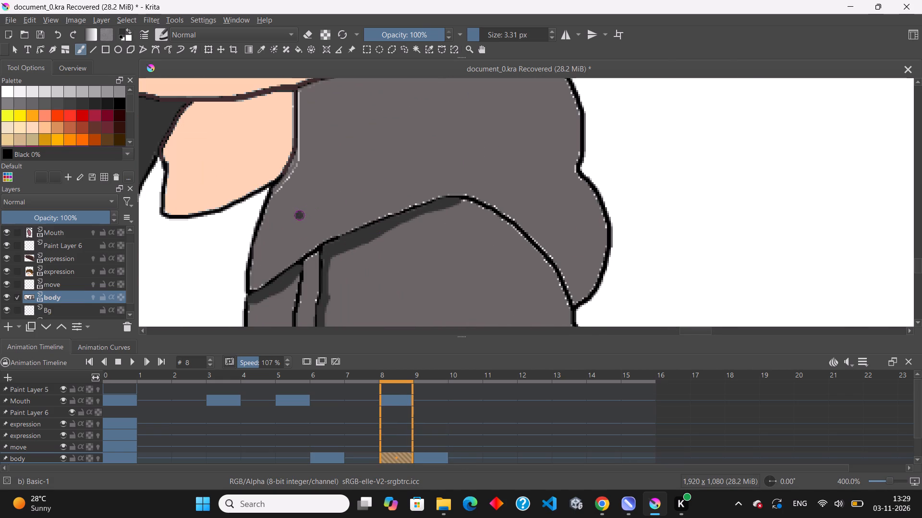
{"action": "left_click_drag", "start_coordinate": [302, 214], "coordinate": [316, 205]}
{"action": "left_click_drag", "start_coordinate": [321, 200], "coordinate": [422, 158]}
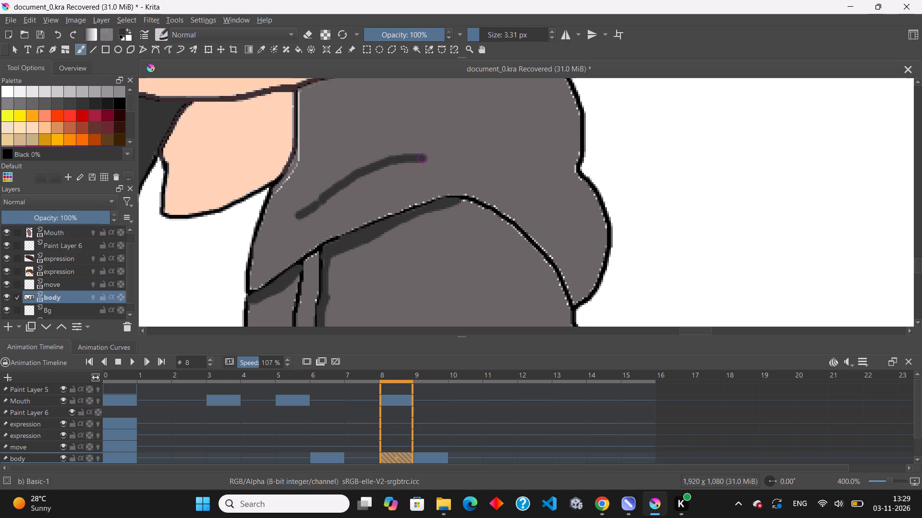
{"action": "left_click_drag", "start_coordinate": [422, 158], "coordinate": [355, 189]}
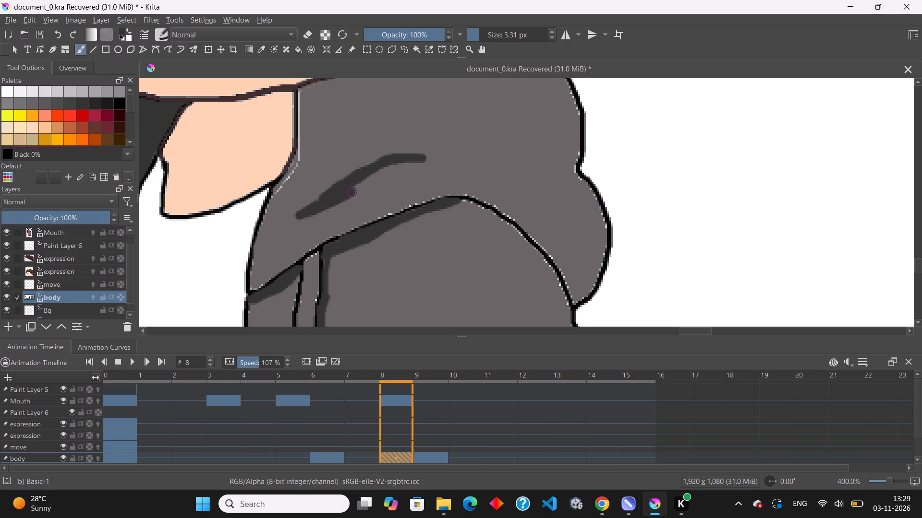
{"action": "left_click_drag", "start_coordinate": [355, 189], "coordinate": [407, 152]}
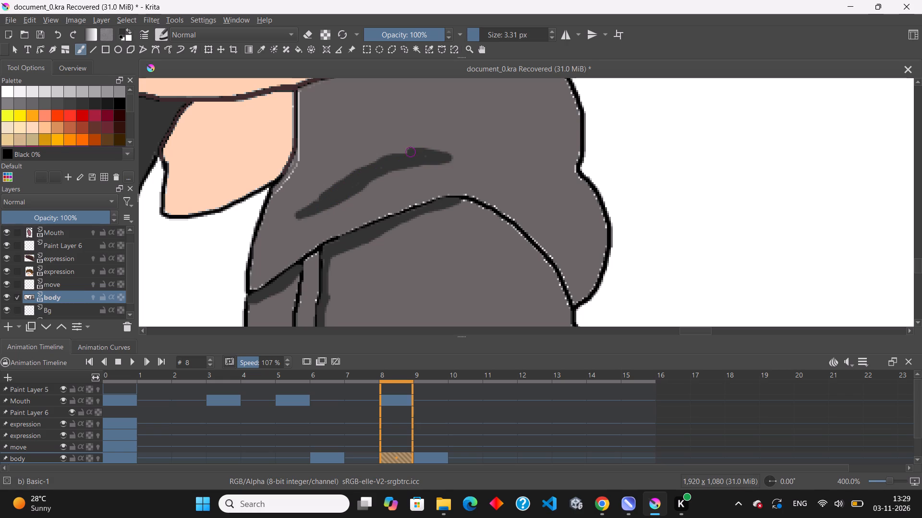
{"action": "left_click_drag", "start_coordinate": [407, 152], "coordinate": [406, 153]}
Paint a hook-shaped dark fold shadow near the upper outer edge of the large hood section.
{"action": "scroll", "coordinate": [481, 181], "scroll_direction": "down", "scroll_amount": 2}
{"action": "scroll", "coordinate": [492, 167], "scroll_direction": "up", "scroll_amount": 2}
{"action": "left_click_drag", "start_coordinate": [476, 160], "coordinate": [493, 163]}
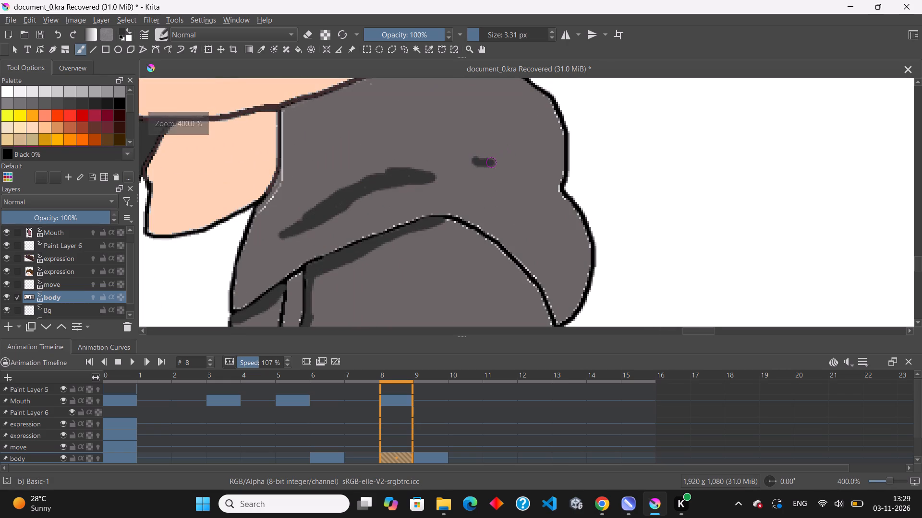
{"action": "left_click_drag", "start_coordinate": [493, 163], "coordinate": [520, 127]}
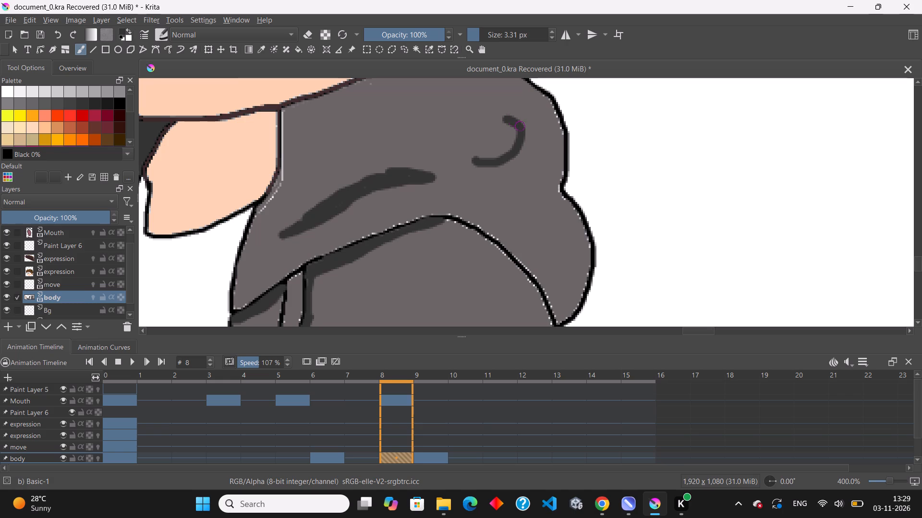
{"action": "left_click_drag", "start_coordinate": [520, 127], "coordinate": [473, 165]}
Paint a short slanted fold shadow running inward from the notch in the hood's outer outline.
{"action": "scroll", "coordinate": [522, 175], "scroll_direction": "down", "scroll_amount": 1}
{"action": "scroll", "coordinate": [546, 205], "scroll_direction": "up", "scroll_amount": 1}
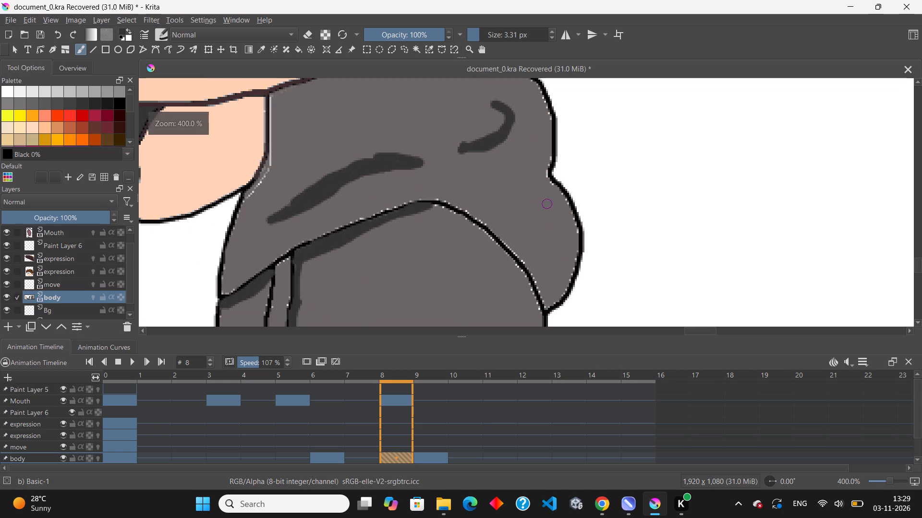
{"action": "left_click_drag", "start_coordinate": [535, 171], "coordinate": [525, 183]}
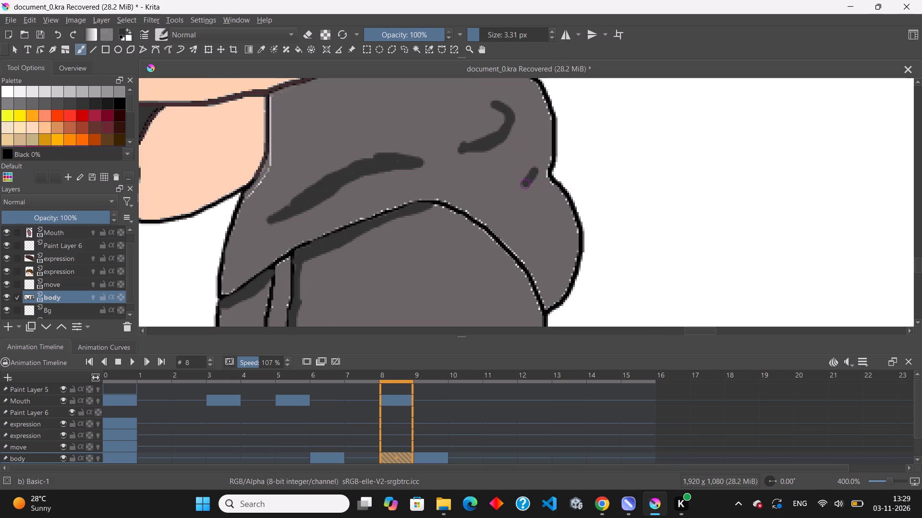
{"action": "scroll", "coordinate": [549, 178], "scroll_direction": "up", "scroll_amount": 2}
{"action": "left_click_drag", "start_coordinate": [507, 190], "coordinate": [524, 184]}
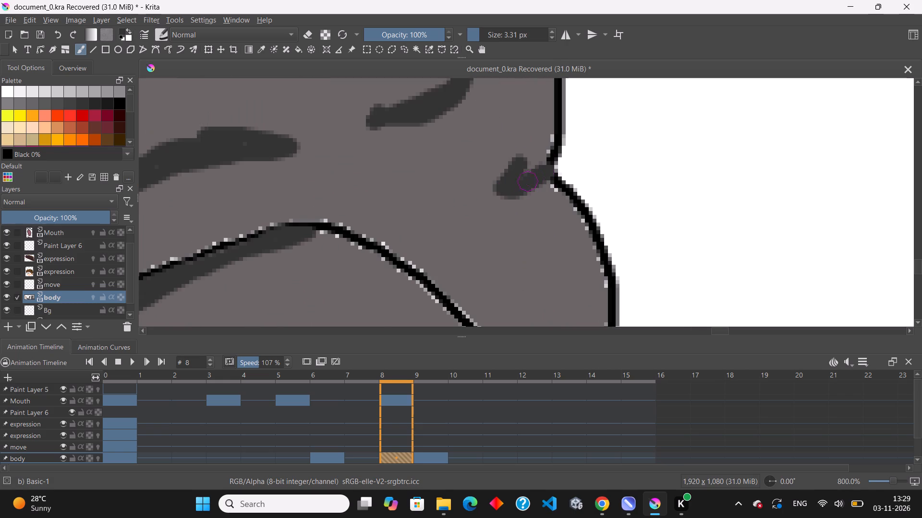
{"action": "left_click_drag", "start_coordinate": [524, 184], "coordinate": [464, 209]}
{"action": "left_click_drag", "start_coordinate": [496, 188], "coordinate": [464, 201]}
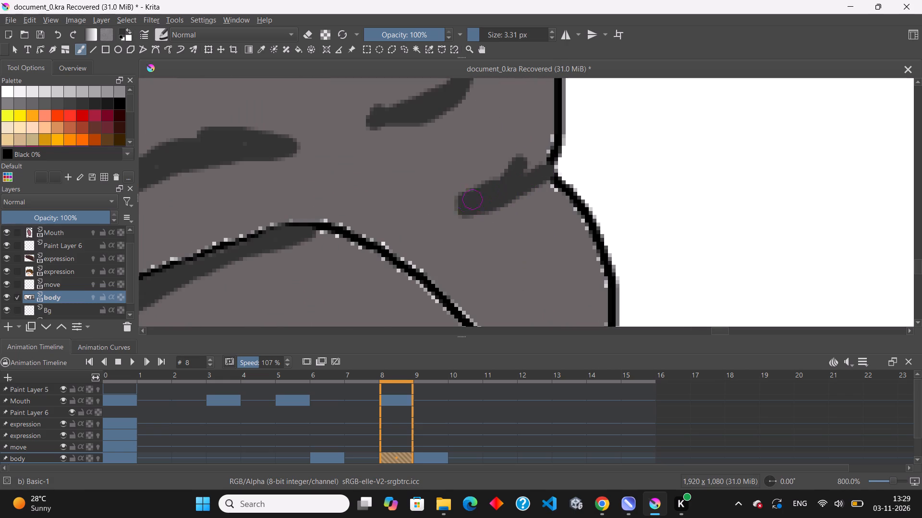
Paint a short, steep fold shadow inside the hood's lower outer bulge, thickened with a second stroke.
{"action": "scroll", "coordinate": [497, 183], "scroll_direction": "down", "scroll_amount": 3}
{"action": "scroll", "coordinate": [523, 224], "scroll_direction": "up", "scroll_amount": 1}
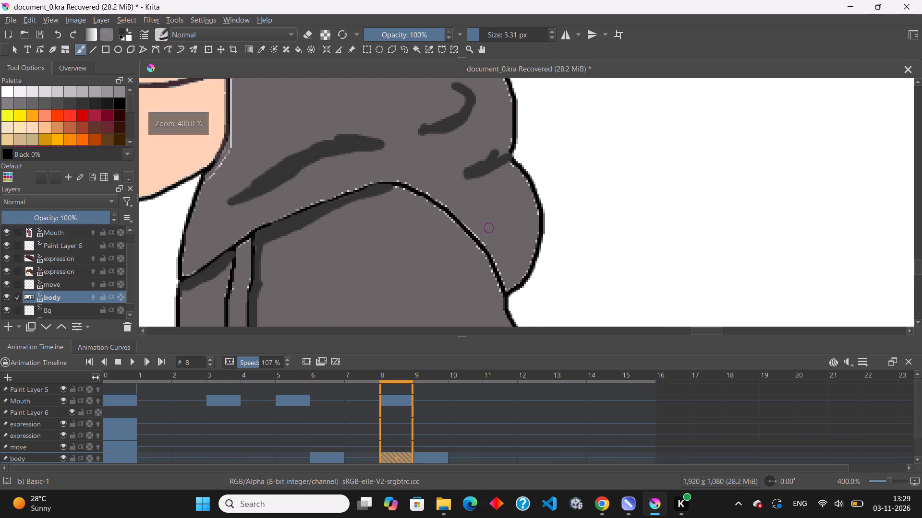
{"action": "left_click_drag", "start_coordinate": [497, 222], "coordinate": [509, 263]}
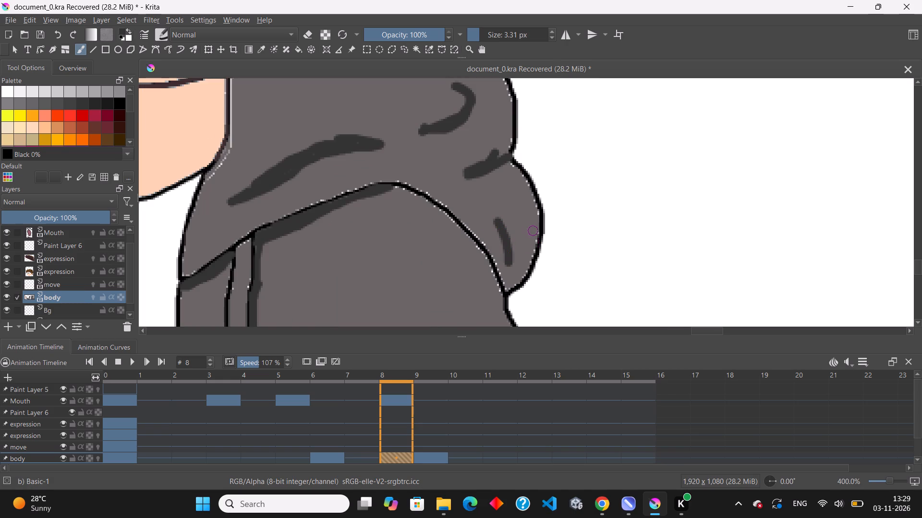
{"action": "left_click_drag", "start_coordinate": [510, 229], "coordinate": [516, 269]}
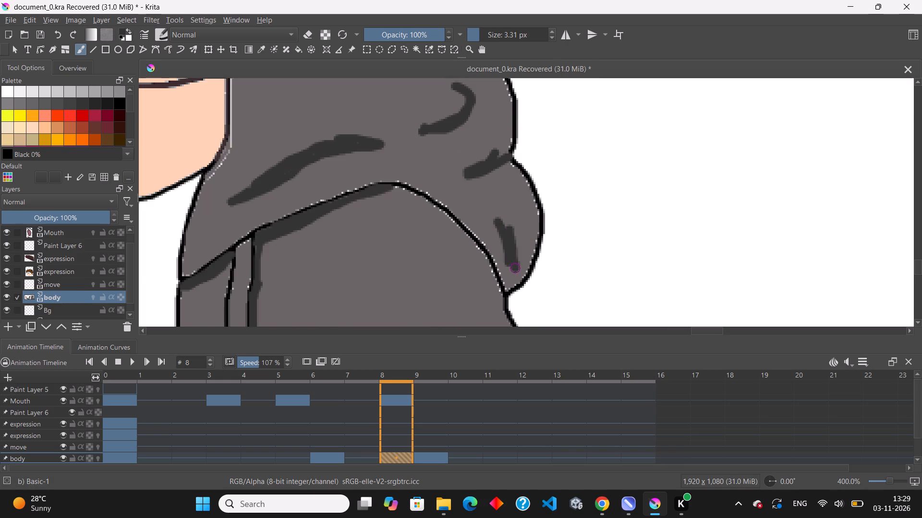
{"action": "left_click_drag", "start_coordinate": [516, 269], "coordinate": [516, 271]}
Paint a short curved fold shadow at the top of the large hood section, just below the jaw line.
{"action": "scroll", "coordinate": [516, 260], "scroll_direction": "down", "scroll_amount": 3}
{"action": "scroll", "coordinate": [492, 183], "scroll_direction": "up", "scroll_amount": 2}
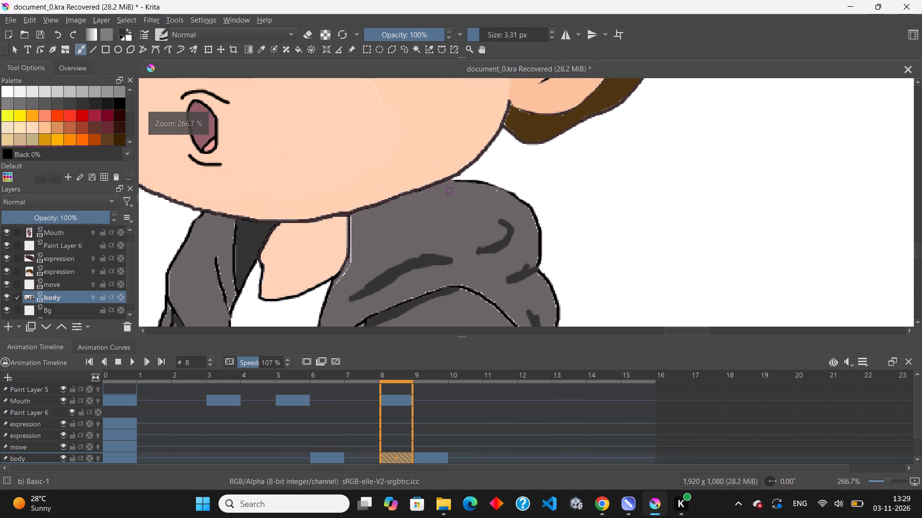
{"action": "scroll", "coordinate": [438, 188], "scroll_direction": "up", "scroll_amount": 2}
{"action": "left_click_drag", "start_coordinate": [405, 238], "coordinate": [439, 212]}
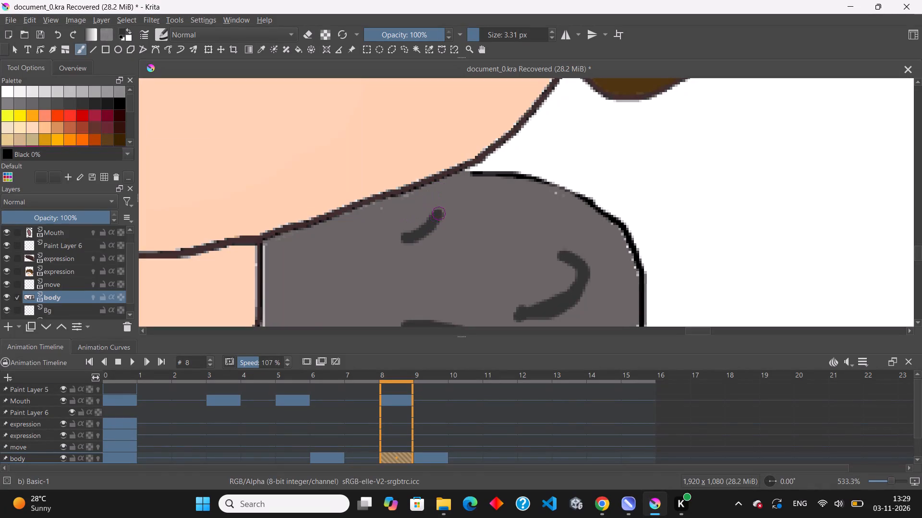
{"action": "left_click_drag", "start_coordinate": [439, 212], "coordinate": [446, 186]}
{"action": "left_click_drag", "start_coordinate": [454, 188], "coordinate": [451, 209]}
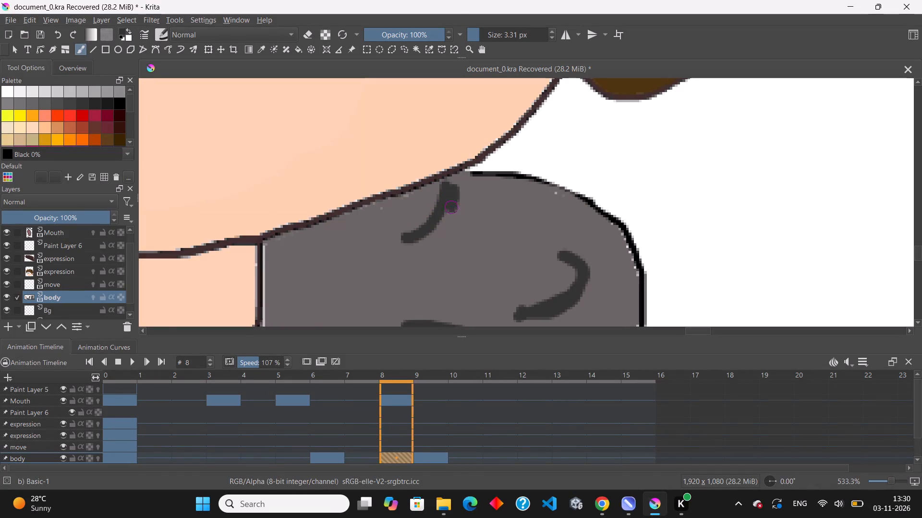
{"action": "left_click_drag", "start_coordinate": [451, 209], "coordinate": [449, 216]}
Shade the hood on the waving-arm side with a dark stroke along its crease line and a short one under the chin.
{"action": "scroll", "coordinate": [494, 218], "scroll_direction": "down", "scroll_amount": 5}
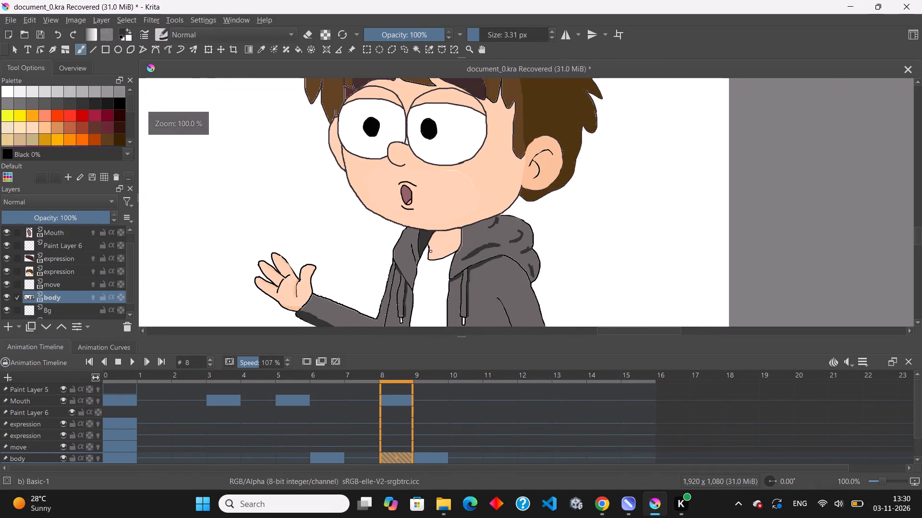
{"action": "scroll", "coordinate": [414, 256], "scroll_direction": "up", "scroll_amount": 3}
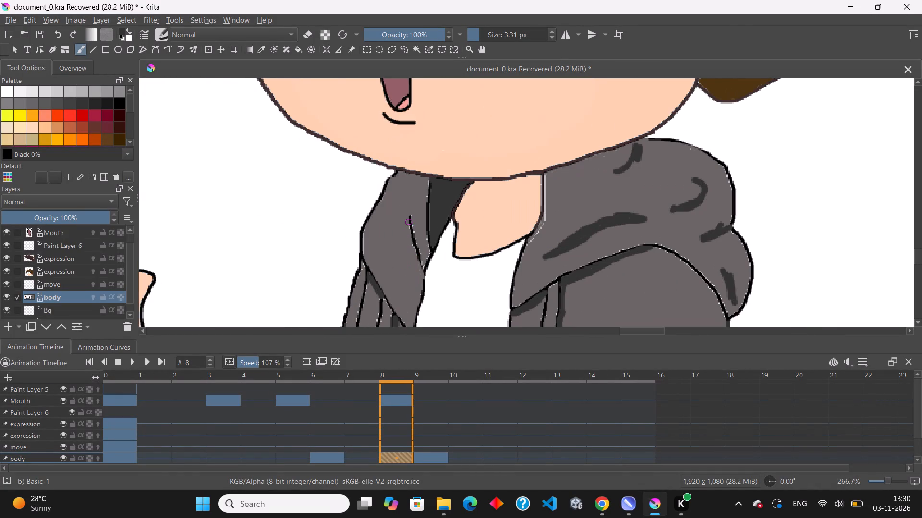
{"action": "left_click_drag", "start_coordinate": [408, 221], "coordinate": [421, 273]}
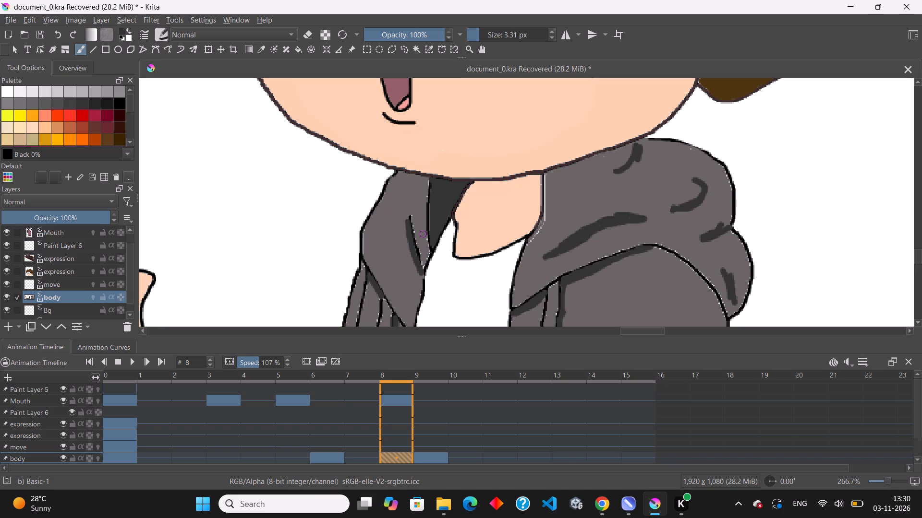
{"action": "scroll", "coordinate": [399, 180], "scroll_direction": "up", "scroll_amount": 1}
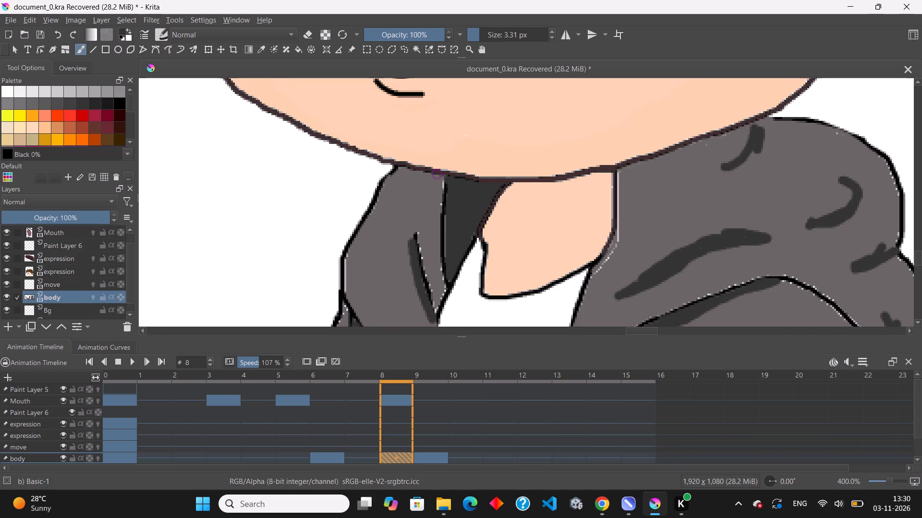
{"action": "left_click_drag", "start_coordinate": [437, 174], "coordinate": [412, 194]}
{"action": "scroll", "coordinate": [423, 210], "scroll_direction": "down", "scroll_amount": 2}
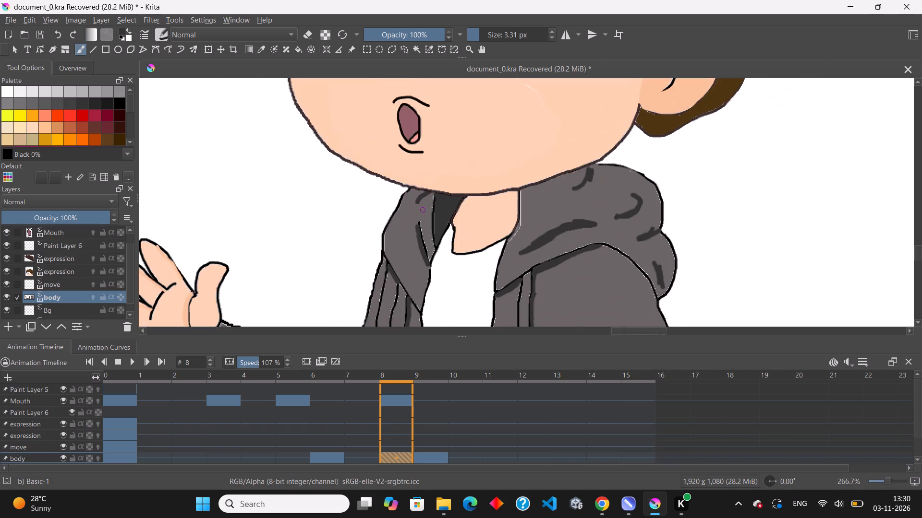
On body frame 8, paint a long fold shadow beside the inner side of the lowered arm's crease line, down to the canvas edge.
{"action": "scroll", "coordinate": [407, 271], "scroll_direction": "up", "scroll_amount": 1}
{"action": "scroll", "coordinate": [390, 208], "scroll_direction": "down", "scroll_amount": 3}
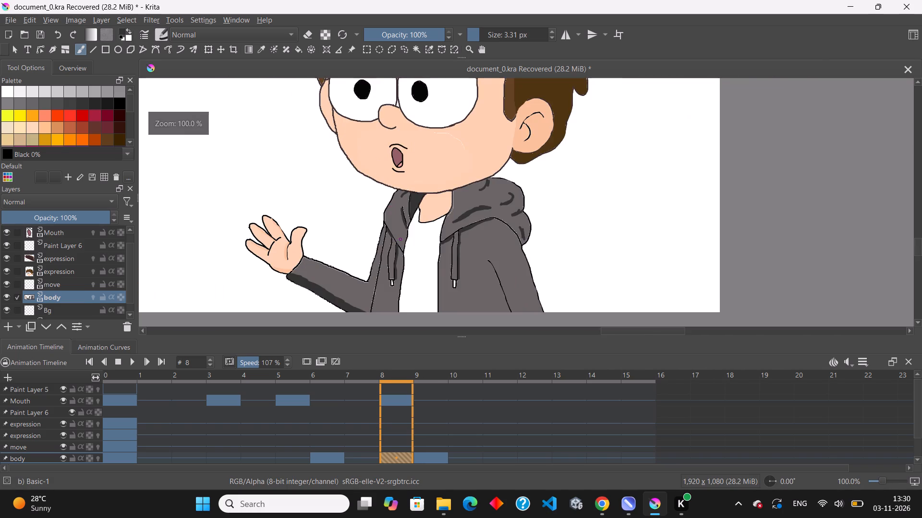
{"action": "scroll", "coordinate": [401, 241], "scroll_direction": "up", "scroll_amount": 1}
{"action": "scroll", "coordinate": [405, 229], "scroll_direction": "down", "scroll_amount": 3}
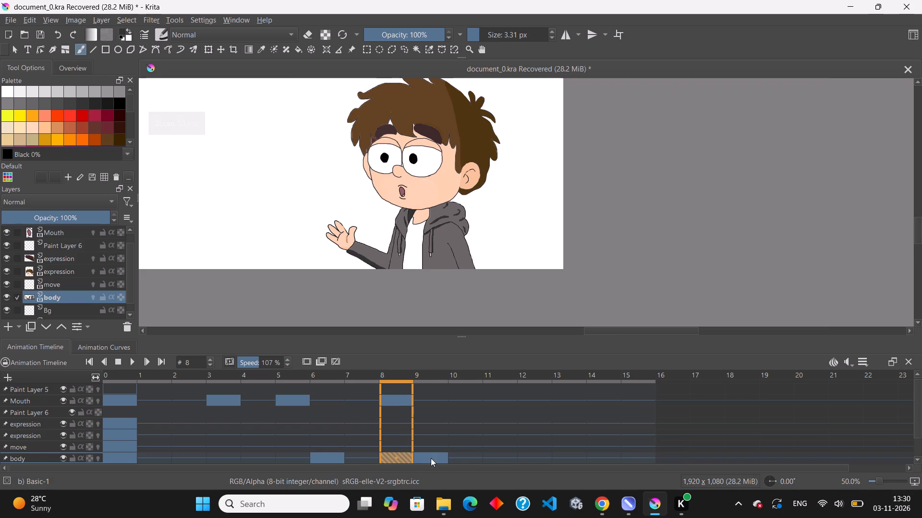
{"action": "left_click", "coordinate": [431, 458]}
{"action": "left_click", "coordinate": [398, 458]}
{"action": "scroll", "coordinate": [409, 257], "scroll_direction": "up", "scroll_amount": 2}
{"action": "scroll", "coordinate": [497, 293], "scroll_direction": "up", "scroll_amount": 2}
{"action": "scroll", "coordinate": [468, 157], "scroll_direction": "up", "scroll_amount": 2}
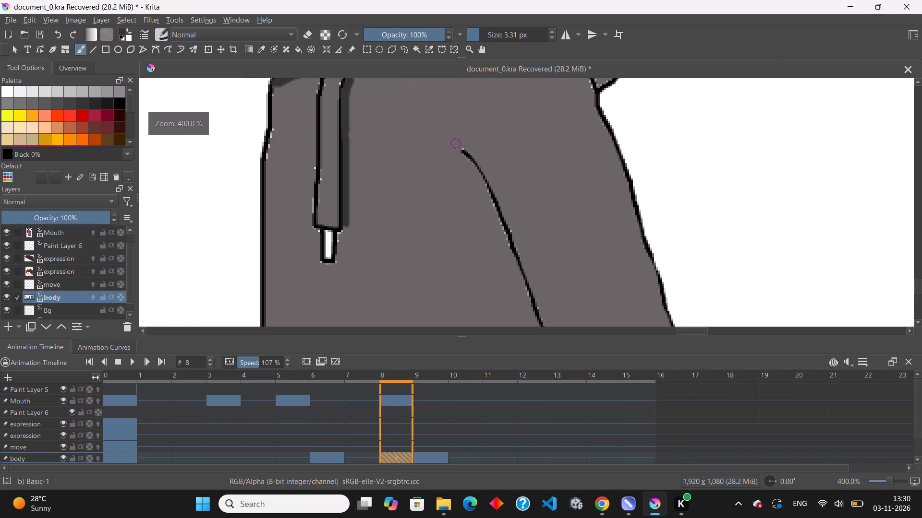
{"action": "scroll", "coordinate": [458, 151], "scroll_direction": "down", "scroll_amount": 1}
{"action": "left_click_drag", "start_coordinate": [458, 153], "coordinate": [468, 168]}
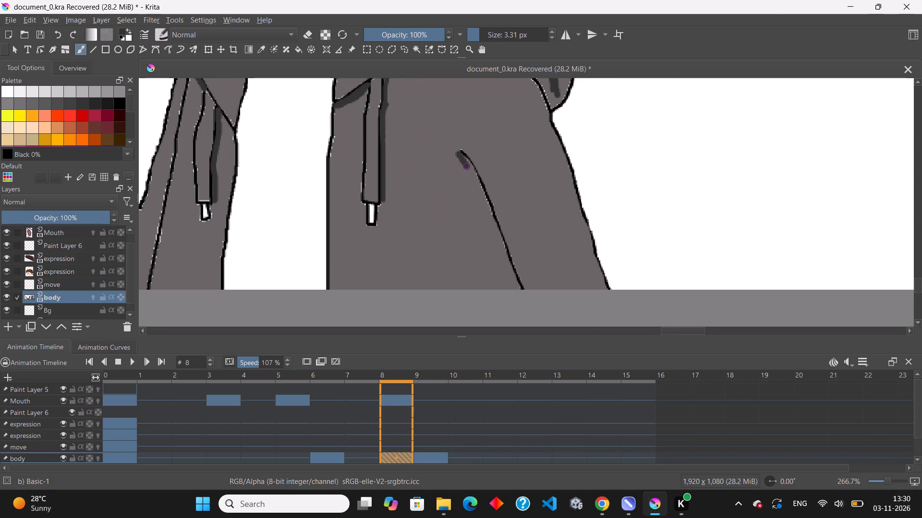
{"action": "left_click_drag", "start_coordinate": [468, 168], "coordinate": [502, 279]}
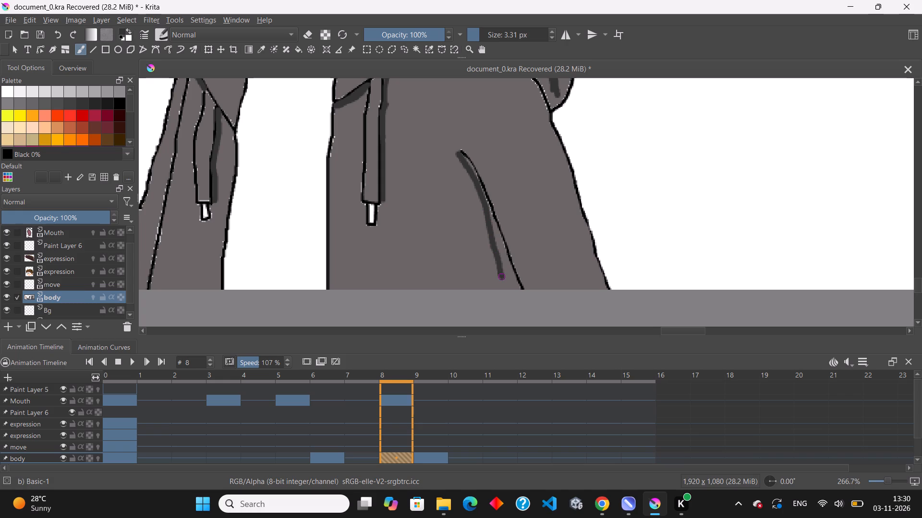
{"action": "left_click_drag", "start_coordinate": [502, 279], "coordinate": [506, 292]}
Widen the lowered arm's fold shadow so it fills the gap up to the crease line, broadening toward the canvas edge.
{"action": "left_click", "coordinate": [463, 157]}
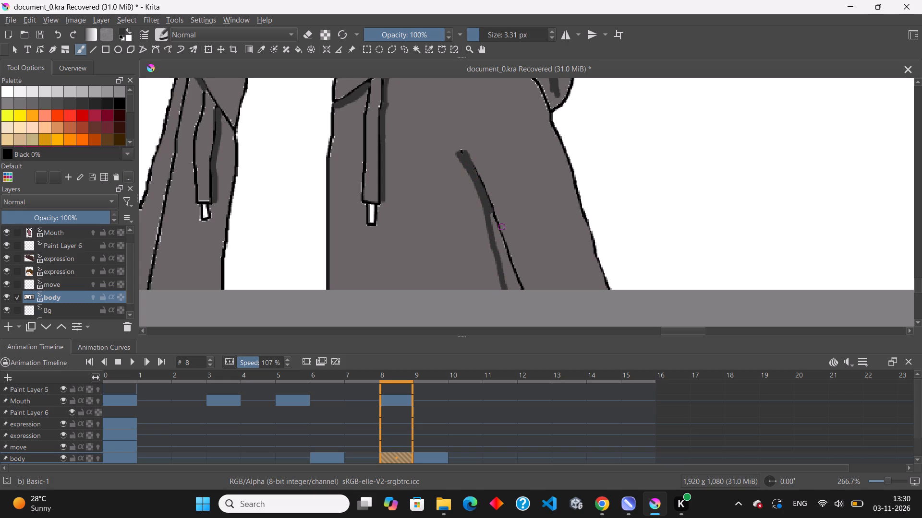
{"action": "left_click_drag", "start_coordinate": [489, 212], "coordinate": [500, 251]}
{"action": "left_click_drag", "start_coordinate": [500, 251], "coordinate": [511, 289]}
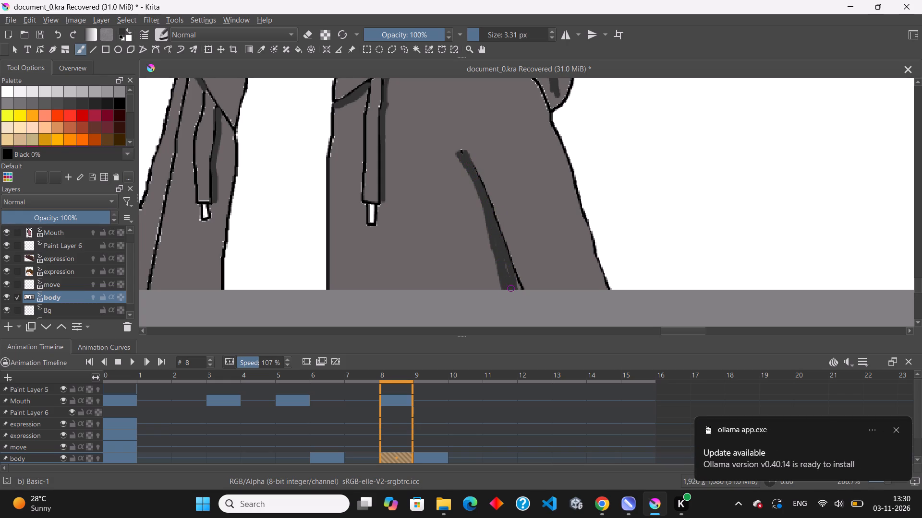
{"action": "left_click_drag", "start_coordinate": [511, 289], "coordinate": [516, 290]}
{"action": "left_click_drag", "start_coordinate": [516, 290], "coordinate": [517, 296]}
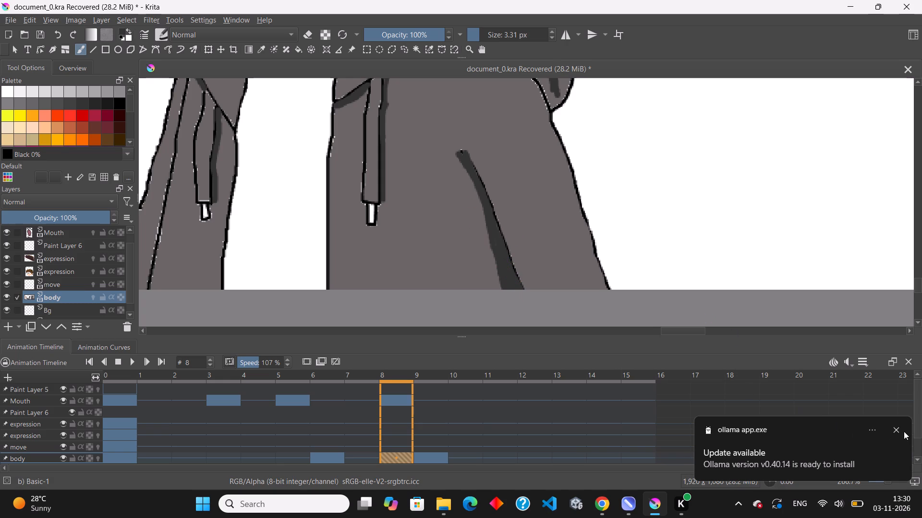
{"action": "left_click", "coordinate": [895, 430]}
Compare the hoodie shading on body frames 8 and 9 by switching repeatedly between them.
{"action": "scroll", "coordinate": [554, 222], "scroll_direction": "down", "scroll_amount": 2}
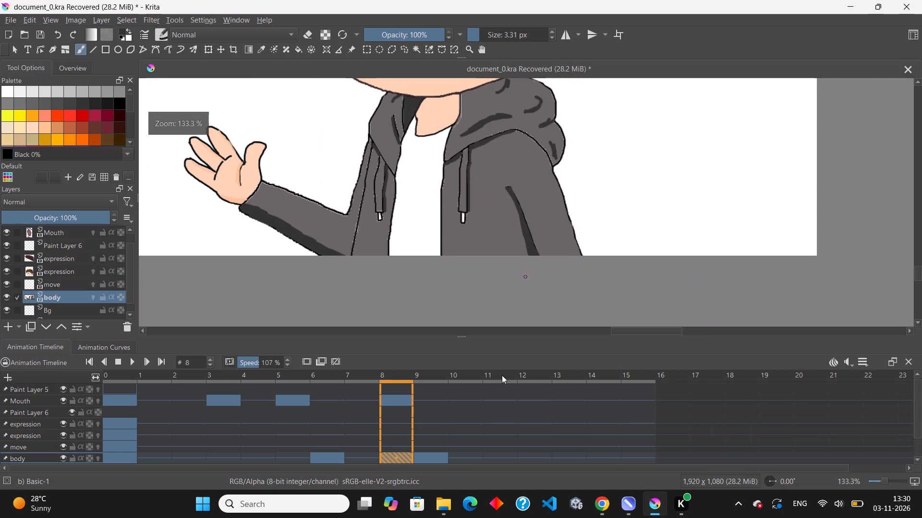
{"action": "left_click", "coordinate": [436, 459]}
{"action": "left_click", "coordinate": [400, 457]}
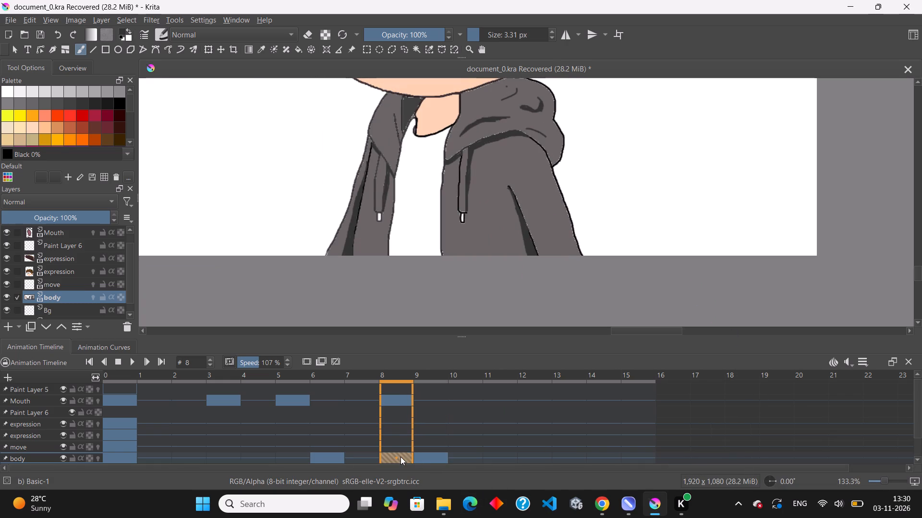
{"action": "left_click", "coordinate": [426, 459]}
{"action": "left_click", "coordinate": [399, 455]}
{"action": "left_click", "coordinate": [434, 455]}
{"action": "left_click", "coordinate": [398, 453]}
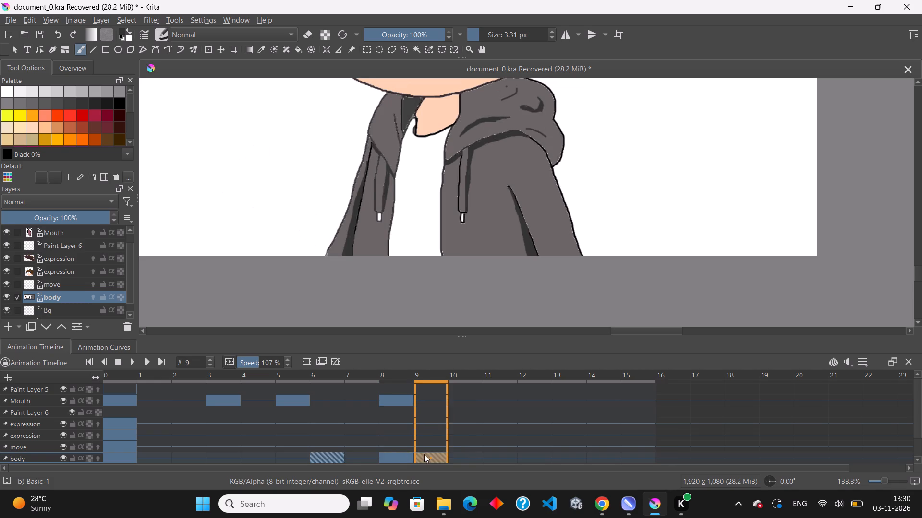
{"action": "left_click", "coordinate": [428, 454]}
{"action": "left_click", "coordinate": [392, 450]}
{"action": "left_click", "coordinate": [429, 458]}
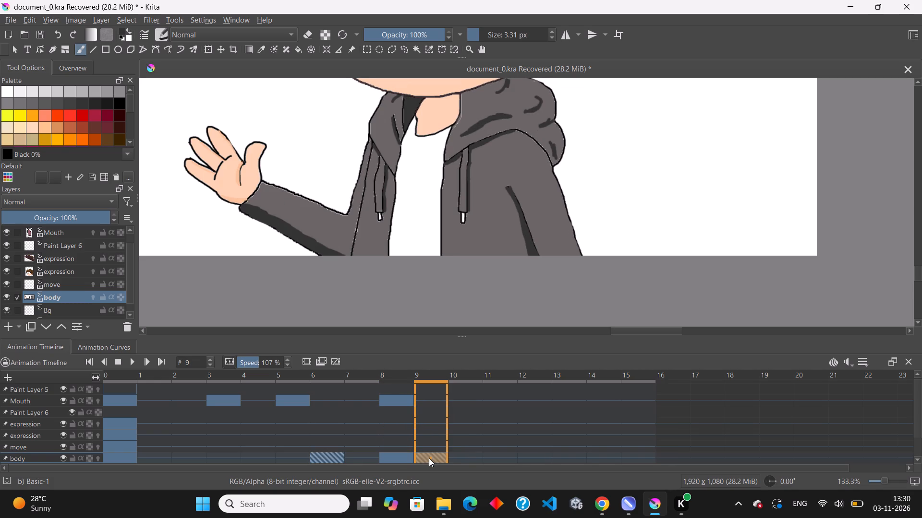
On body frame 0, paint a thick dark fold shadow along the short crease line inside the narrow hood flap beside the neck.
{"action": "scroll", "coordinate": [386, 120], "scroll_direction": "up", "scroll_amount": 3}
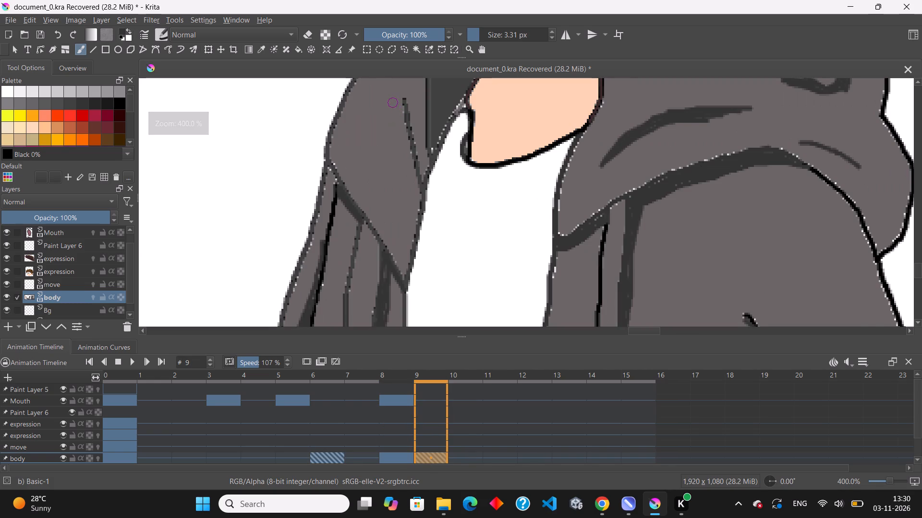
{"action": "left_click", "coordinate": [330, 454]}
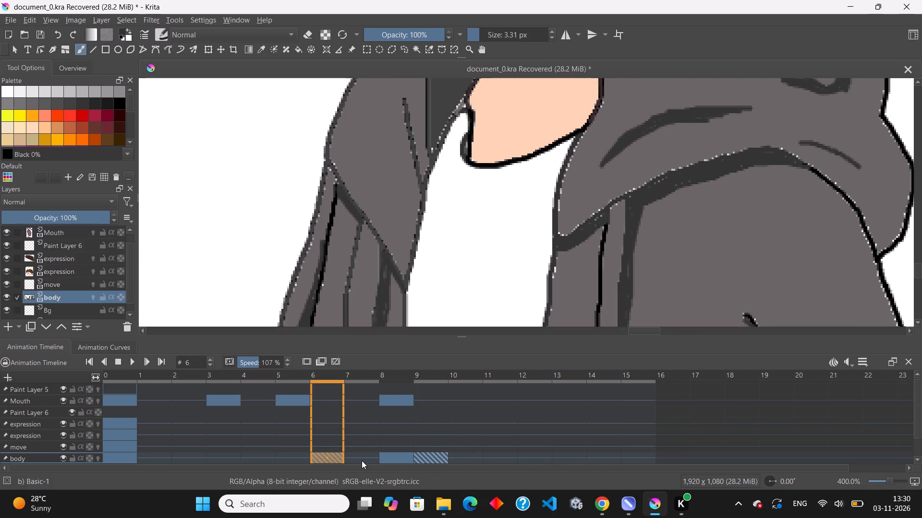
{"action": "left_click", "coordinate": [364, 461]}
{"action": "left_click", "coordinate": [120, 459]}
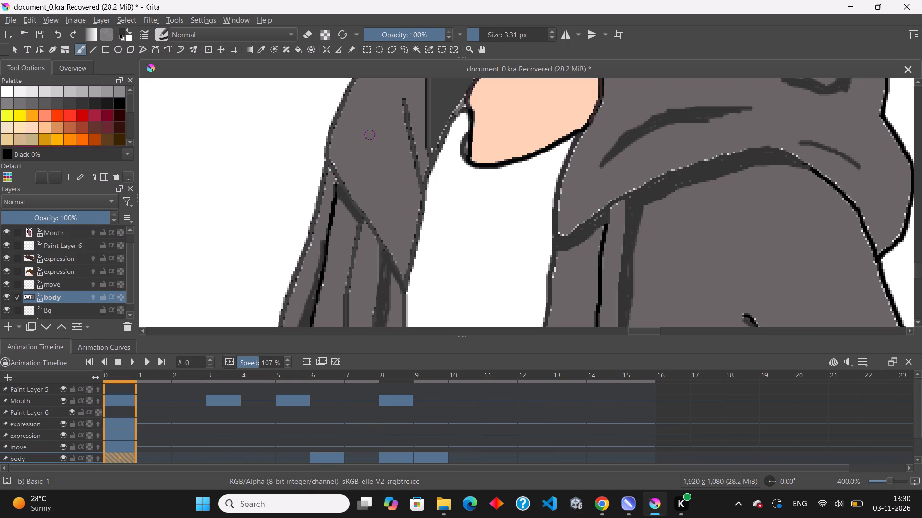
{"action": "scroll", "coordinate": [384, 110], "scroll_direction": "up", "scroll_amount": 2}
{"action": "scroll", "coordinate": [393, 105], "scroll_direction": "down", "scroll_amount": 2}
{"action": "left_click_drag", "start_coordinate": [406, 97], "coordinate": [430, 194]}
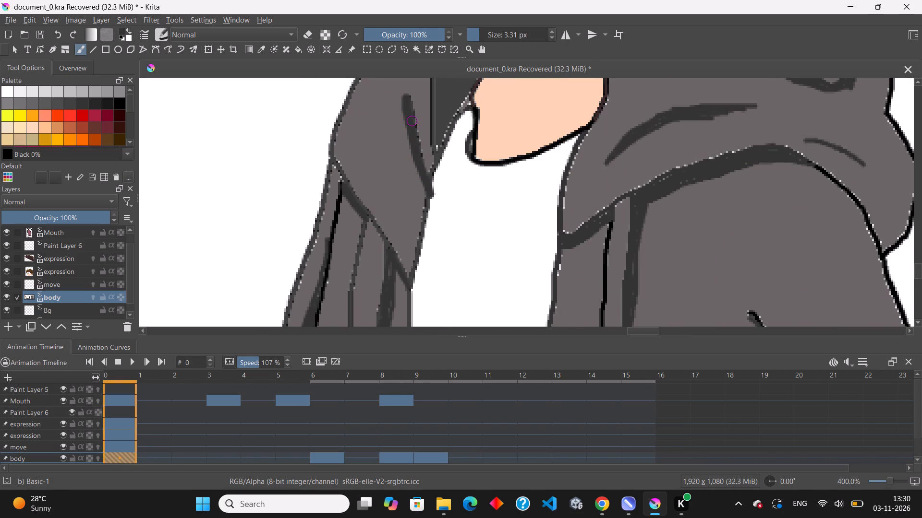
{"action": "left_click_drag", "start_coordinate": [405, 106], "coordinate": [429, 211]}
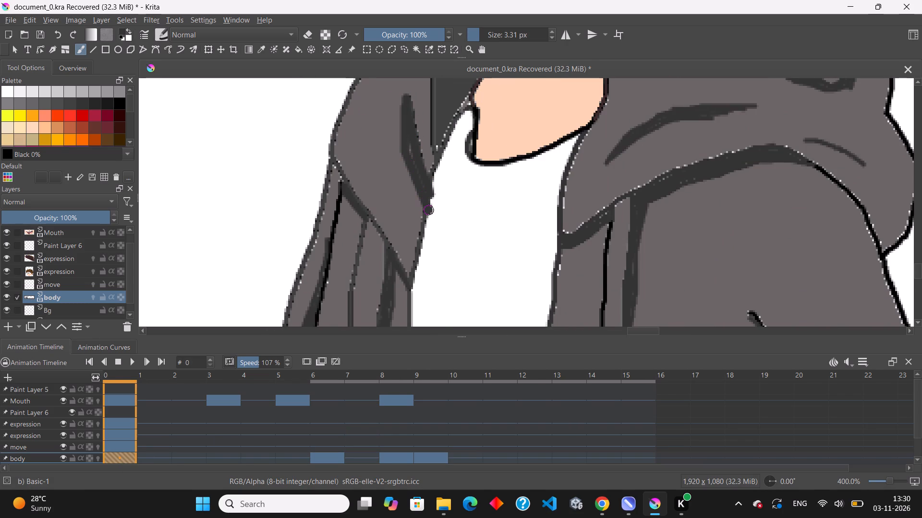
{"action": "left_click_drag", "start_coordinate": [412, 143], "coordinate": [418, 171]}
Erase the shadow paint that spills past the narrow hood flap's inner edge onto the white shirt.
{"action": "scroll", "coordinate": [442, 208], "scroll_direction": "up", "scroll_amount": 2}
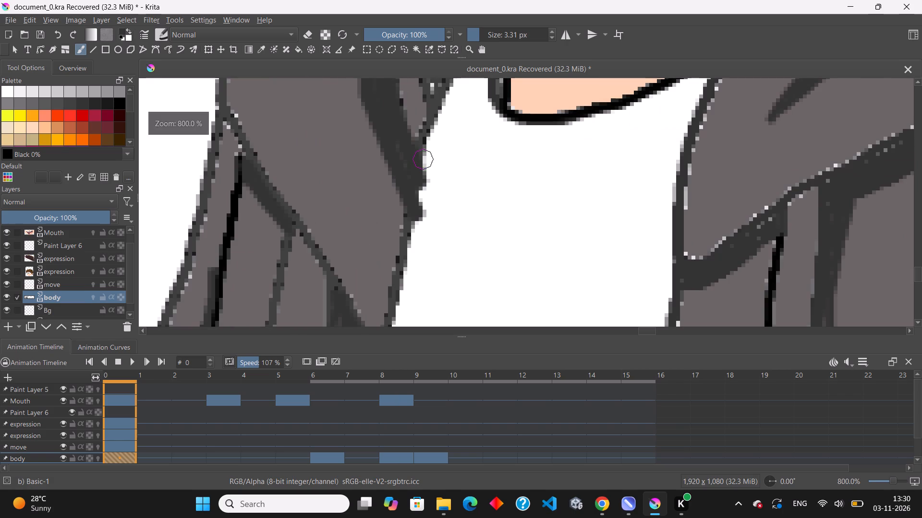
{"action": "key", "text": "e"}
{"action": "left_click_drag", "start_coordinate": [433, 167], "coordinate": [430, 226]}
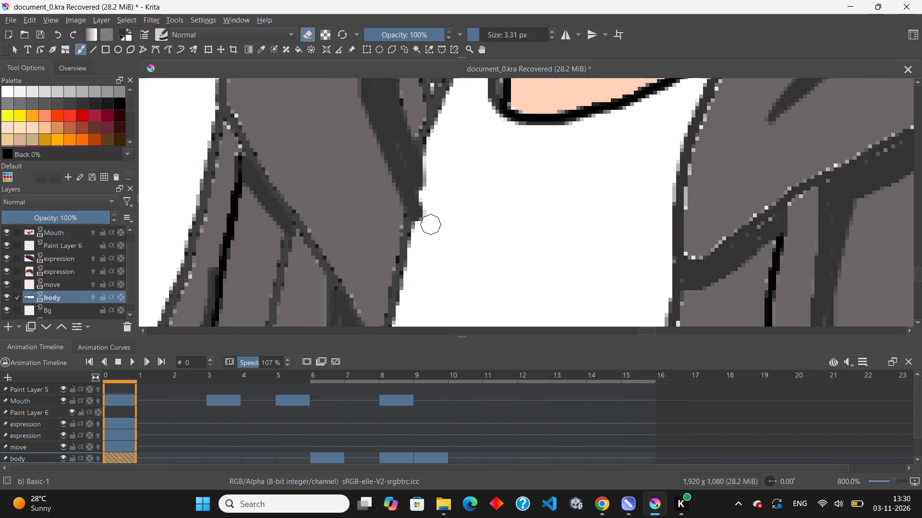
{"action": "left_click_drag", "start_coordinate": [430, 226], "coordinate": [421, 251]}
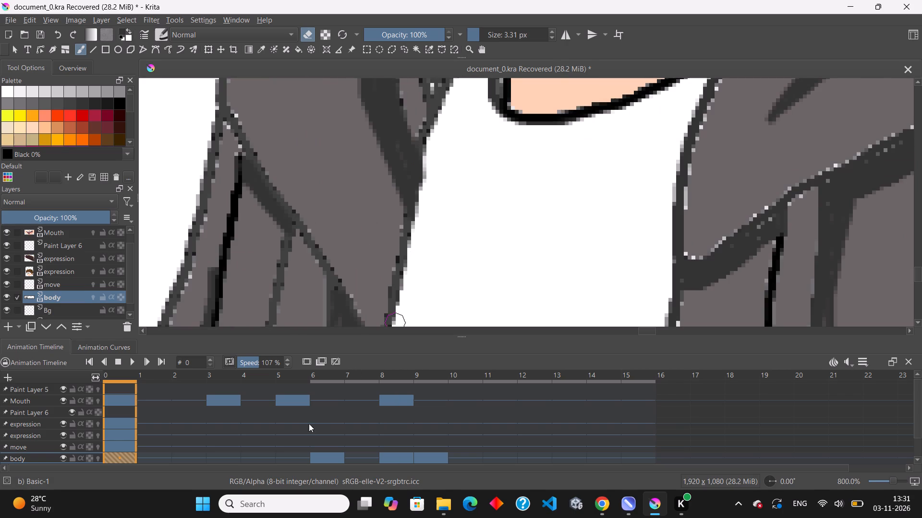
Compare the narrow hood flap's crease shading on body frame 6 with the neighbouring frames.
{"action": "left_click", "coordinate": [241, 458]}
{"action": "left_click", "coordinate": [268, 464]}
{"action": "left_click", "coordinate": [313, 457]}
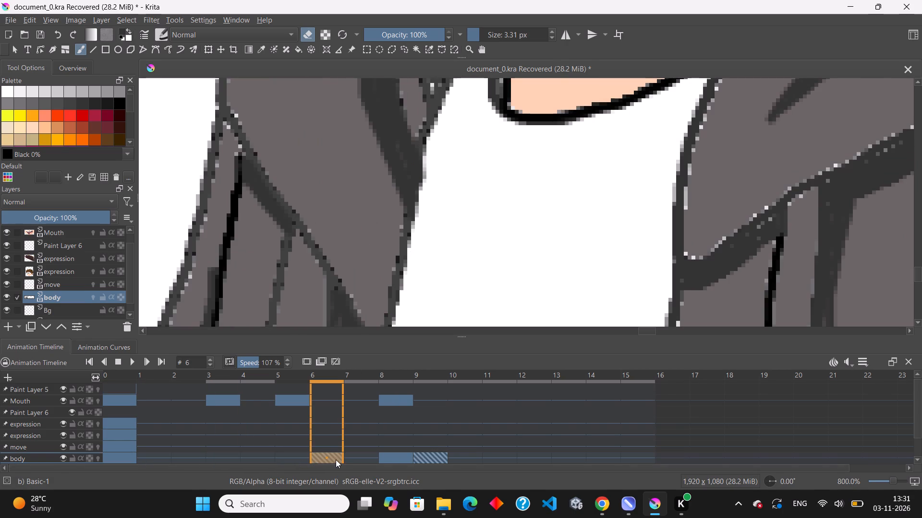
{"action": "scroll", "coordinate": [384, 435], "scroll_direction": "down", "scroll_amount": 3}
{"action": "scroll", "coordinate": [383, 435], "scroll_direction": "up", "scroll_amount": 3}
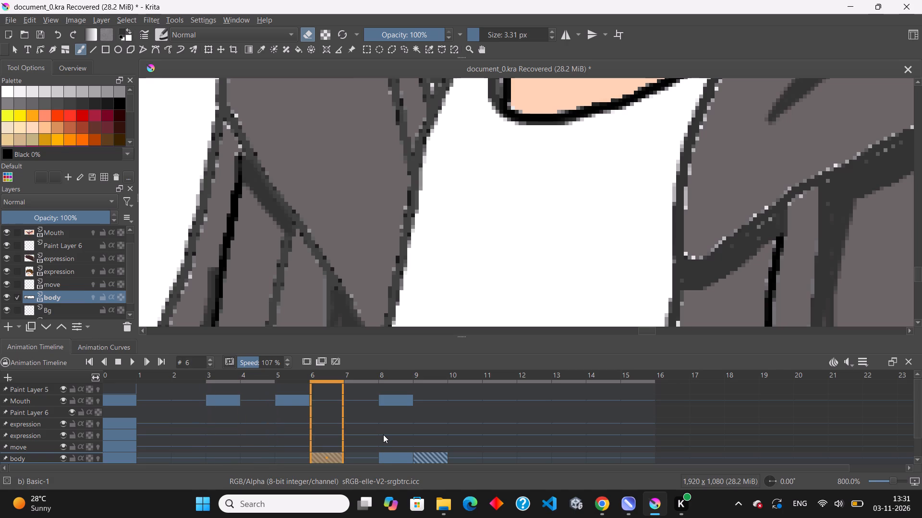
{"action": "scroll", "coordinate": [383, 435], "scroll_direction": "up", "scroll_amount": 3}
{"action": "scroll", "coordinate": [383, 435], "scroll_direction": "down", "scroll_amount": 2}
{"action": "scroll", "coordinate": [383, 435], "scroll_direction": "up", "scroll_amount": 1}
{"action": "scroll", "coordinate": [383, 435], "scroll_direction": "down", "scroll_amount": 1}
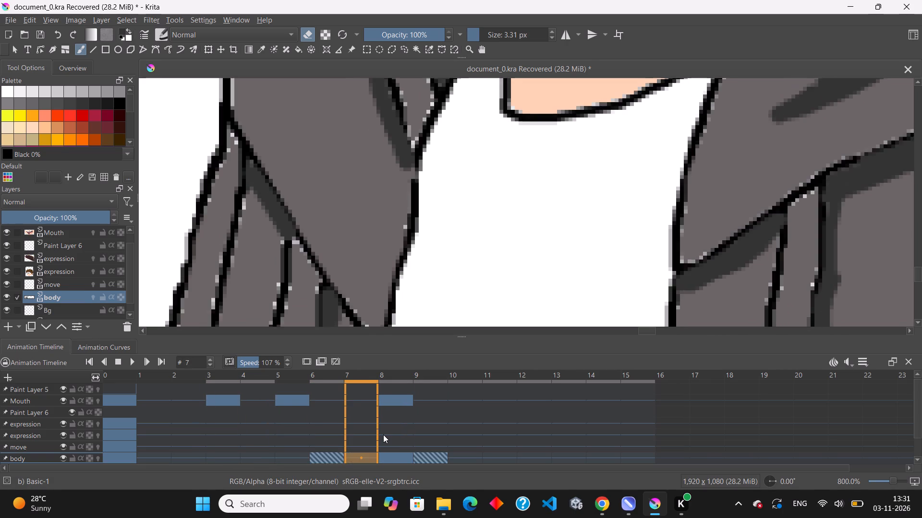
{"action": "scroll", "coordinate": [383, 435], "scroll_direction": "down", "scroll_amount": 1}
{"action": "scroll", "coordinate": [384, 235], "scroll_direction": "down", "scroll_amount": 3}
{"action": "scroll", "coordinate": [388, 180], "scroll_direction": "up", "scroll_amount": 2}
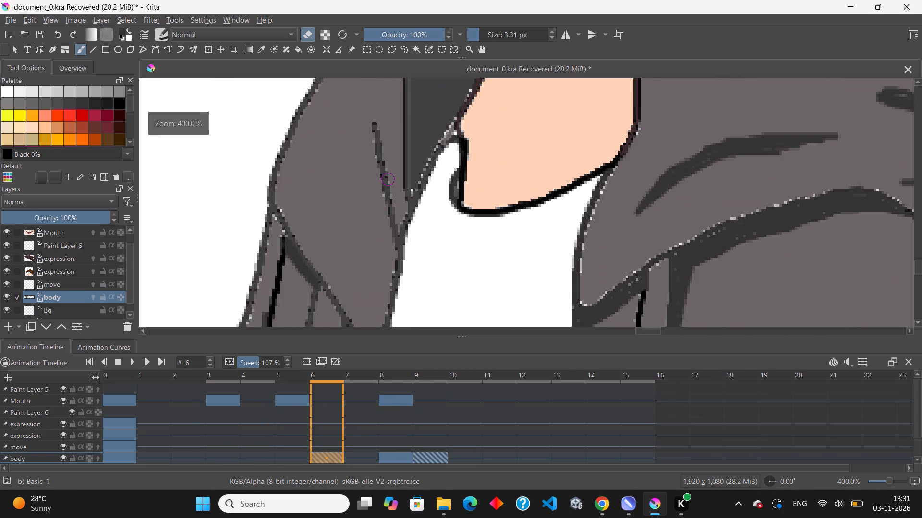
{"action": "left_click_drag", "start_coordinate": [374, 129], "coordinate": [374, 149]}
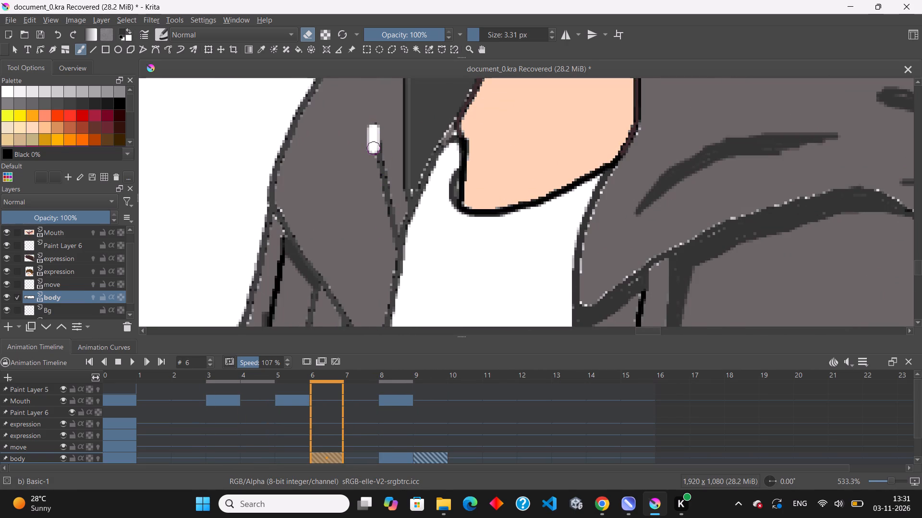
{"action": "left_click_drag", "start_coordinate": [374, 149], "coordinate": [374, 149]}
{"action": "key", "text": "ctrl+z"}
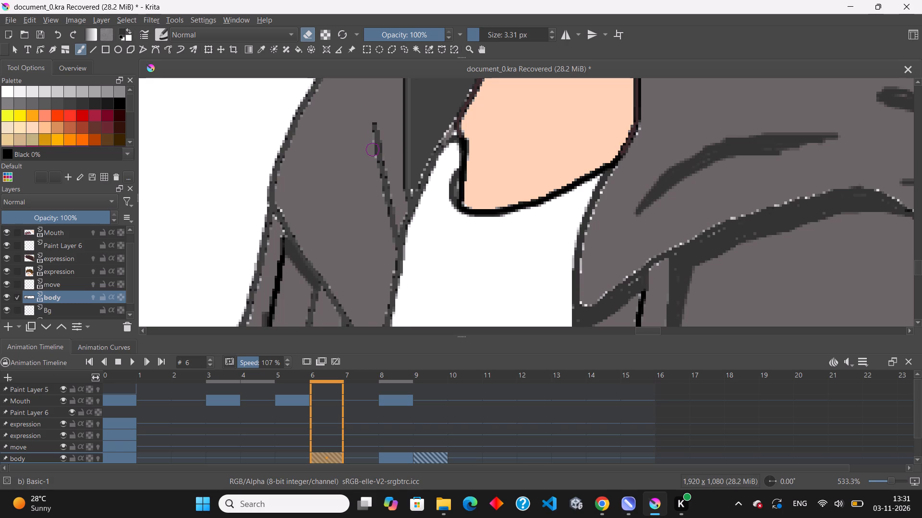
On body frame 6, paint a dark fold shadow along the narrow hood flap's crease line, thickened with a second stroke on its outer side.
{"action": "key", "text": "e"}
{"action": "left_click_drag", "start_coordinate": [371, 128], "coordinate": [386, 202]}
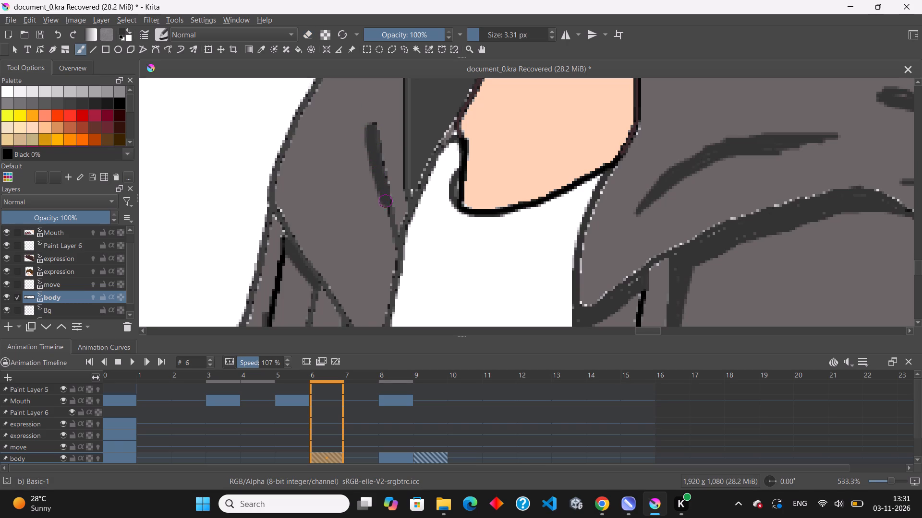
{"action": "left_click_drag", "start_coordinate": [386, 202], "coordinate": [399, 268]}
{"action": "left_click_drag", "start_coordinate": [366, 153], "coordinate": [369, 163]}
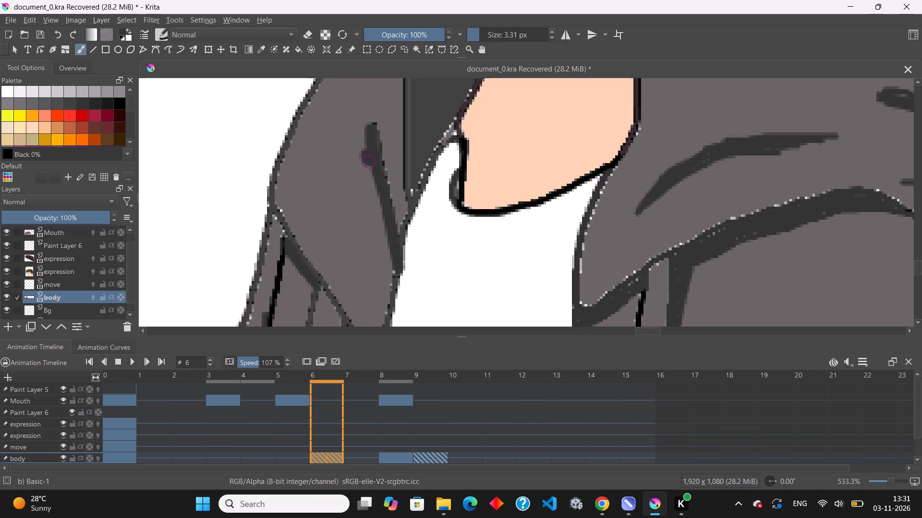
{"action": "left_click_drag", "start_coordinate": [369, 163], "coordinate": [373, 174]}
{"action": "key", "text": "ctrl+z"}
{"action": "left_click_drag", "start_coordinate": [373, 164], "coordinate": [375, 201]}
{"action": "left_click_drag", "start_coordinate": [375, 201], "coordinate": [394, 276]}
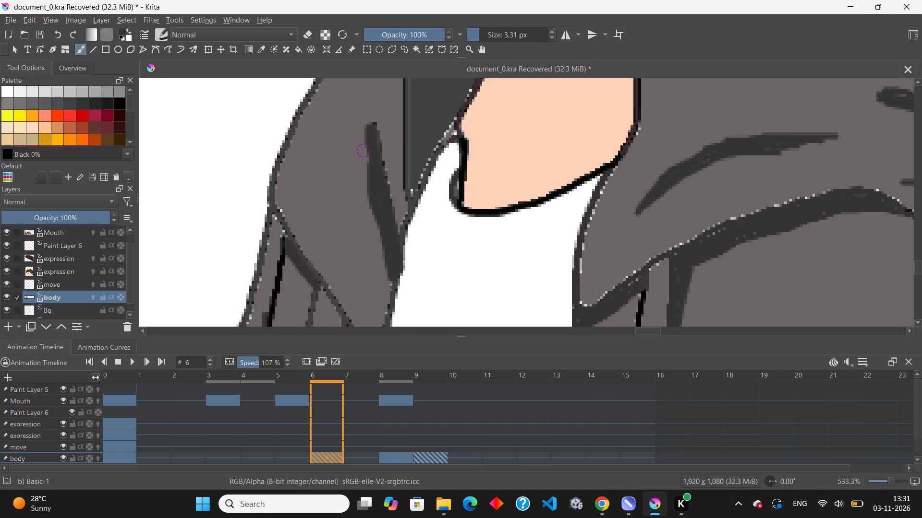
{"action": "left_click", "coordinate": [371, 156]}
{"action": "left_click", "coordinate": [371, 158]}
Play the animation from body frame 8 to review the shading across frames, and stop playback.
{"action": "left_click", "coordinate": [358, 456]}
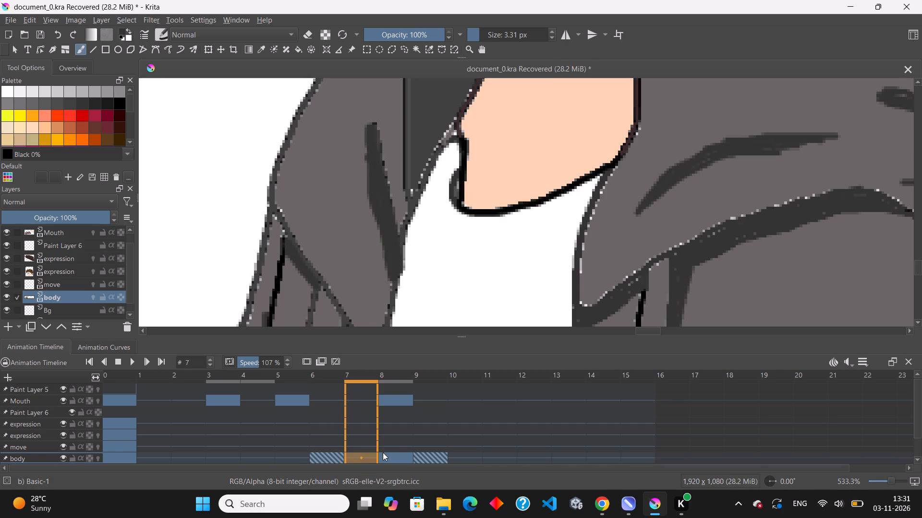
{"action": "left_click", "coordinate": [385, 455]}
{"action": "scroll", "coordinate": [340, 230], "scroll_direction": "down", "scroll_amount": 7}
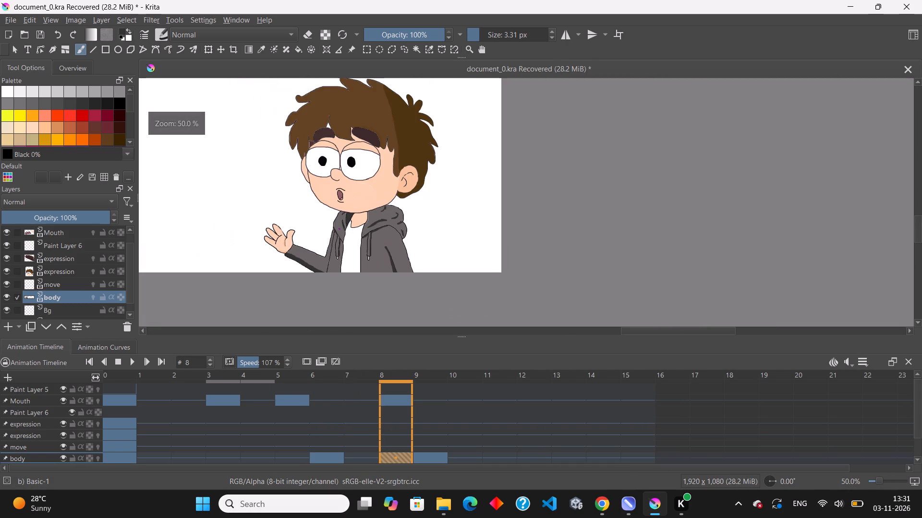
{"action": "left_click", "coordinate": [133, 361]}
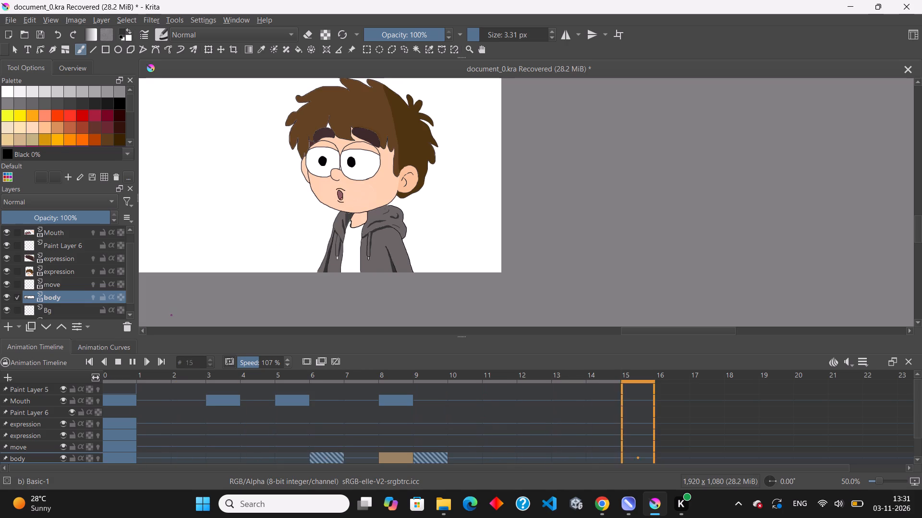
{"action": "left_click", "coordinate": [134, 360]}
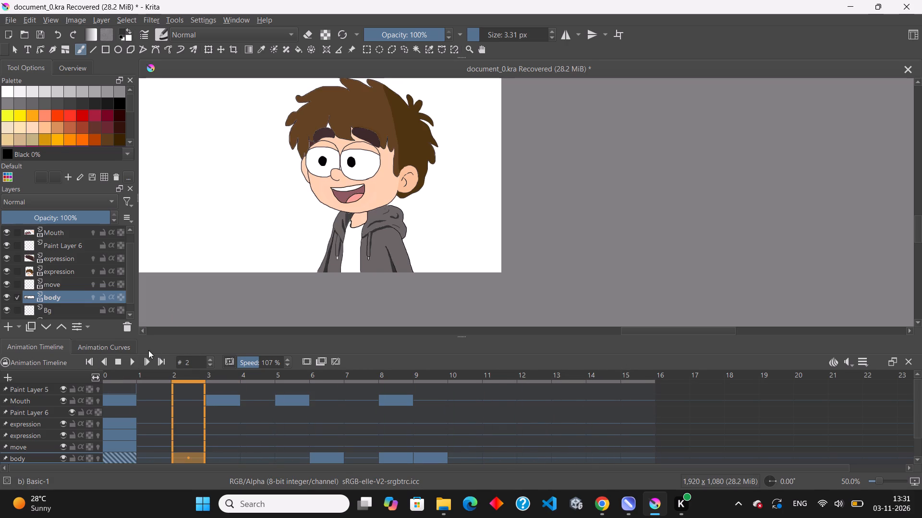
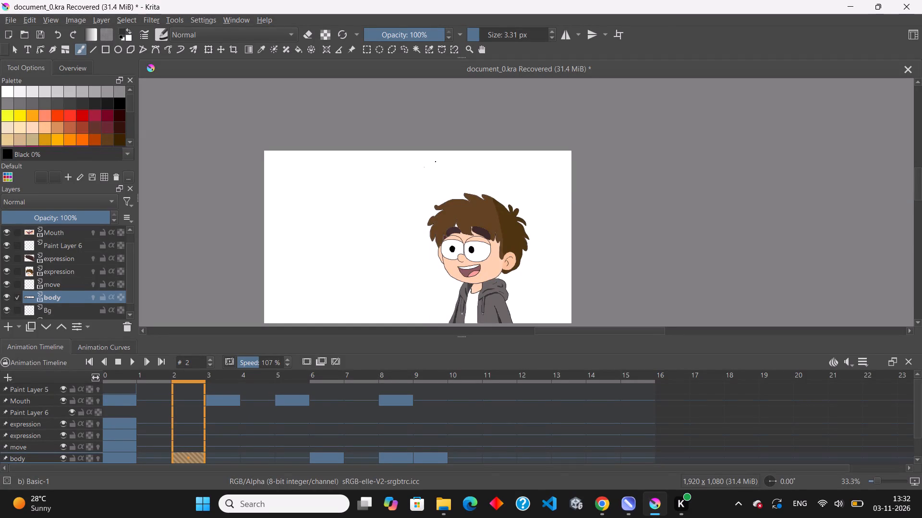
Review the mouth keyframes at frames 3, 5 and 8, and compare the arm drawing on body frames 8 and 9.
{"action": "scroll", "coordinate": [455, 135], "scroll_direction": "down", "scroll_amount": 2}
{"action": "scroll", "coordinate": [459, 134], "scroll_direction": "up", "scroll_amount": 2}
{"action": "scroll", "coordinate": [425, 141], "scroll_direction": "down", "scroll_amount": 1}
{"action": "scroll", "coordinate": [504, 198], "scroll_direction": "up", "scroll_amount": 1}
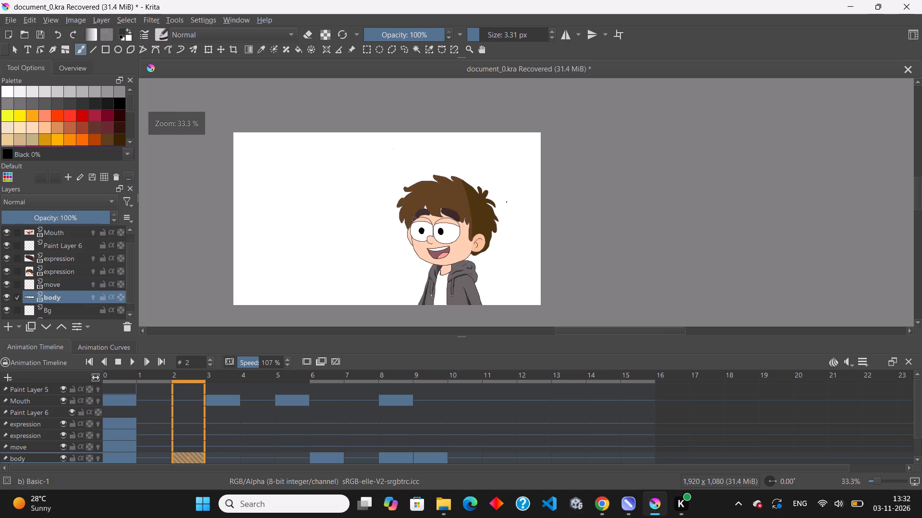
{"action": "left_click", "coordinate": [210, 398]}
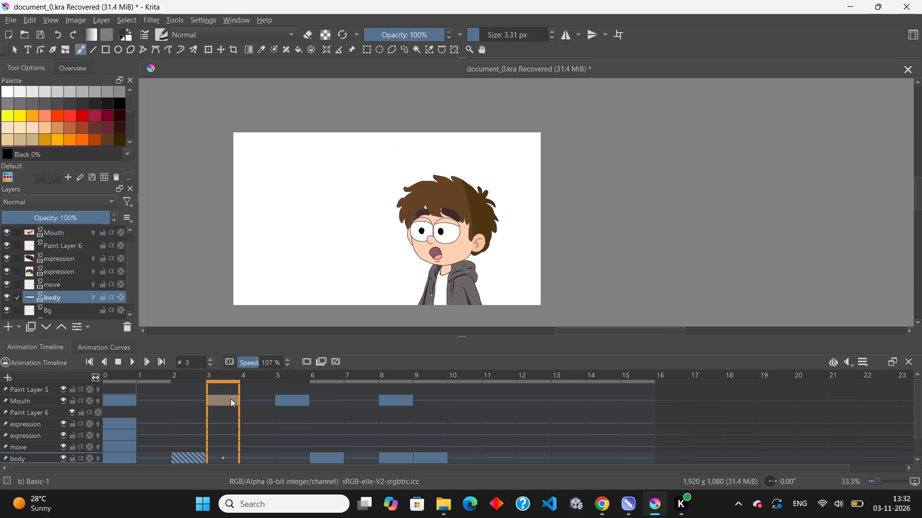
{"action": "left_click", "coordinate": [302, 400]}
{"action": "left_click", "coordinate": [389, 400]}
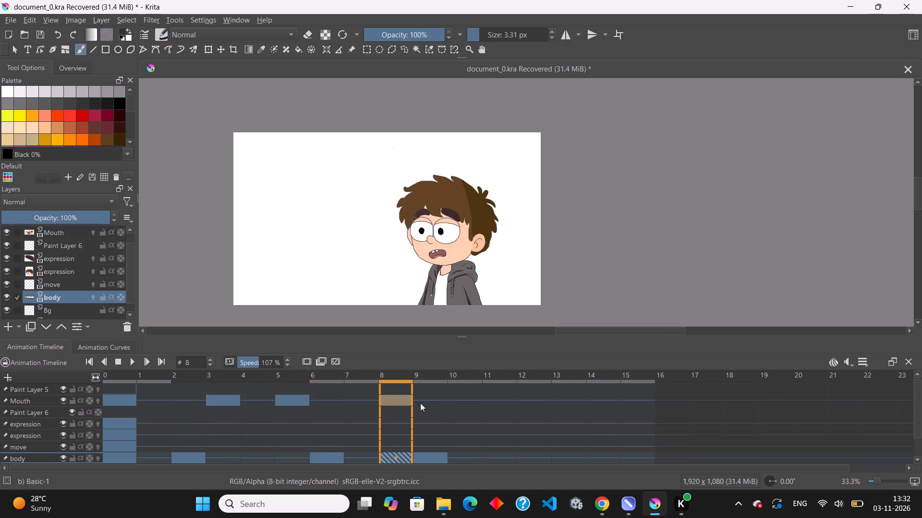
{"action": "left_click", "coordinate": [430, 469]}
{"action": "left_click", "coordinate": [434, 454]}
{"action": "left_click", "coordinate": [393, 454]}
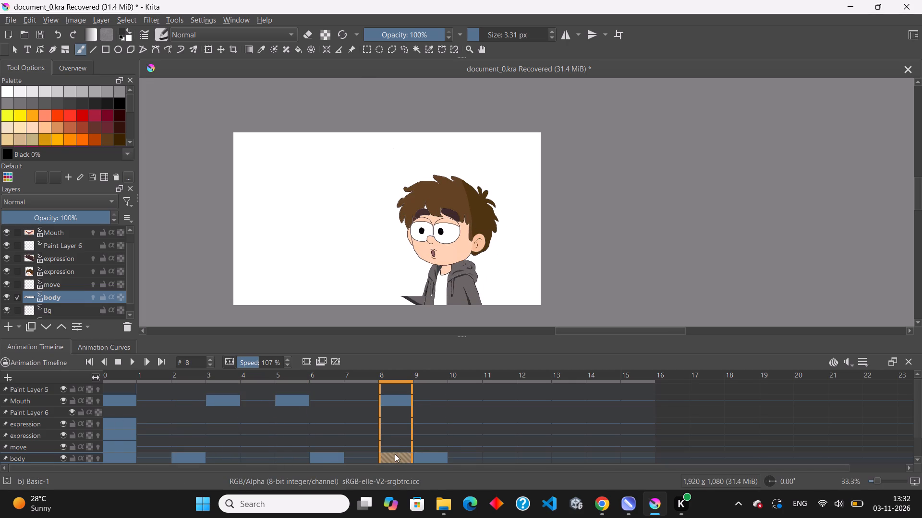
{"action": "left_click", "coordinate": [429, 454]}
{"action": "left_click", "coordinate": [398, 453]}
Clear the drawing on body frame 9 and remove its keyframe so frame 8's pose carries on.
{"action": "left_click", "coordinate": [422, 452]}
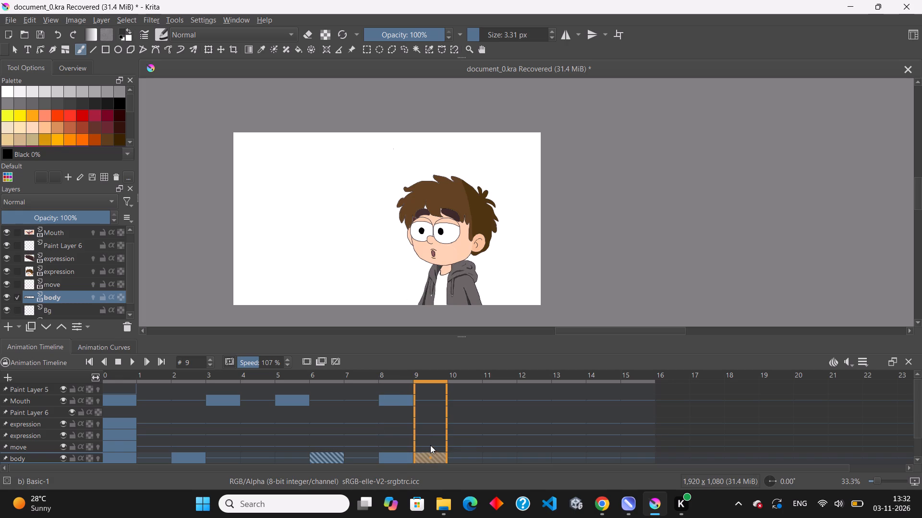
{"action": "key", "text": "Delete"}
{"action": "left_click", "coordinate": [431, 459]}
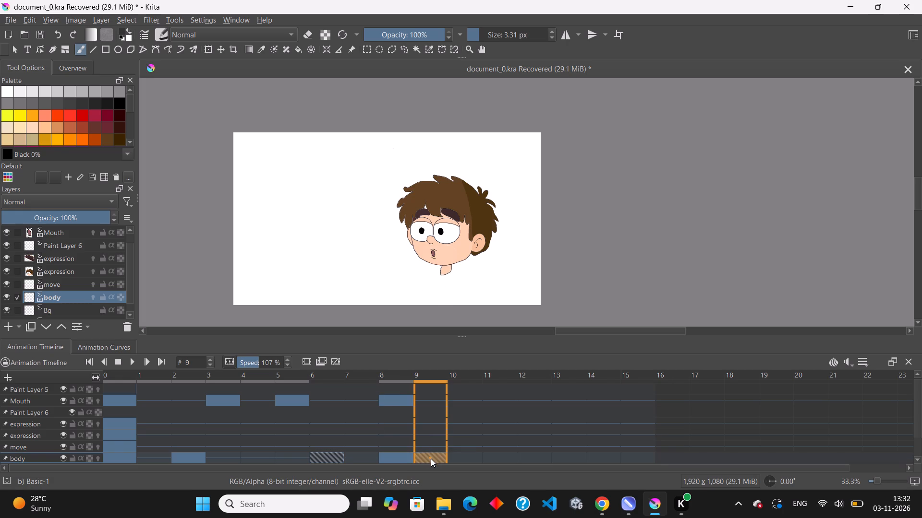
{"action": "left_click", "coordinate": [397, 460]}
{"action": "left_click", "coordinate": [425, 454]}
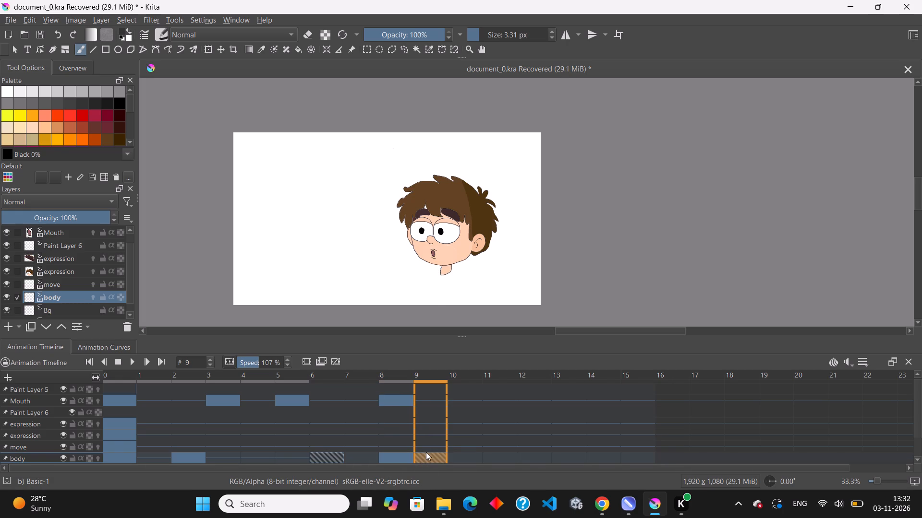
{"action": "key", "text": "Delete"}
{"action": "right_click", "coordinate": [430, 453]}
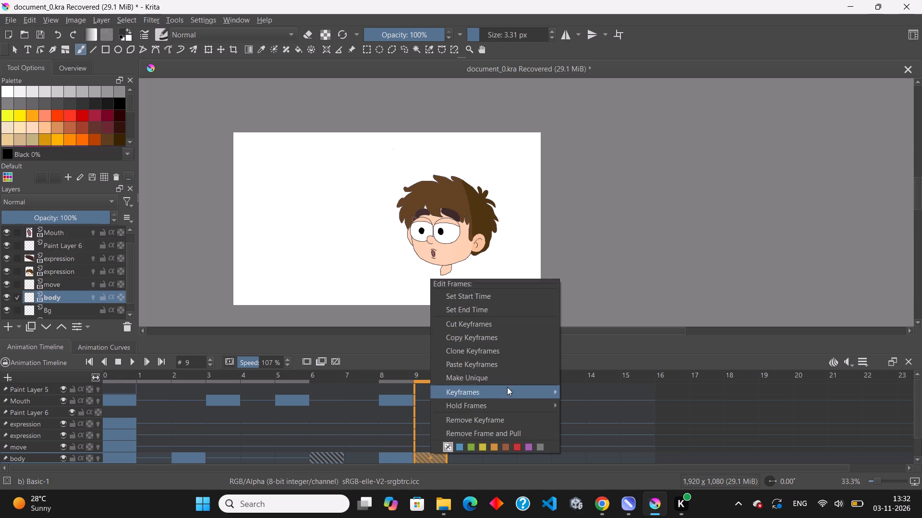
{"action": "left_click", "coordinate": [467, 418]}
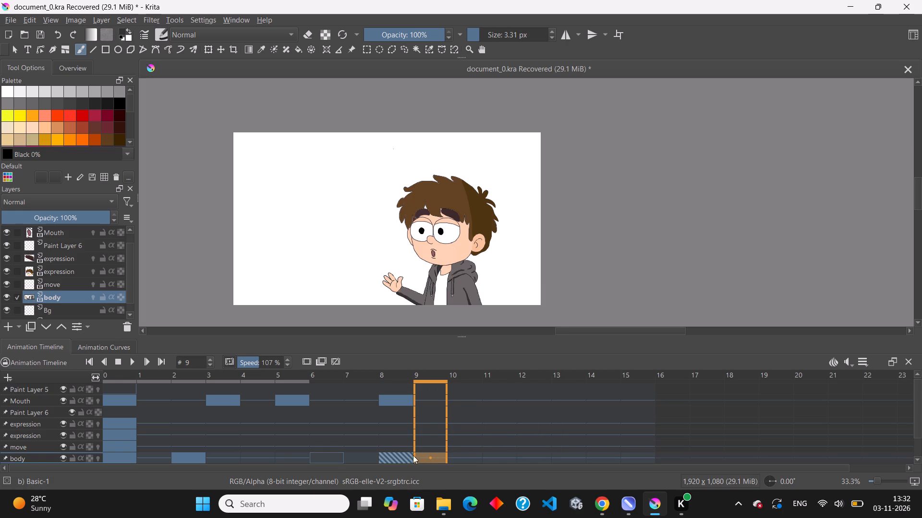
{"action": "left_click", "coordinate": [401, 456]}
{"action": "left_click", "coordinate": [429, 455]}
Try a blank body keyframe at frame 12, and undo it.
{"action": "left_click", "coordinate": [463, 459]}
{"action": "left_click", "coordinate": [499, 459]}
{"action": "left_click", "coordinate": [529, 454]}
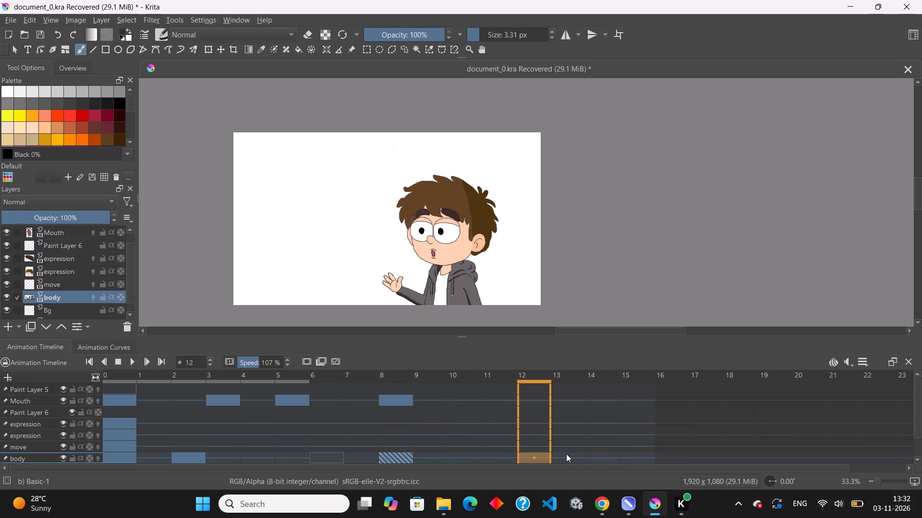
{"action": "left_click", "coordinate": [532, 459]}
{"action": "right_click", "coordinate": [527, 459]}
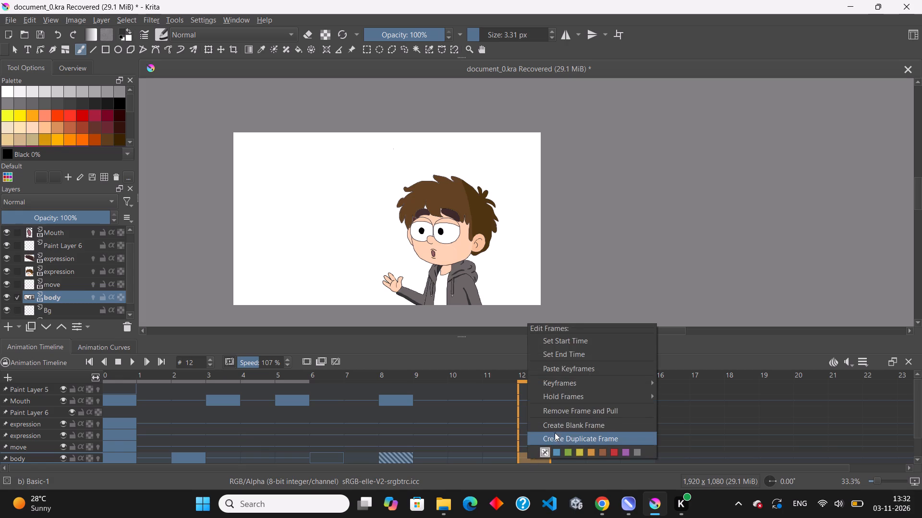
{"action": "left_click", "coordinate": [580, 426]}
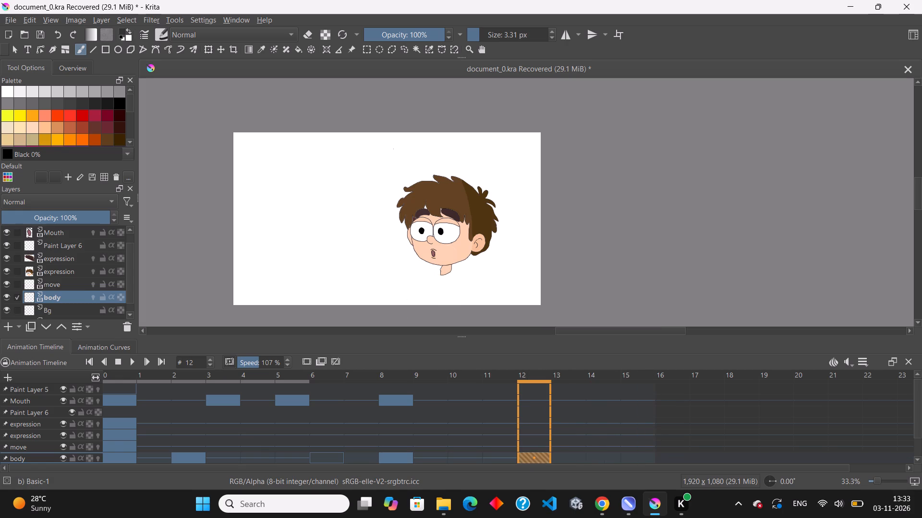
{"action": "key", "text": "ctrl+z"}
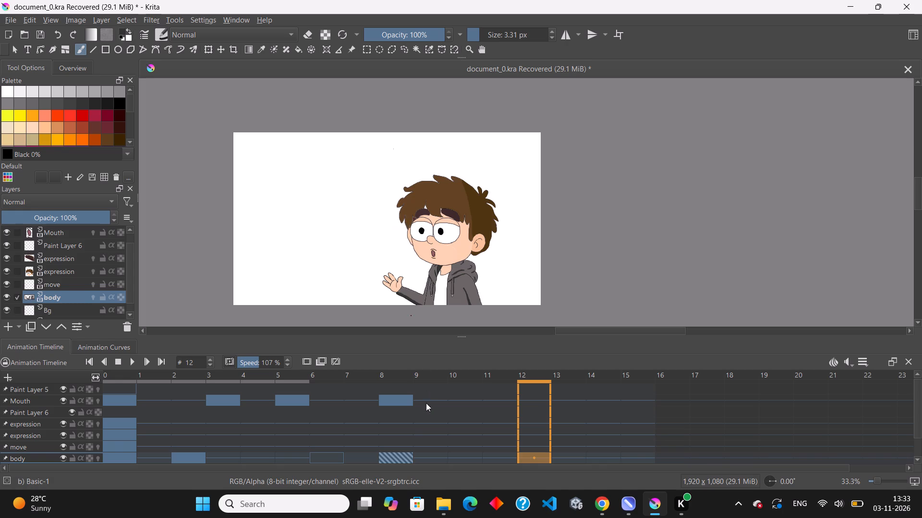
On body frame 8, outline the raised hand and sleeve with a freehand selection along the armhole line, and copy them to a new layer.
{"action": "left_click", "coordinate": [400, 457]}
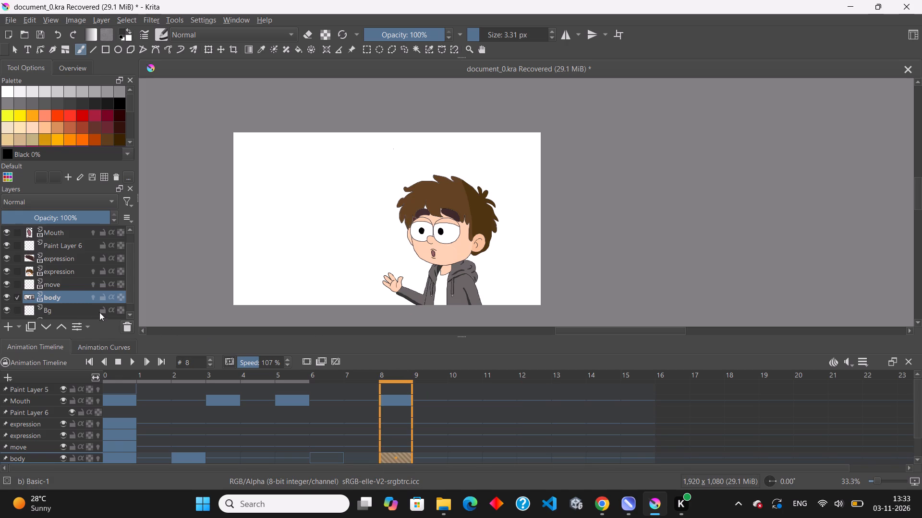
{"action": "scroll", "coordinate": [48, 270], "scroll_direction": "up", "scroll_amount": 3}
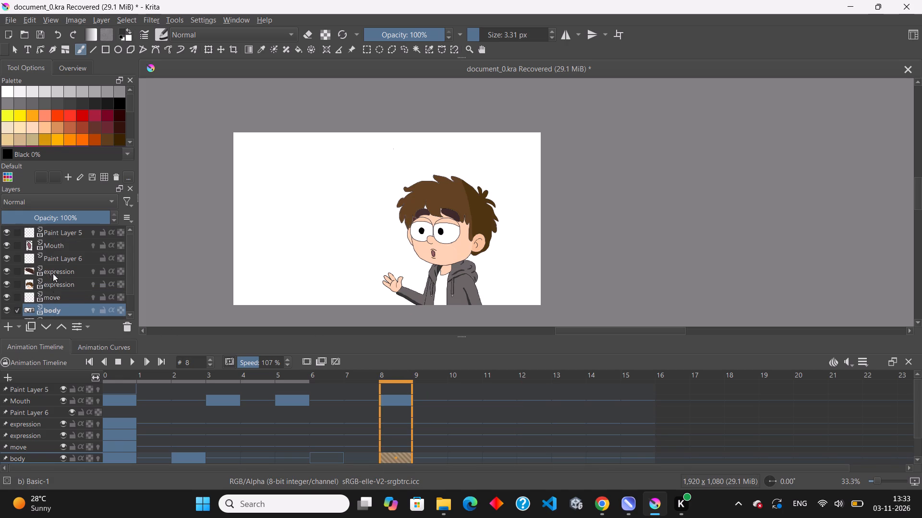
{"action": "left_click", "coordinate": [56, 296]}
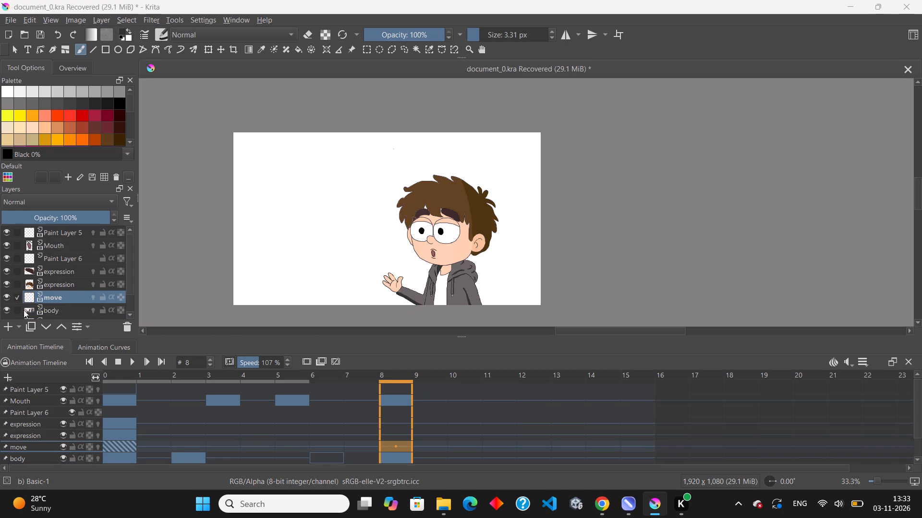
{"action": "left_click", "coordinate": [49, 313]}
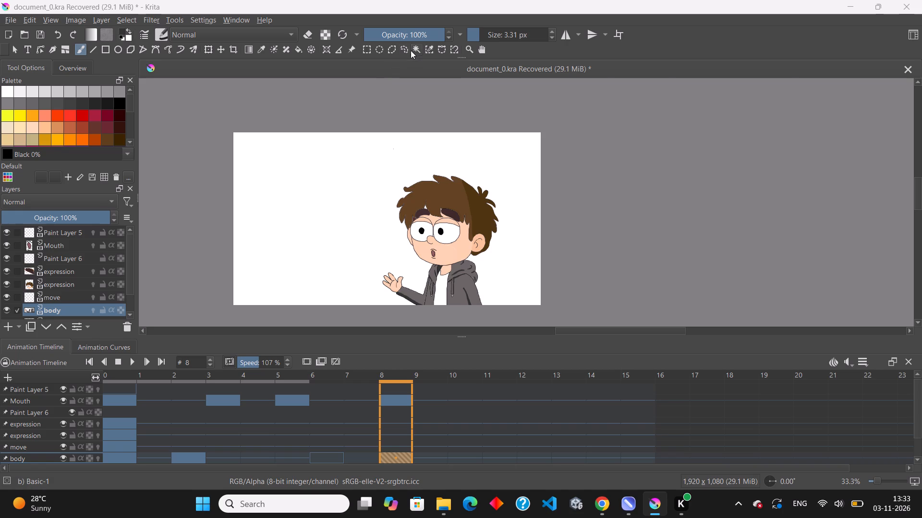
{"action": "left_click", "coordinate": [406, 47]}
{"action": "scroll", "coordinate": [415, 302], "scroll_direction": "up", "scroll_amount": 3}
{"action": "scroll", "coordinate": [385, 269], "scroll_direction": "up", "scroll_amount": 1}
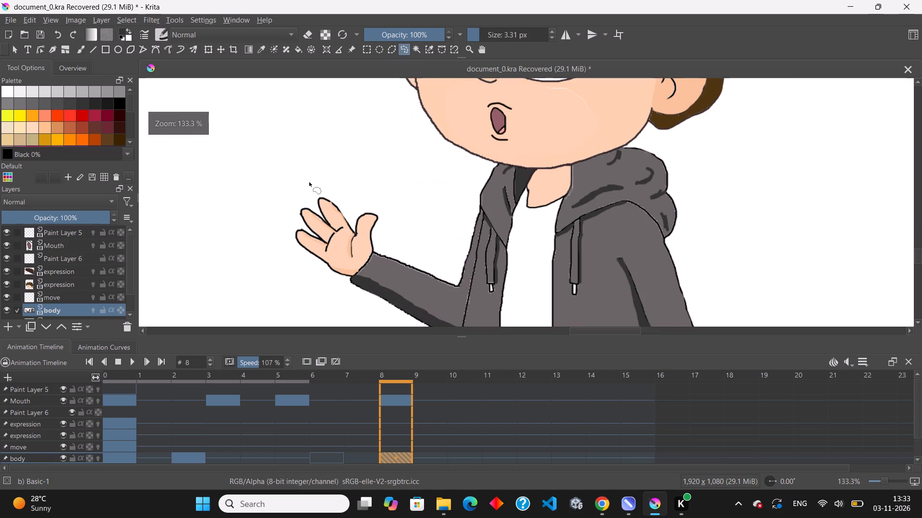
{"action": "left_click_drag", "start_coordinate": [280, 175], "coordinate": [377, 194]}
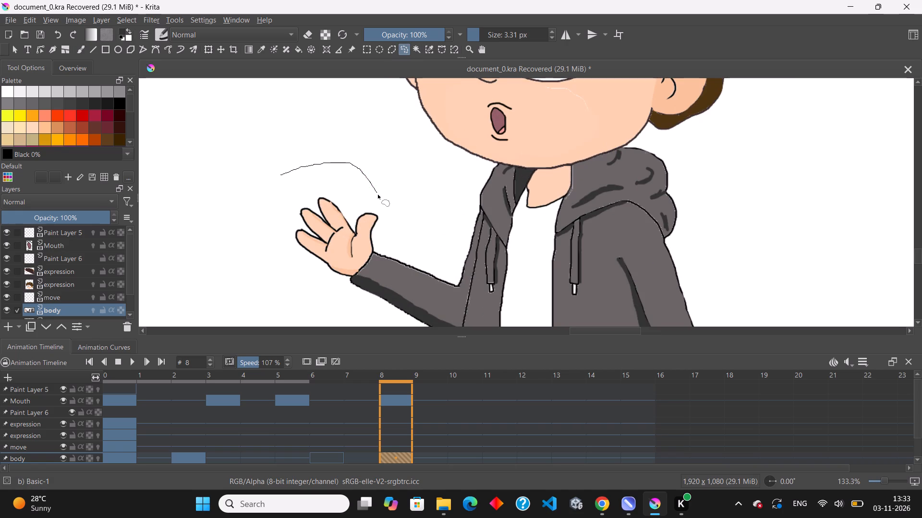
{"action": "left_click_drag", "start_coordinate": [377, 194], "coordinate": [471, 206]}
{"action": "left_click_drag", "start_coordinate": [471, 206], "coordinate": [484, 212]}
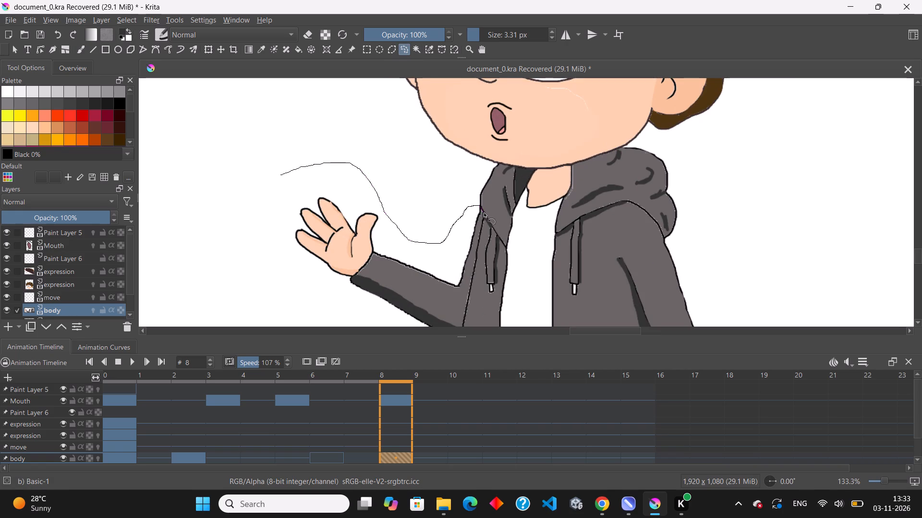
{"action": "left_click_drag", "start_coordinate": [484, 212], "coordinate": [481, 232]}
{"action": "left_click_drag", "start_coordinate": [481, 232], "coordinate": [476, 262]}
{"action": "left_click_drag", "start_coordinate": [476, 262], "coordinate": [470, 293]}
{"action": "left_click_drag", "start_coordinate": [470, 293], "coordinate": [436, 324]}
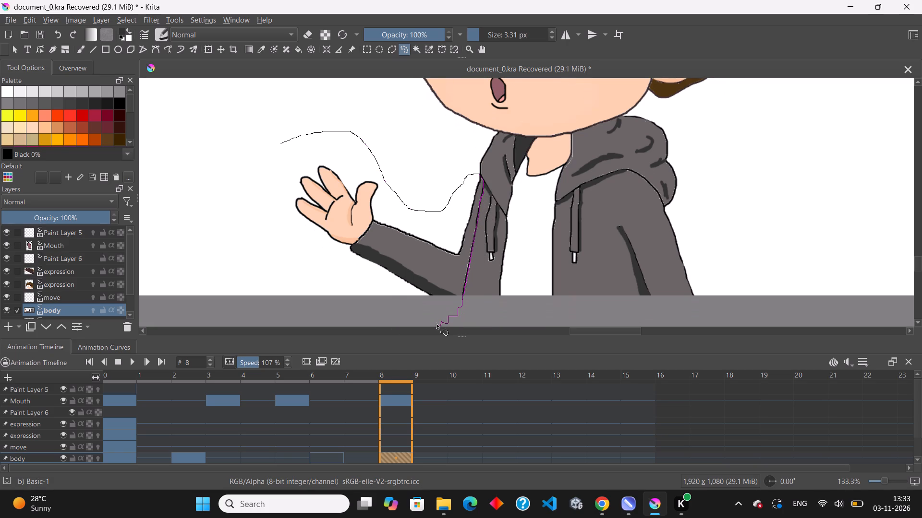
{"action": "left_click_drag", "start_coordinate": [436, 324], "coordinate": [280, 142]}
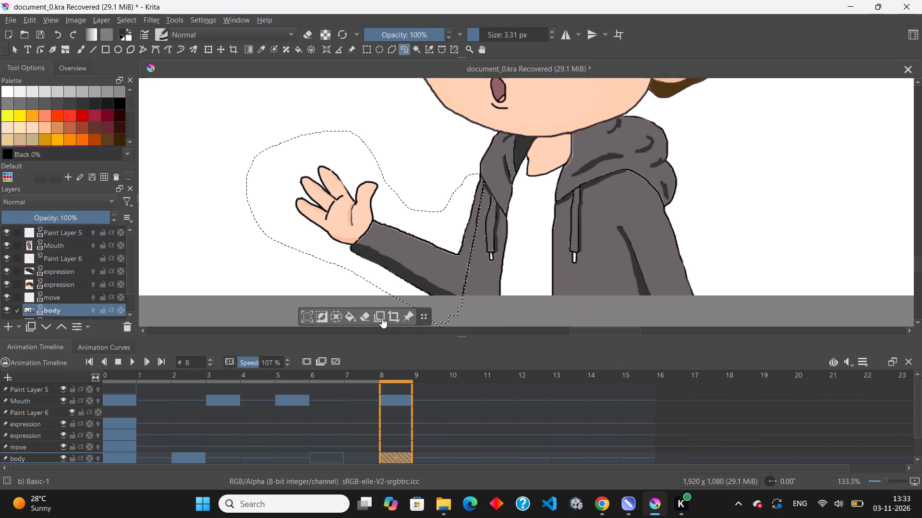
{"action": "left_click", "coordinate": [379, 317]}
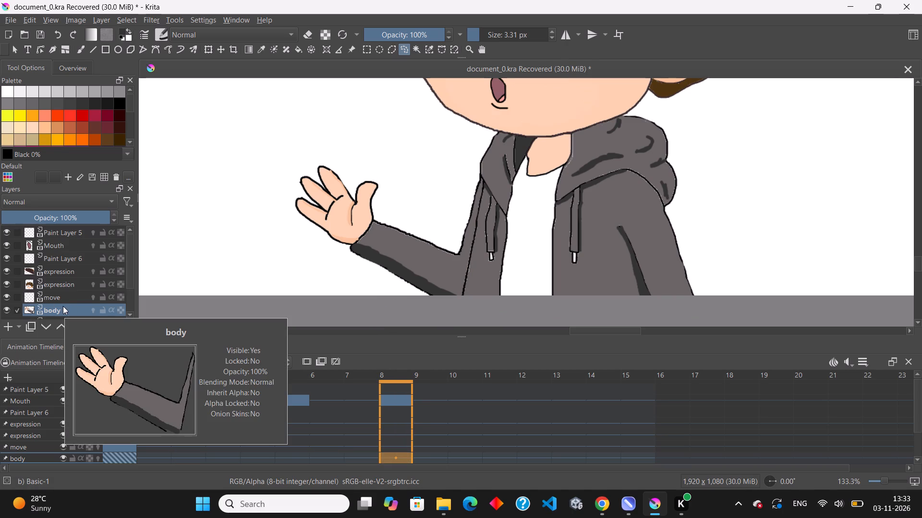
Rename the new arm layer as Hand.
{"action": "double_click", "coordinate": [63, 308]}
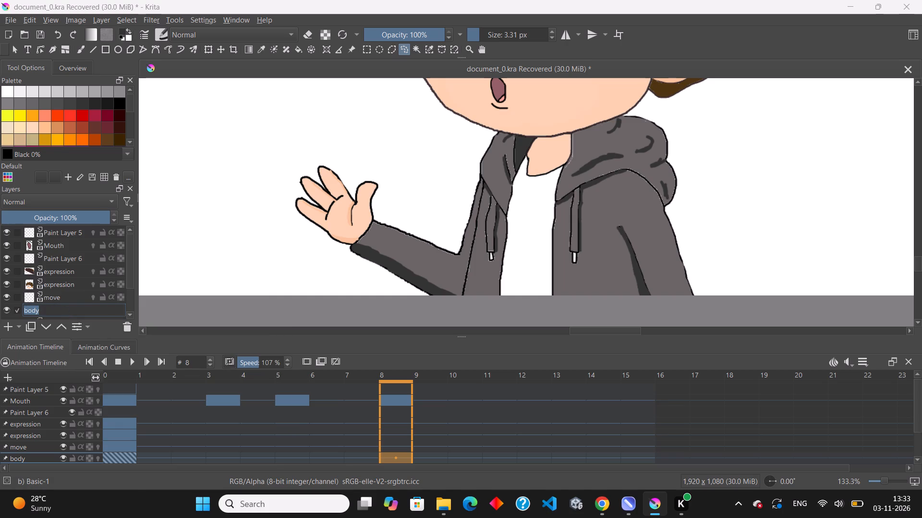
{"action": "type", "text": "Ha"}
{"action": "type", "text": "nd"}
{"action": "key", "text": "Return"}
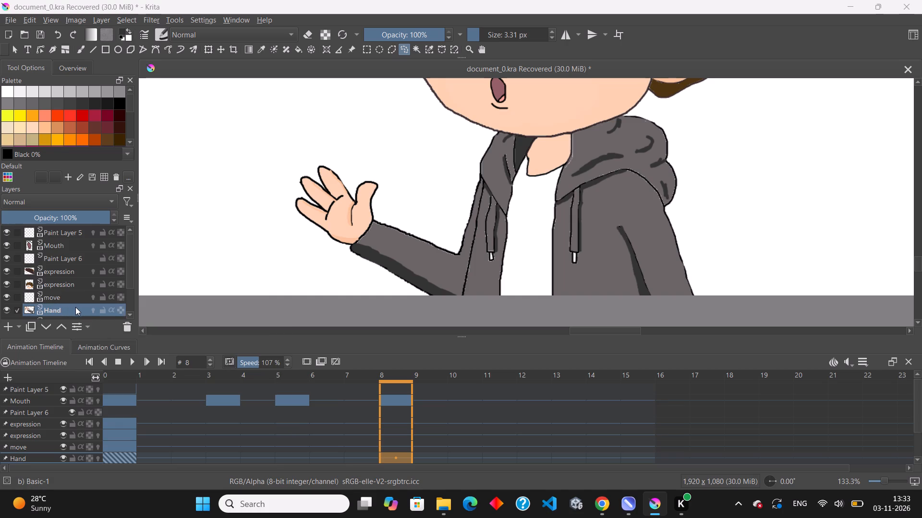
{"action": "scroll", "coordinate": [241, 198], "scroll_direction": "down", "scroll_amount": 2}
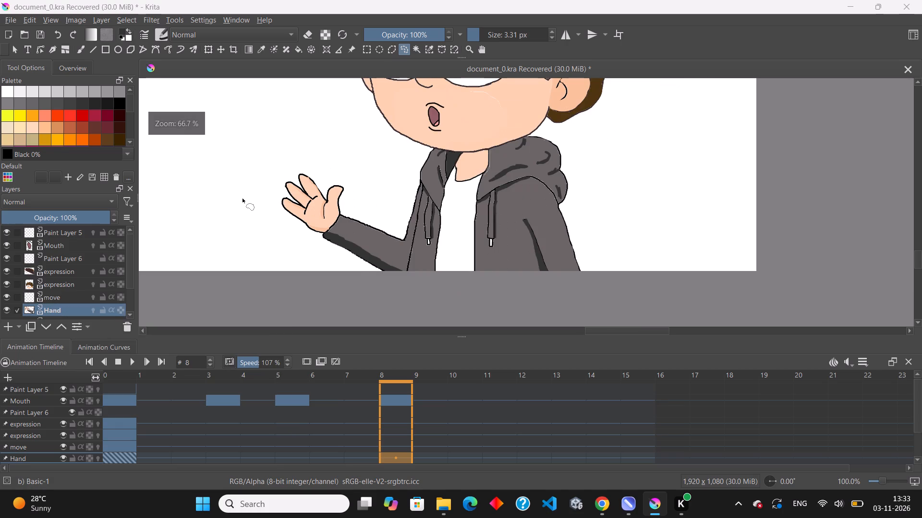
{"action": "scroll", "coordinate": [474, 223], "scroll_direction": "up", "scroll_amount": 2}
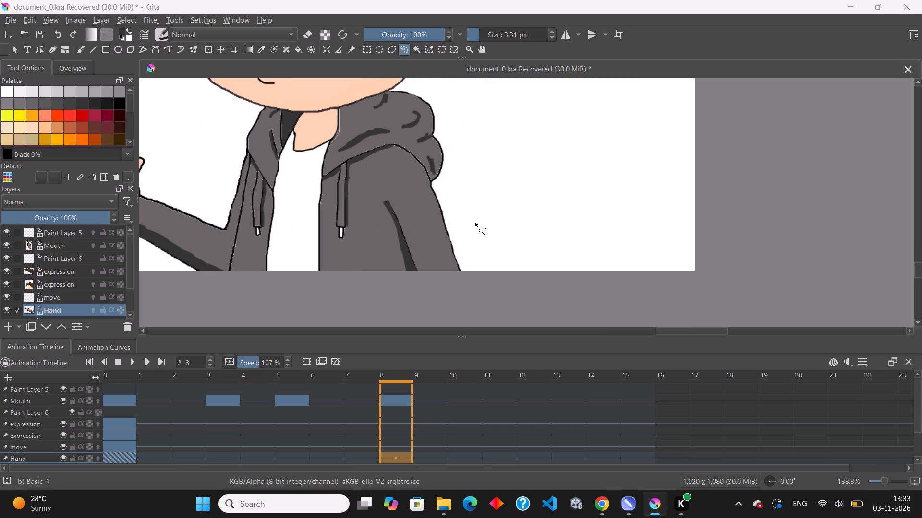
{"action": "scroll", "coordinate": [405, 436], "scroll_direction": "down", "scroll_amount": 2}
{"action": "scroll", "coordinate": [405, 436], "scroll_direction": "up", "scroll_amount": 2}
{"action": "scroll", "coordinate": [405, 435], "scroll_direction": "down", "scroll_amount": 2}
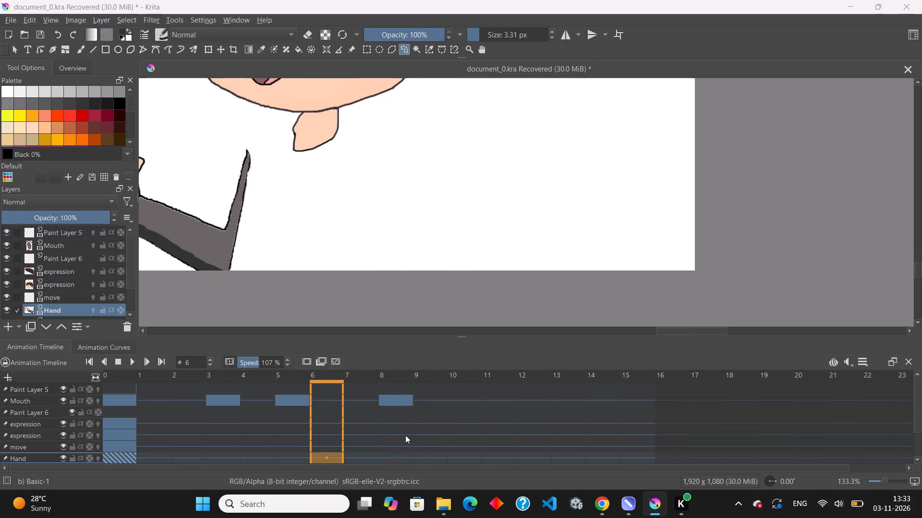
Step through frames 5 to 8 and examine how the mouth shape and body pose change between them.
{"action": "scroll", "coordinate": [405, 435], "scroll_direction": "down", "scroll_amount": 6}
{"action": "scroll", "coordinate": [408, 431], "scroll_direction": "up", "scroll_amount": 6}
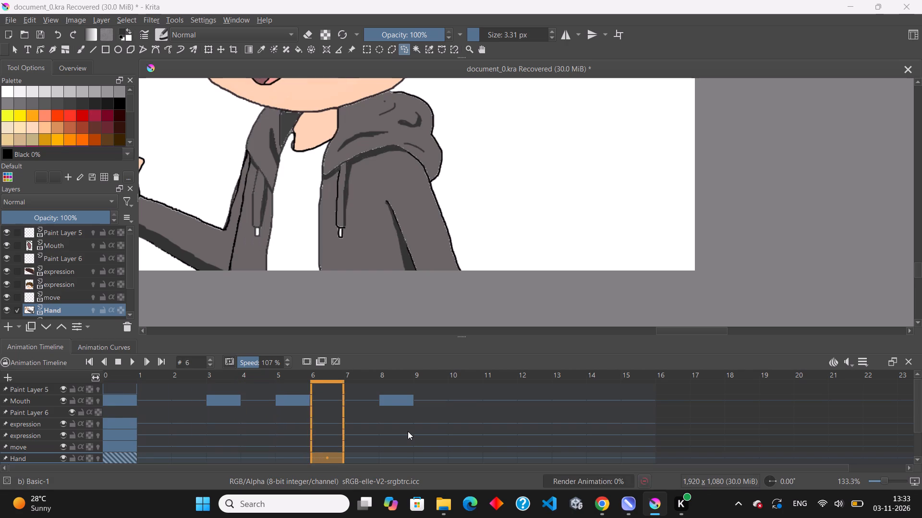
{"action": "scroll", "coordinate": [408, 431], "scroll_direction": "up", "scroll_amount": 1}
{"action": "scroll", "coordinate": [408, 431], "scroll_direction": "down", "scroll_amount": 2}
{"action": "scroll", "coordinate": [408, 431], "scroll_direction": "up", "scroll_amount": 3}
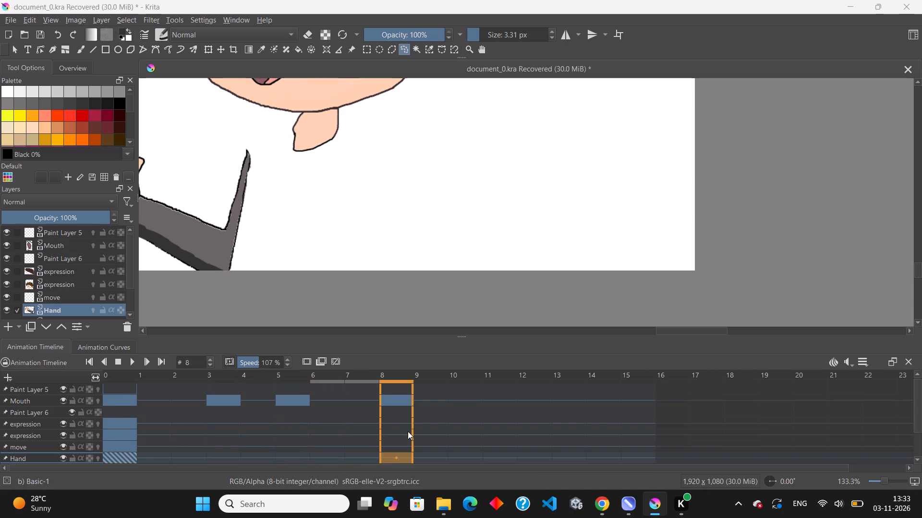
{"action": "scroll", "coordinate": [433, 202], "scroll_direction": "down", "scroll_amount": 6}
{"action": "scroll", "coordinate": [408, 169], "scroll_direction": "up", "scroll_amount": 1}
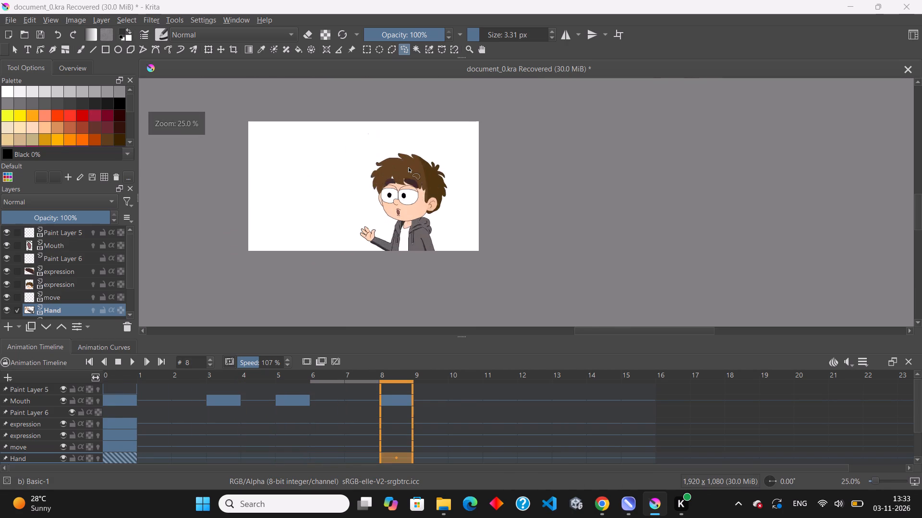
{"action": "scroll", "coordinate": [408, 167], "scroll_direction": "up", "scroll_amount": 2}
{"action": "scroll", "coordinate": [408, 167], "scroll_direction": "down", "scroll_amount": 1}
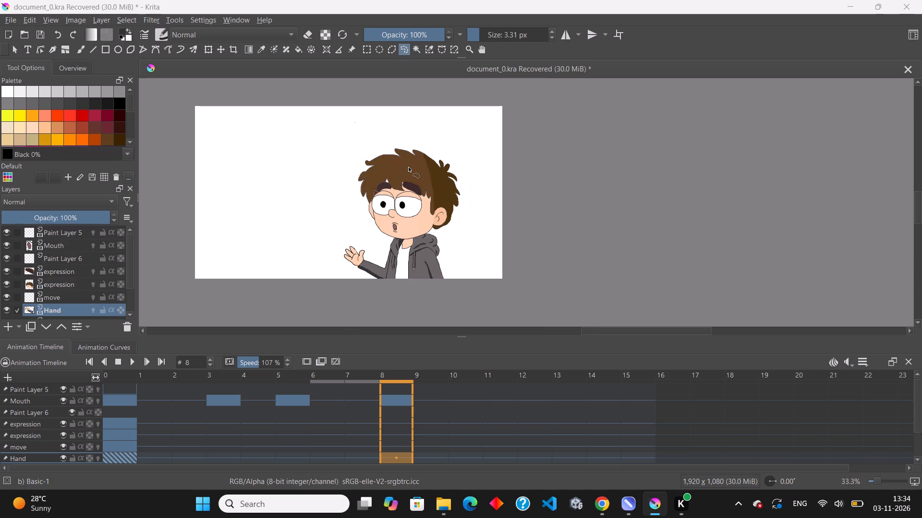
{"action": "left_click", "coordinate": [361, 396]}
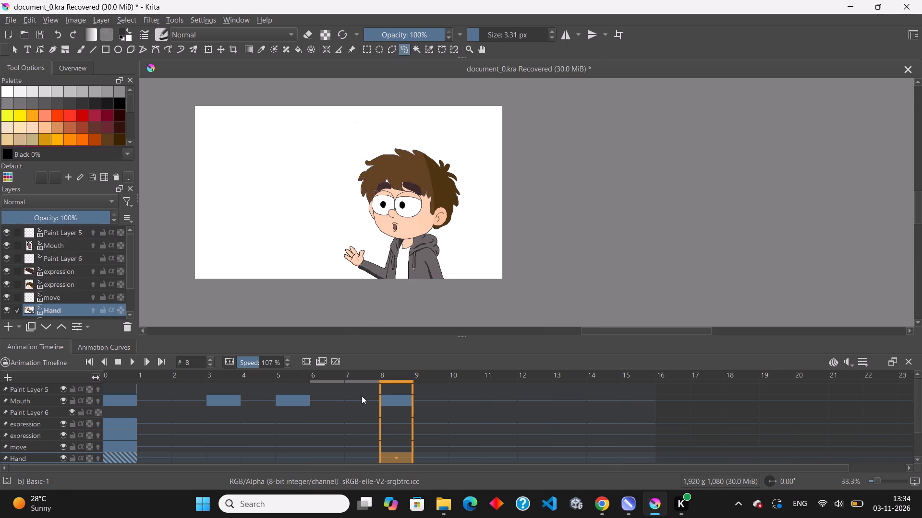
{"action": "left_click", "coordinate": [328, 396]}
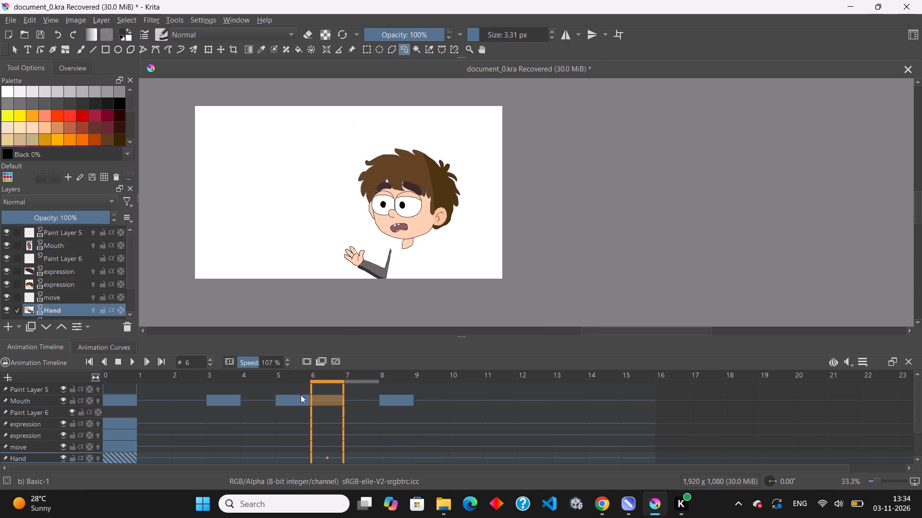
{"action": "left_click", "coordinate": [301, 395]}
{"action": "left_click", "coordinate": [328, 403]}
{"action": "left_click", "coordinate": [349, 400]}
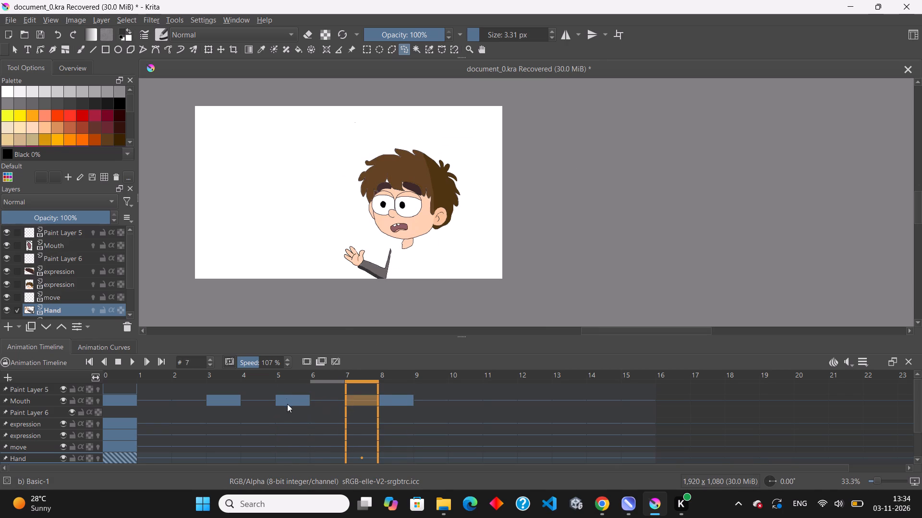
{"action": "left_click", "coordinate": [288, 396]}
{"action": "left_click", "coordinate": [324, 400]}
{"action": "left_click", "coordinate": [342, 399]}
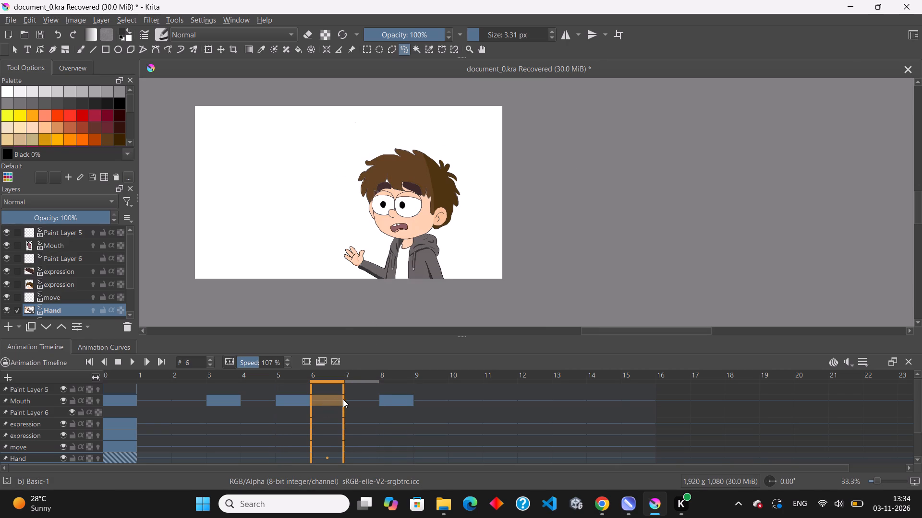
{"action": "left_click", "coordinate": [370, 403]}
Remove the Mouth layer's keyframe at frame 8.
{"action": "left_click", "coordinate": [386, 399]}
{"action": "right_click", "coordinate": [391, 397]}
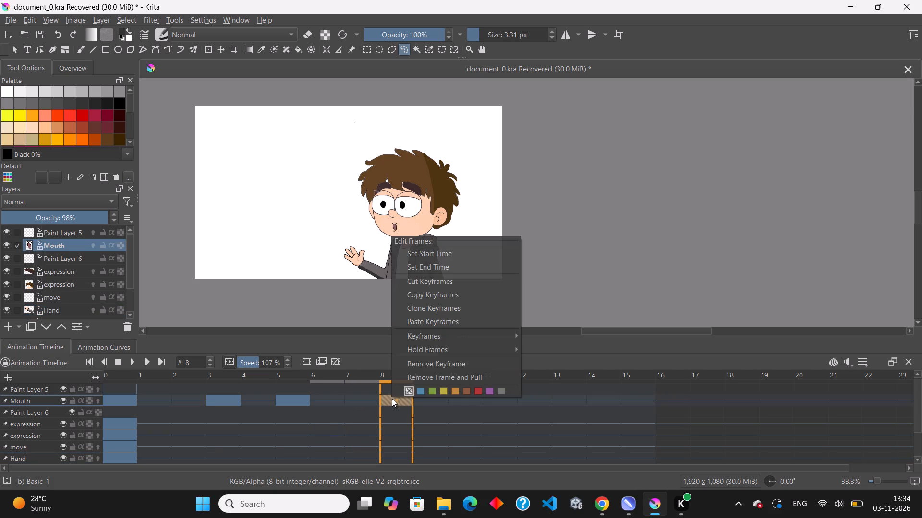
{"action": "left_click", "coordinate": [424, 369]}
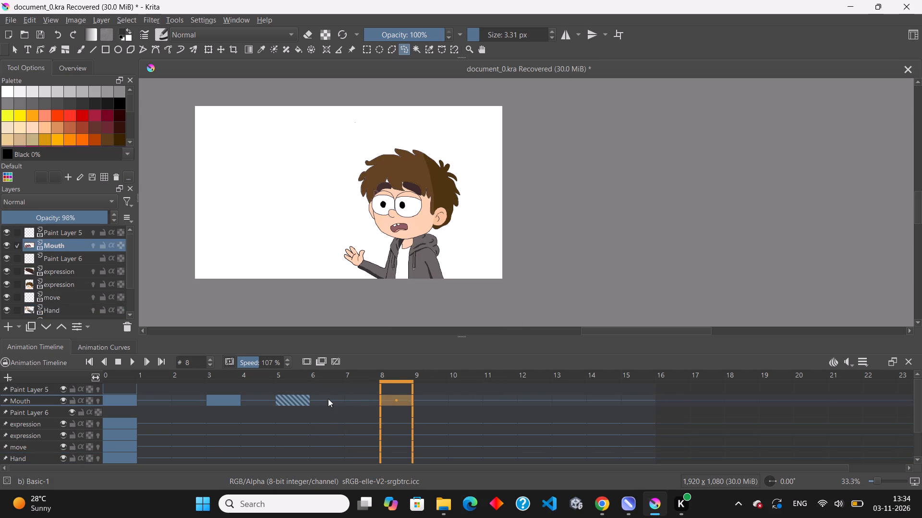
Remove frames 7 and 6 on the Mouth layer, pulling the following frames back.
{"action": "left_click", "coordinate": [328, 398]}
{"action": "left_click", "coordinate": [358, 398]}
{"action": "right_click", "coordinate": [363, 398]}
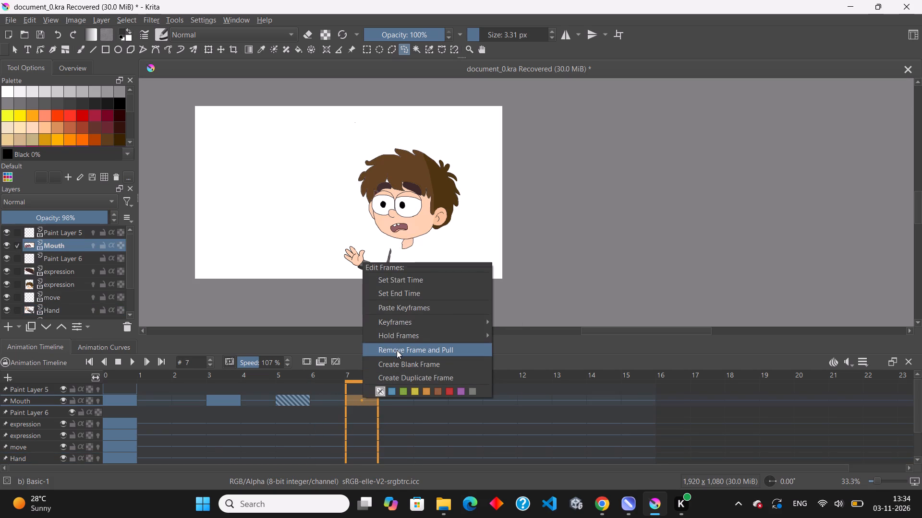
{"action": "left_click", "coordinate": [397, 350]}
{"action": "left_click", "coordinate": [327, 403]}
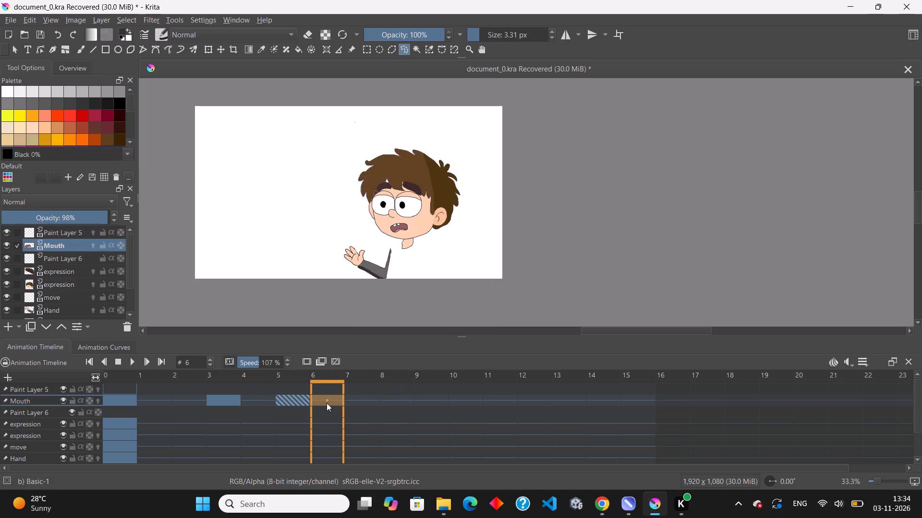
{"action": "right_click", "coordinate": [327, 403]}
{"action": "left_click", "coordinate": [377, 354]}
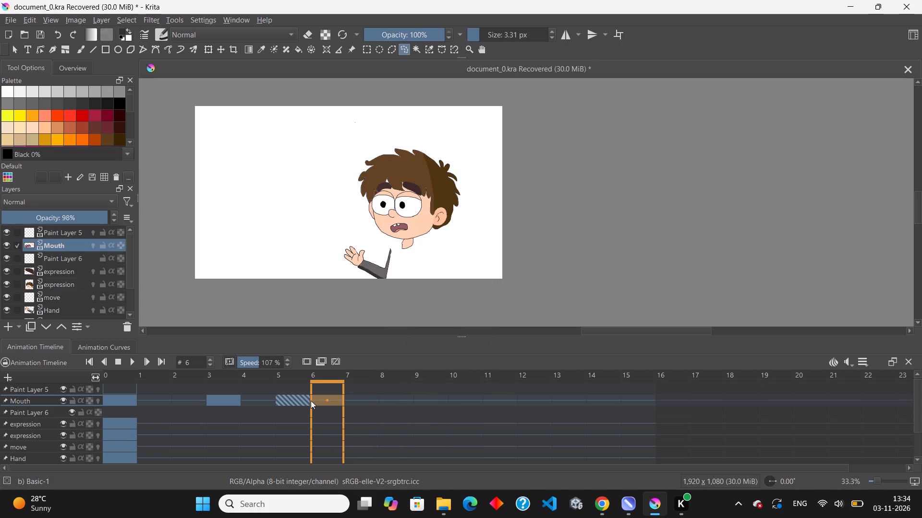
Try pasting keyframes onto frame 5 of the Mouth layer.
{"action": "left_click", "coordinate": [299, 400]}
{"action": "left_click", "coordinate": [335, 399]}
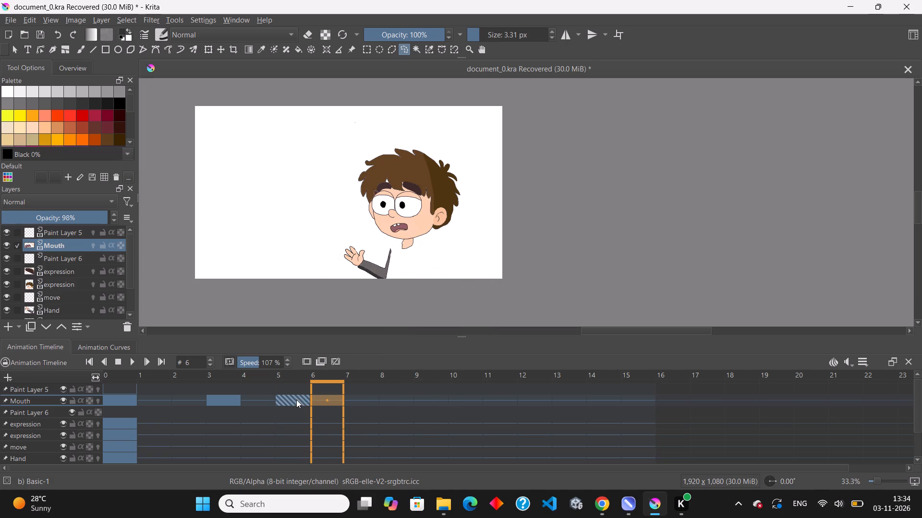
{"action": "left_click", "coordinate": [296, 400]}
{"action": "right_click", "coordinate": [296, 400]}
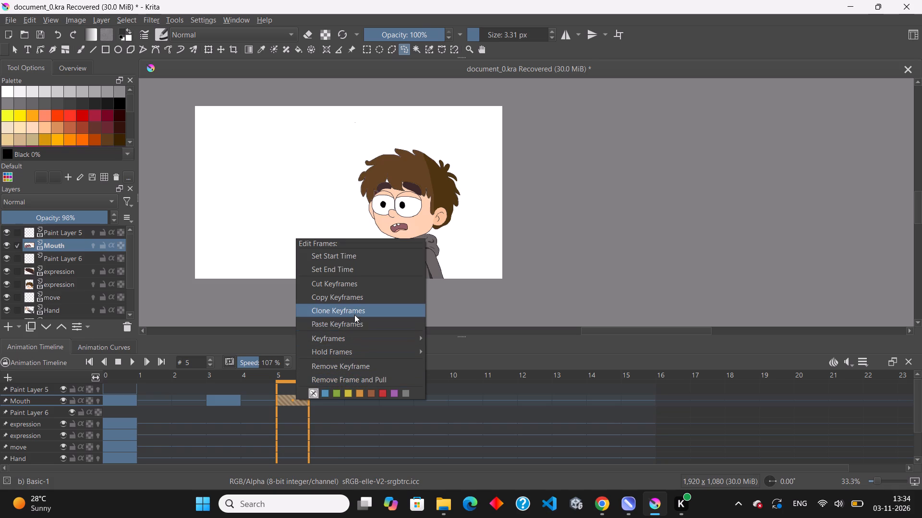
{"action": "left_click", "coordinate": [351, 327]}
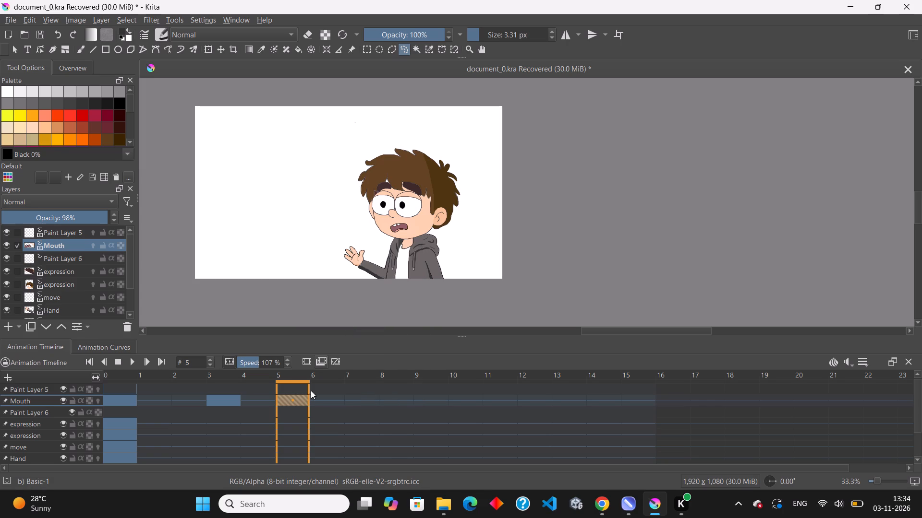
Scrub back and forth through the animation and compare the body keyframes at frames 0, 2, 6 and 8.
{"action": "left_click", "coordinate": [319, 402]}
{"action": "left_click", "coordinate": [301, 401]}
{"action": "scroll", "coordinate": [303, 403], "scroll_direction": "down", "scroll_amount": 2}
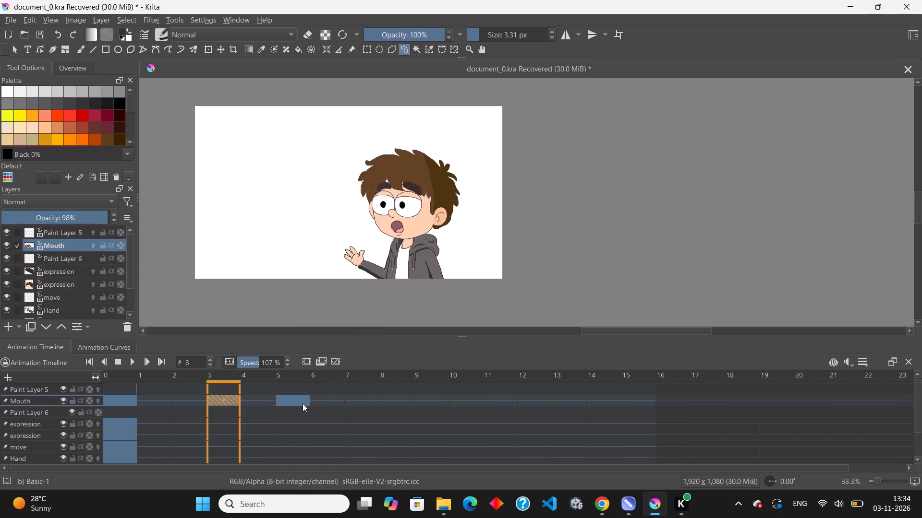
{"action": "scroll", "coordinate": [303, 403], "scroll_direction": "down", "scroll_amount": 2}
{"action": "scroll", "coordinate": [303, 403], "scroll_direction": "up", "scroll_amount": 7}
{"action": "scroll", "coordinate": [303, 403], "scroll_direction": "down", "scroll_amount": 10}
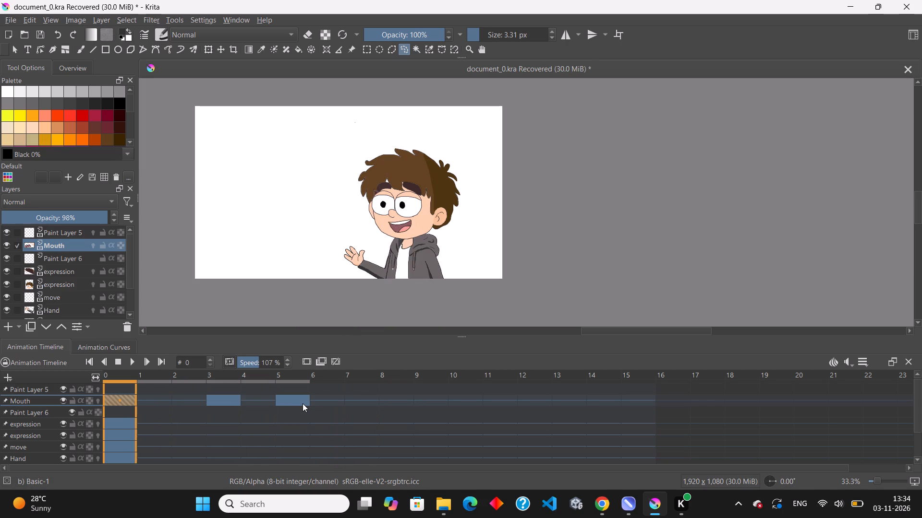
{"action": "scroll", "coordinate": [303, 403], "scroll_direction": "down", "scroll_amount": 2}
{"action": "scroll", "coordinate": [303, 403], "scroll_direction": "up", "scroll_amount": 6}
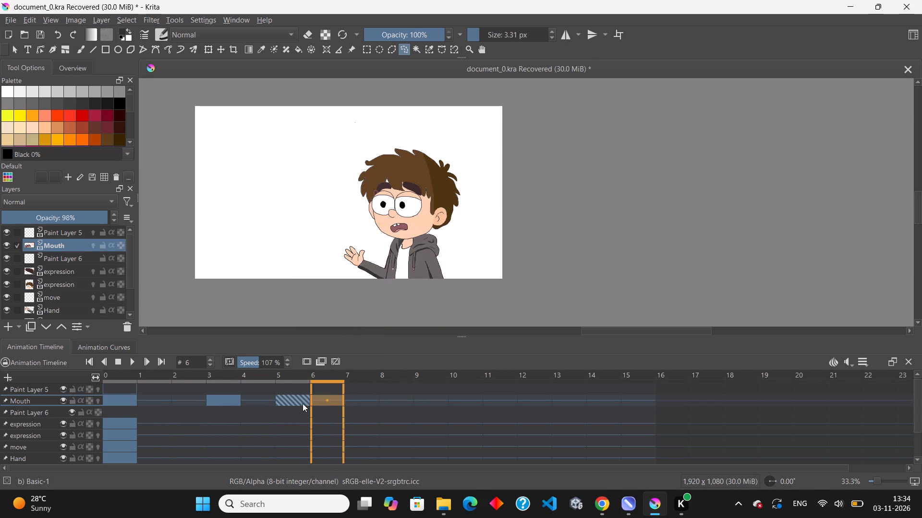
{"action": "scroll", "coordinate": [303, 403], "scroll_direction": "up", "scroll_amount": 2}
{"action": "scroll", "coordinate": [303, 403], "scroll_direction": "down", "scroll_amount": 12}
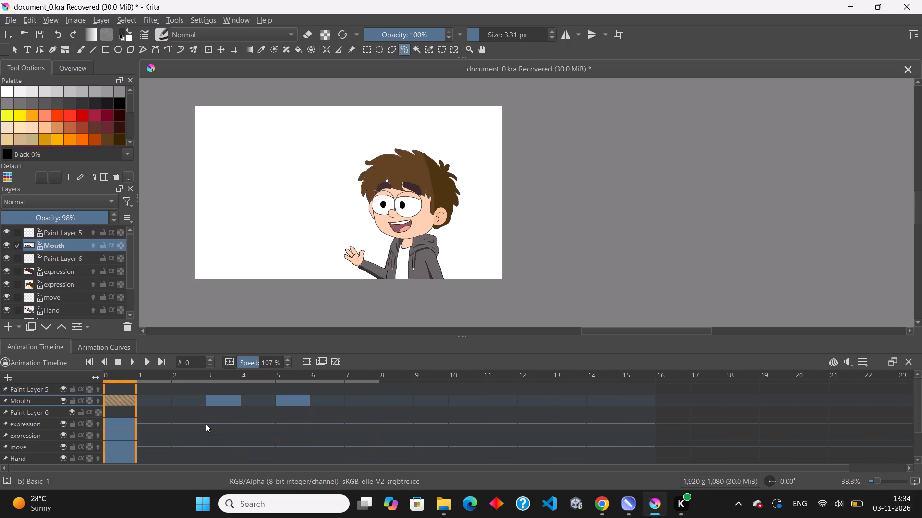
{"action": "scroll", "coordinate": [230, 433], "scroll_direction": "down", "scroll_amount": 4}
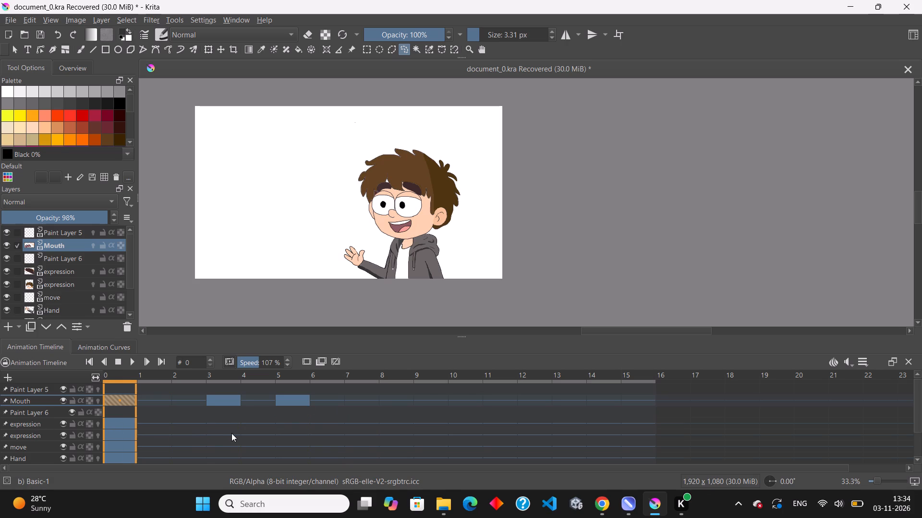
{"action": "scroll", "coordinate": [231, 433], "scroll_direction": "up", "scroll_amount": 3}
{"action": "scroll", "coordinate": [231, 433], "scroll_direction": "down", "scroll_amount": 3}
{"action": "scroll", "coordinate": [231, 433], "scroll_direction": "up", "scroll_amount": 3}
{"action": "scroll", "coordinate": [243, 430], "scroll_direction": "down", "scroll_amount": 4}
{"action": "scroll", "coordinate": [29, 420], "scroll_direction": "down", "scroll_amount": 4}
{"action": "left_click", "coordinate": [186, 431]}
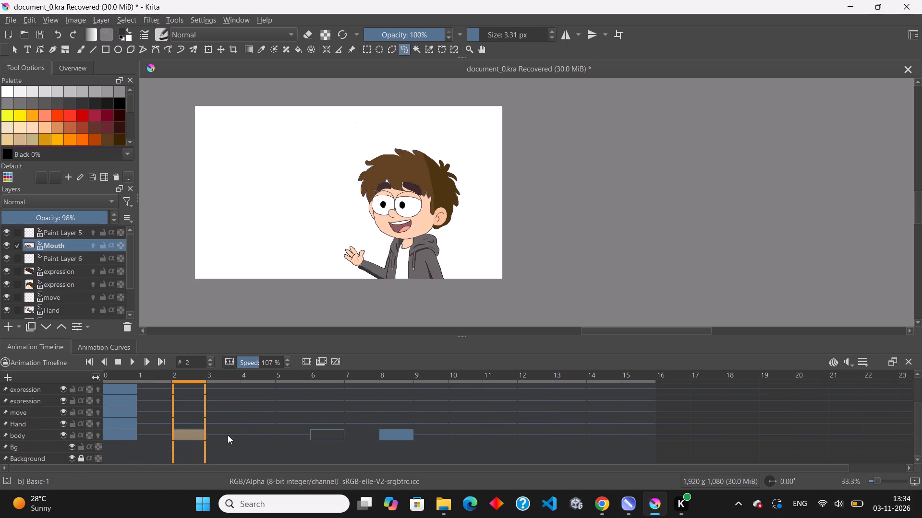
{"action": "left_click", "coordinate": [127, 432]}
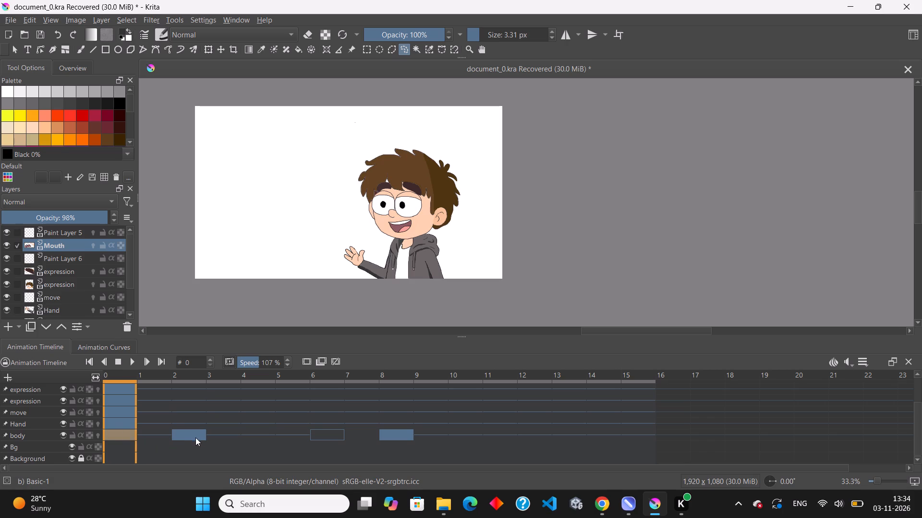
{"action": "left_click", "coordinate": [199, 436]}
{"action": "left_click", "coordinate": [330, 430]}
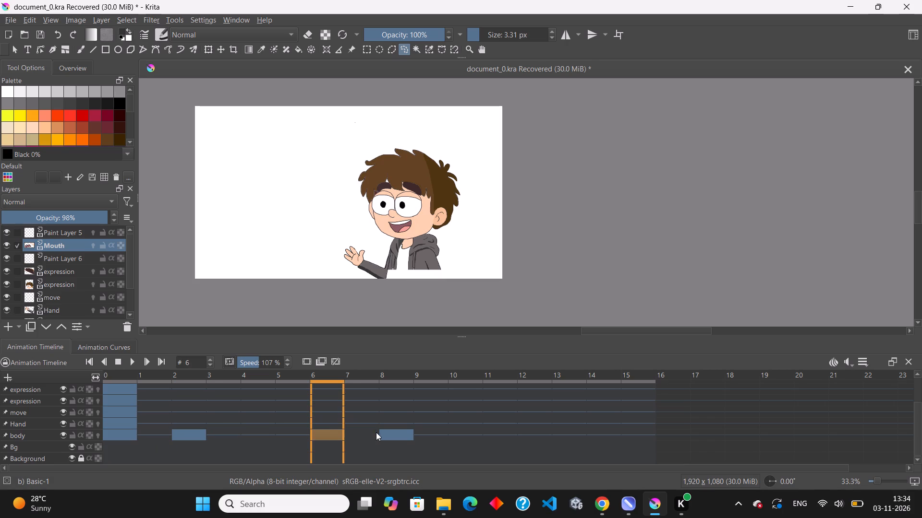
{"action": "left_click", "coordinate": [387, 433]}
Undo the recent edits back through the Mouth keyframe removals and the creation of the Hand layer.
{"action": "key", "text": "ctrl+z"}
{"action": "key", "text": "ctrl+z"}
{"action": "key", "text": "ctrl+z"}
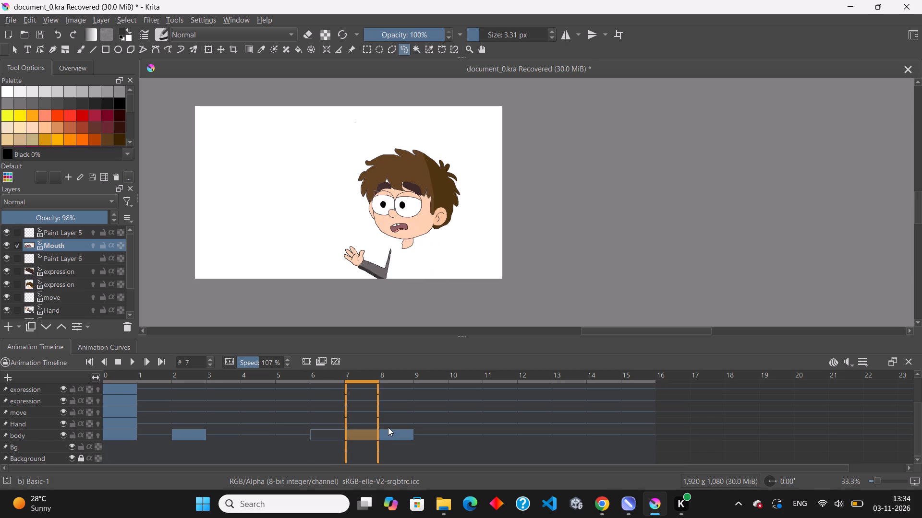
{"action": "key", "text": "ctrl+z"}
{"action": "key", "text": "ctrl+z"}
{"action": "key", "text": "ctrl+z"}
{"action": "key", "text": "ctrl+z"}
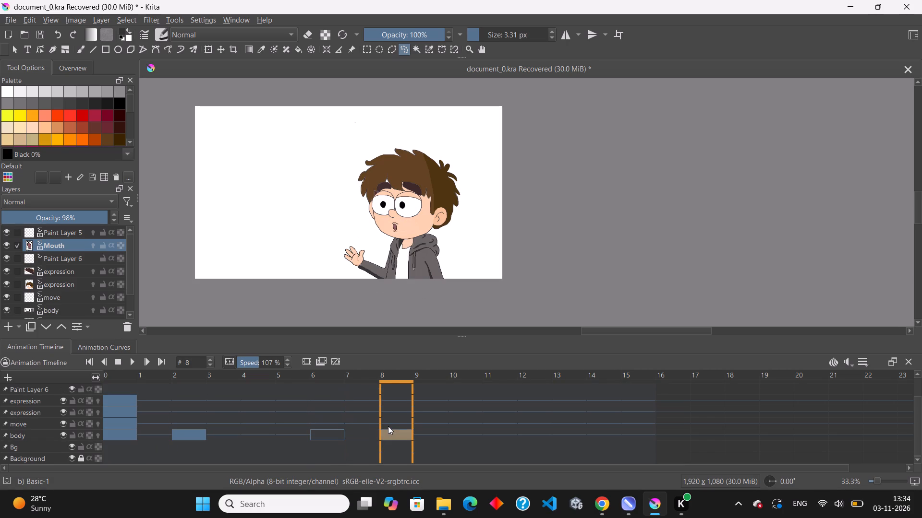
Check the body frames from 2 to 8, and undo further to restore frame 6's drawing and frame 9's keyframe.
{"action": "left_click", "coordinate": [190, 434]}
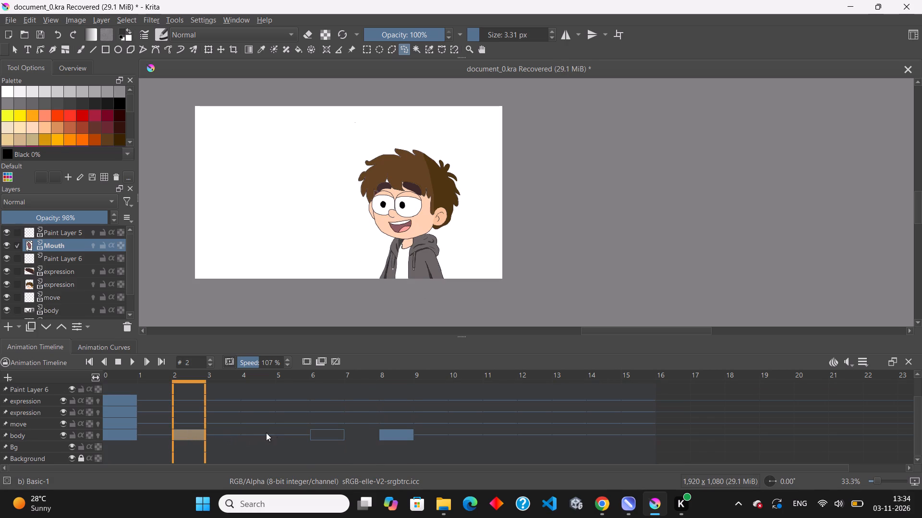
{"action": "left_click", "coordinate": [256, 435]}
{"action": "left_click", "coordinate": [302, 435]}
{"action": "left_click", "coordinate": [330, 435]}
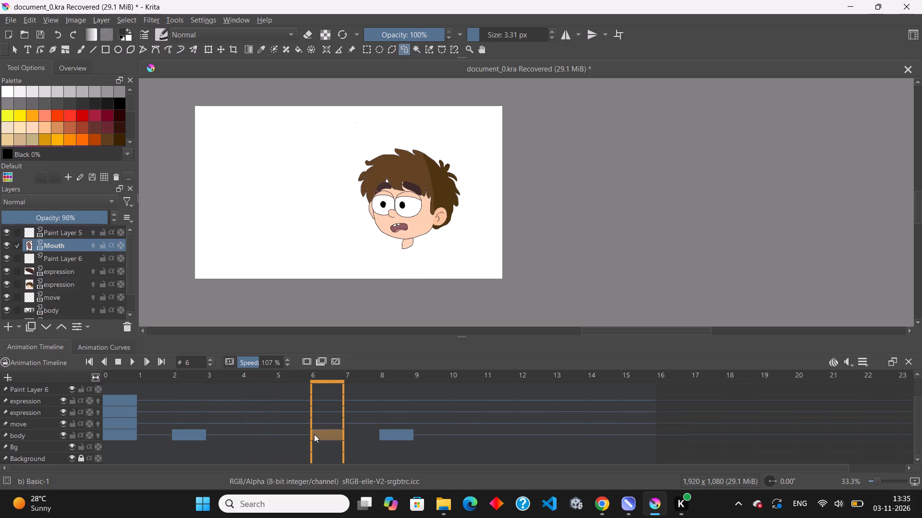
{"action": "left_click", "coordinate": [383, 436]}
{"action": "left_click", "coordinate": [313, 434]}
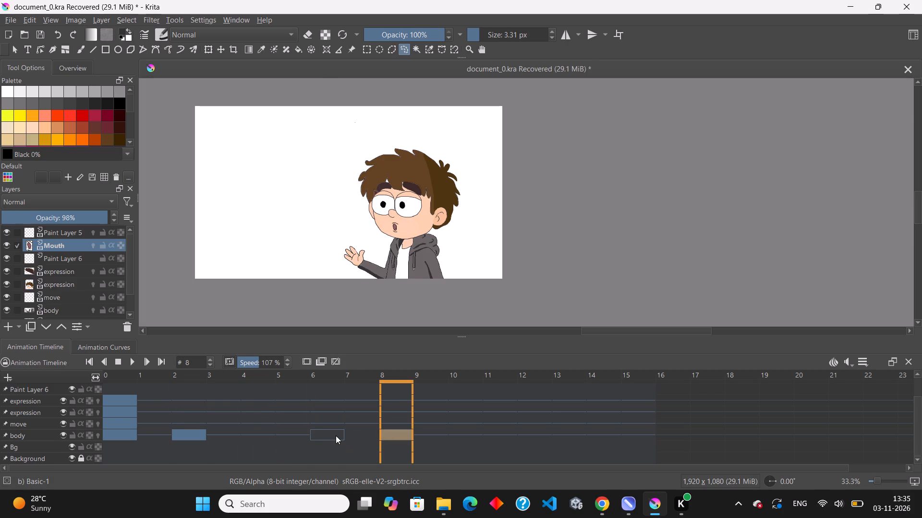
{"action": "key", "text": "ctrl+z"}
{"action": "key", "text": "ctrl+z"}
{"action": "key", "text": "ctrl+z"}
Review the body poses on frames 2 through 10, comparing the keyframes at 6, 8 and 9.
{"action": "left_click", "coordinate": [336, 435]}
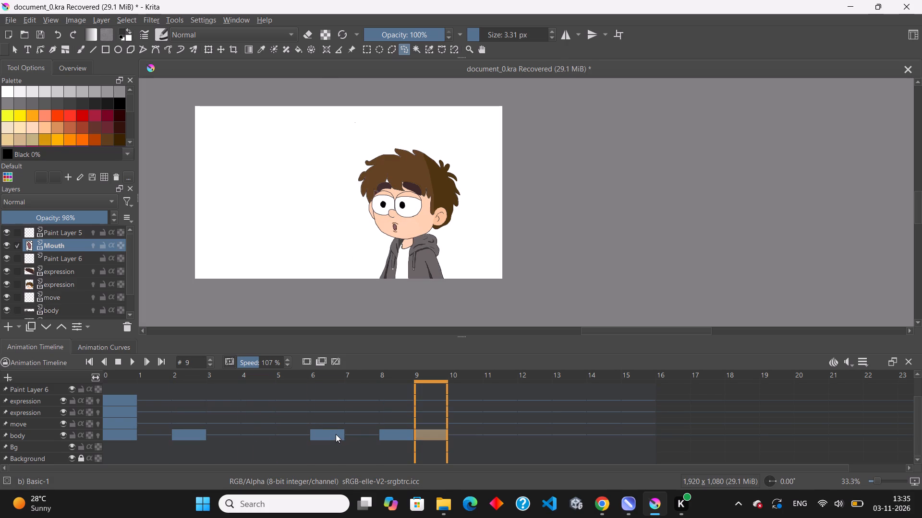
{"action": "left_click", "coordinate": [374, 436]}
{"action": "left_click", "coordinate": [394, 436]}
{"action": "left_click", "coordinate": [429, 434]}
{"action": "left_click", "coordinate": [394, 435]}
{"action": "left_click", "coordinate": [344, 435]}
{"action": "left_click", "coordinate": [316, 438]}
{"action": "left_click", "coordinate": [248, 443]}
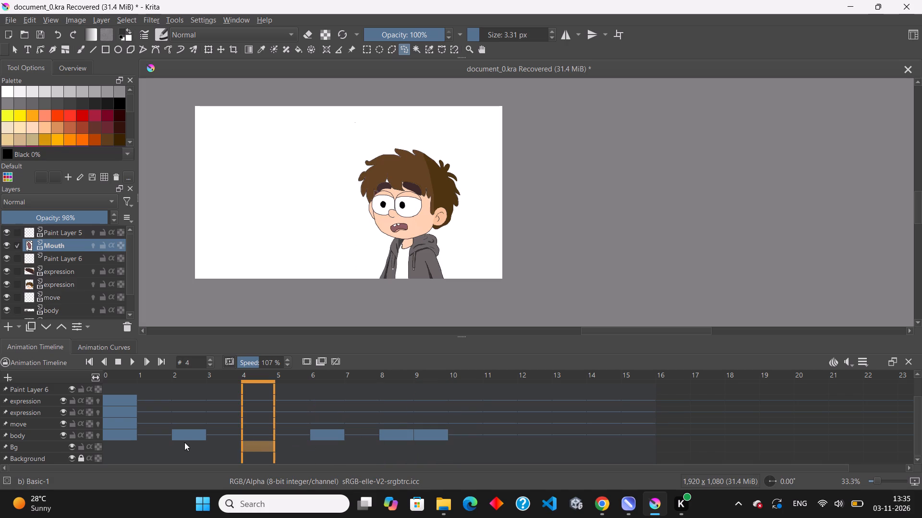
{"action": "left_click", "coordinate": [189, 436]}
{"action": "left_click", "coordinate": [399, 432]}
{"action": "left_click", "coordinate": [424, 432]}
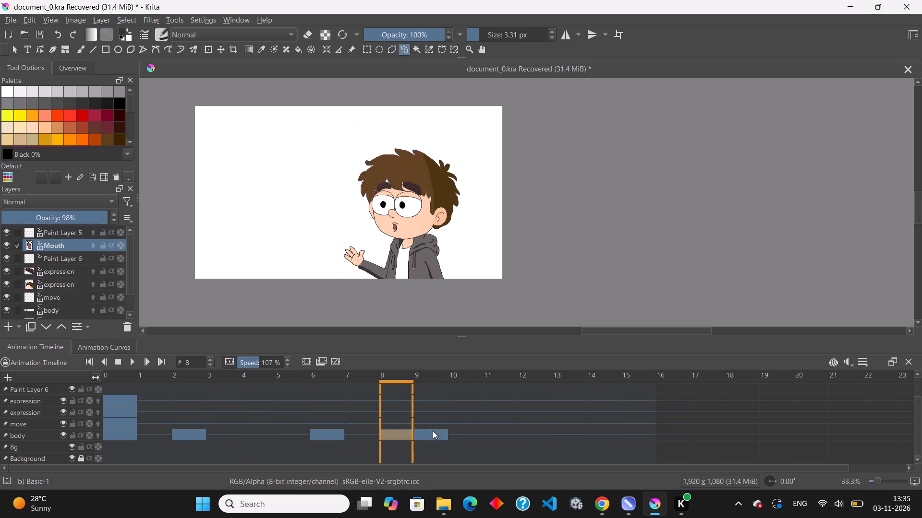
{"action": "left_click", "coordinate": [457, 435]}
{"action": "left_click", "coordinate": [476, 434]}
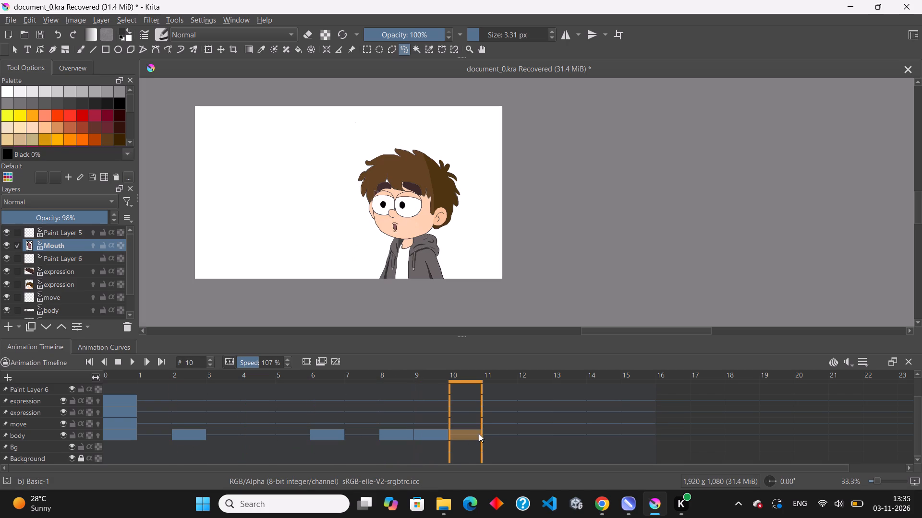
Create a blank keyframe at frame 13 on the body layer.
{"action": "left_click", "coordinate": [491, 434]}
{"action": "left_click", "coordinate": [515, 434]}
{"action": "left_click", "coordinate": [521, 434]}
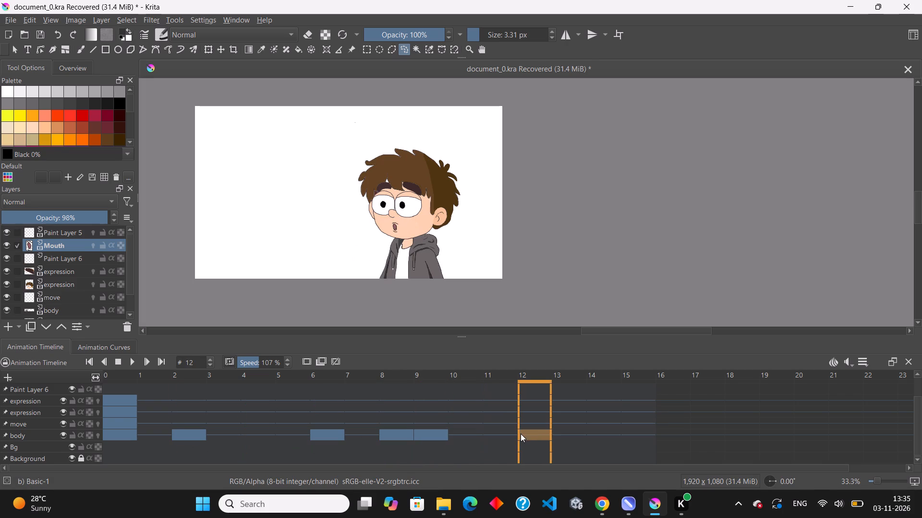
{"action": "right_click", "coordinate": [521, 431]}
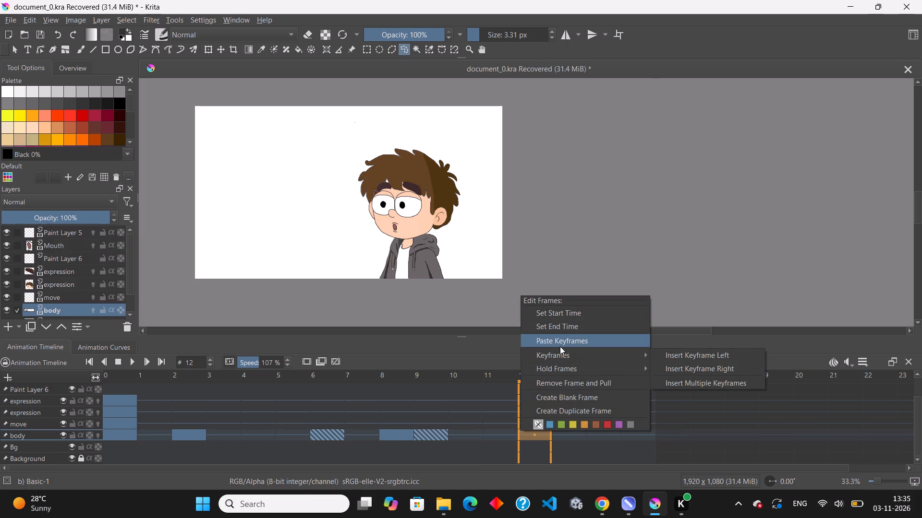
{"action": "left_click", "coordinate": [414, 436]}
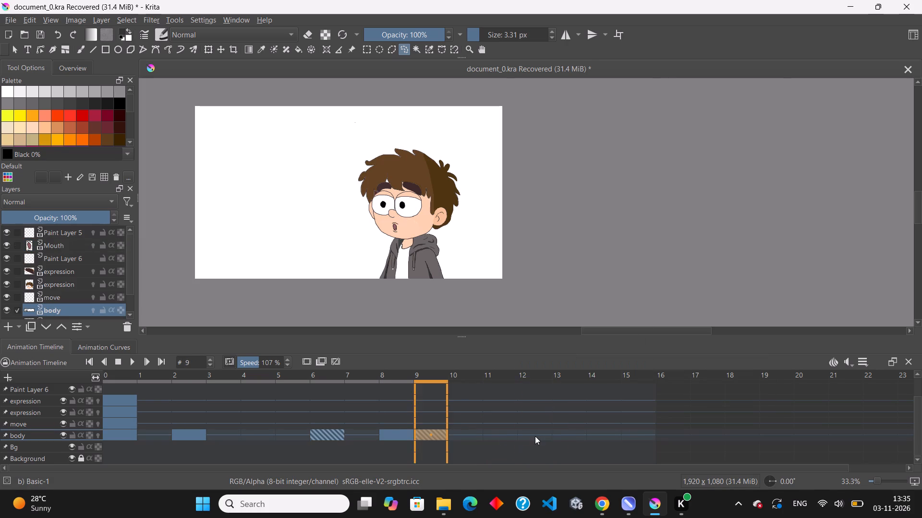
{"action": "left_click", "coordinate": [548, 436]}
{"action": "left_click", "coordinate": [555, 435]}
{"action": "right_click", "coordinate": [558, 434]}
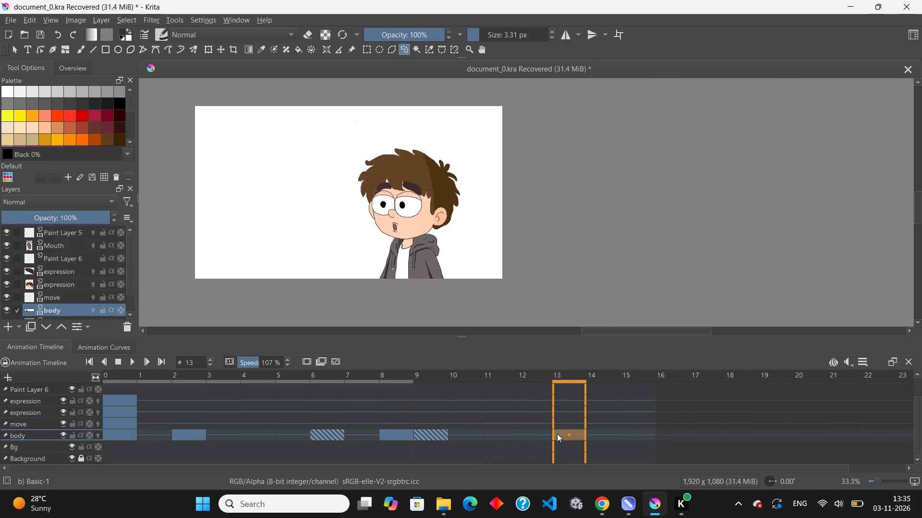
{"action": "left_click", "coordinate": [591, 400]}
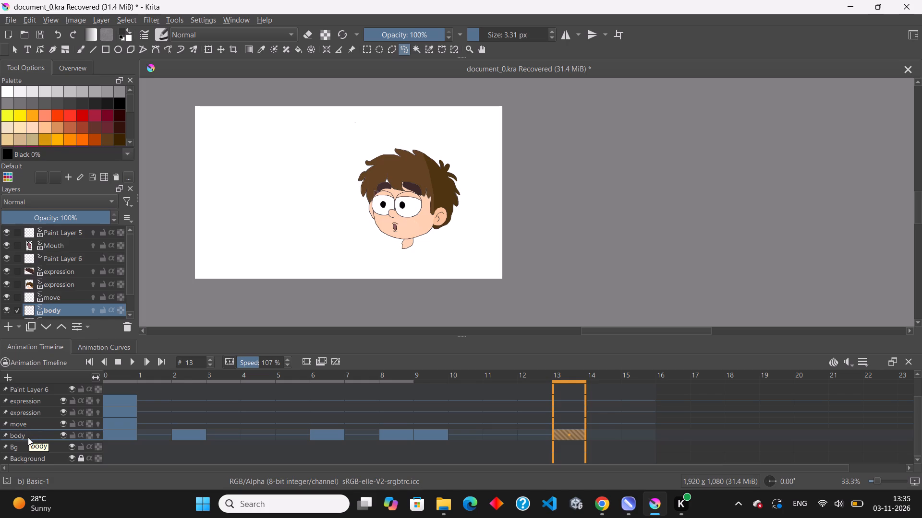
Add a new layer above the body layer and name it Hand.
{"action": "left_click", "coordinate": [8, 378]}
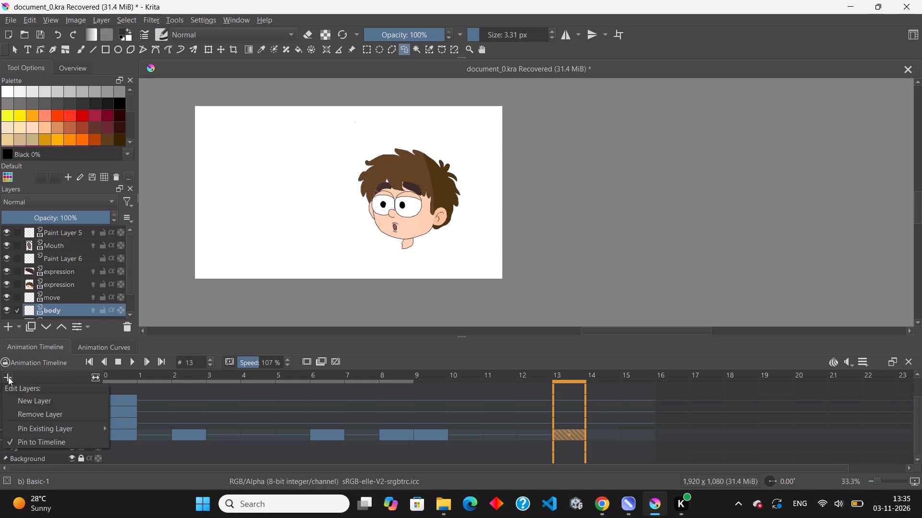
{"action": "left_click", "coordinate": [51, 404]}
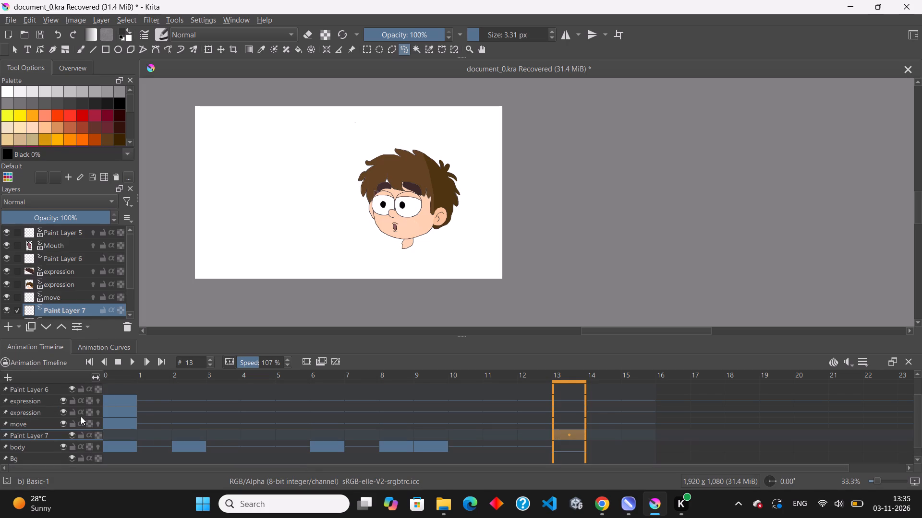
{"action": "double_click", "coordinate": [49, 434]}
{"action": "double_click", "coordinate": [50, 309]}
{"action": "type", "text": "Hand"}
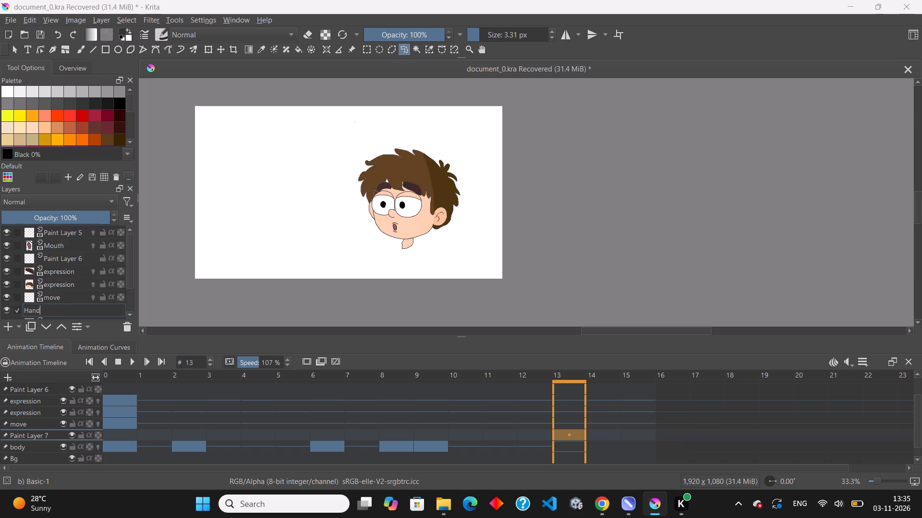
{"action": "key", "text": "Return"}
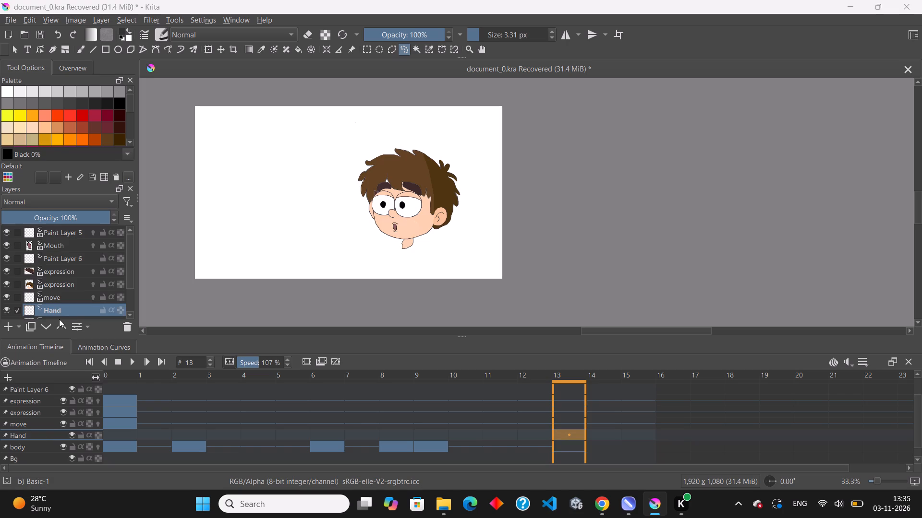
Turn on onion skins for the body layer and ready the Freehand Brush for tracing at frame 13.
{"action": "left_click", "coordinate": [98, 448]}
{"action": "scroll", "coordinate": [384, 258], "scroll_direction": "up", "scroll_amount": 3}
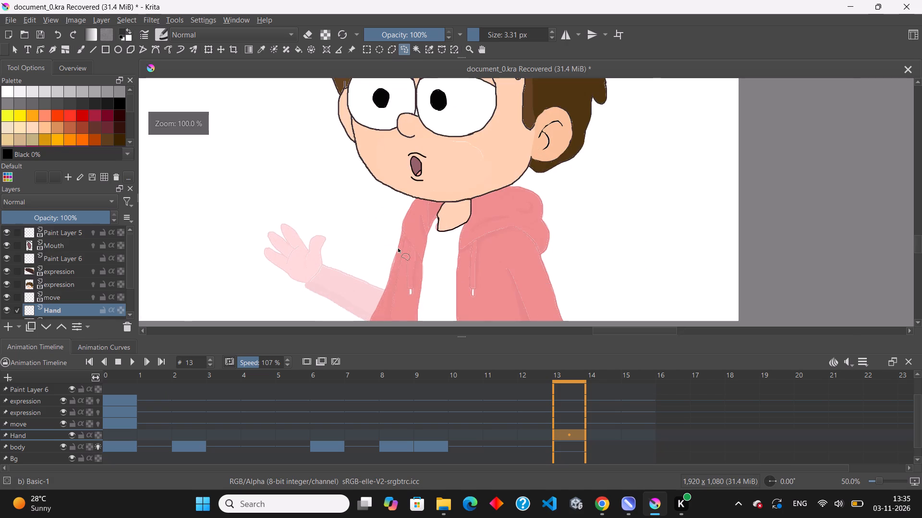
{"action": "scroll", "coordinate": [400, 246], "scroll_direction": "up", "scroll_amount": 2}
{"action": "scroll", "coordinate": [360, 245], "scroll_direction": "down", "scroll_amount": 3}
{"action": "scroll", "coordinate": [394, 264], "scroll_direction": "up", "scroll_amount": 1}
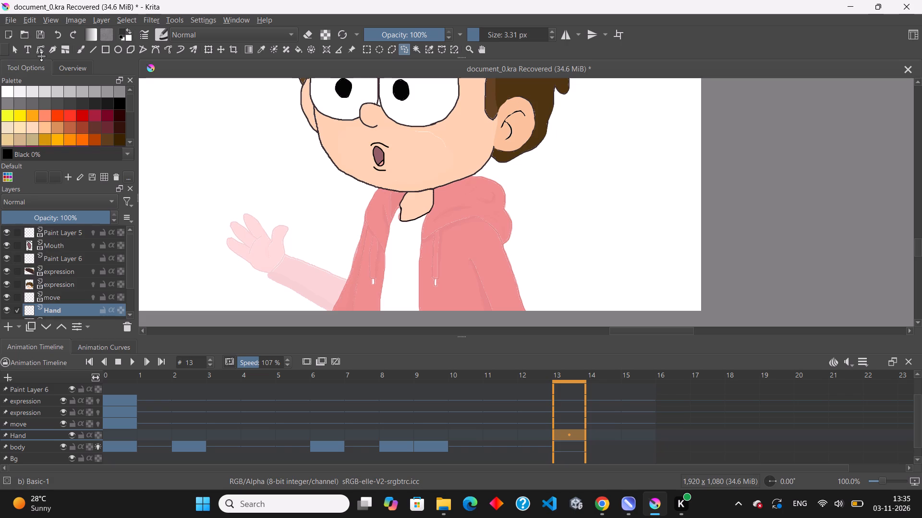
{"action": "left_click", "coordinate": [80, 48]}
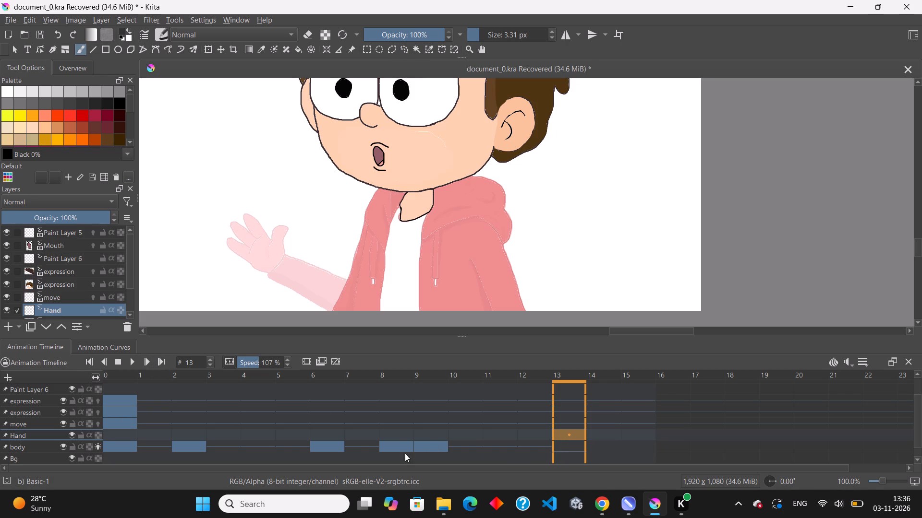
{"action": "left_click", "coordinate": [567, 449]}
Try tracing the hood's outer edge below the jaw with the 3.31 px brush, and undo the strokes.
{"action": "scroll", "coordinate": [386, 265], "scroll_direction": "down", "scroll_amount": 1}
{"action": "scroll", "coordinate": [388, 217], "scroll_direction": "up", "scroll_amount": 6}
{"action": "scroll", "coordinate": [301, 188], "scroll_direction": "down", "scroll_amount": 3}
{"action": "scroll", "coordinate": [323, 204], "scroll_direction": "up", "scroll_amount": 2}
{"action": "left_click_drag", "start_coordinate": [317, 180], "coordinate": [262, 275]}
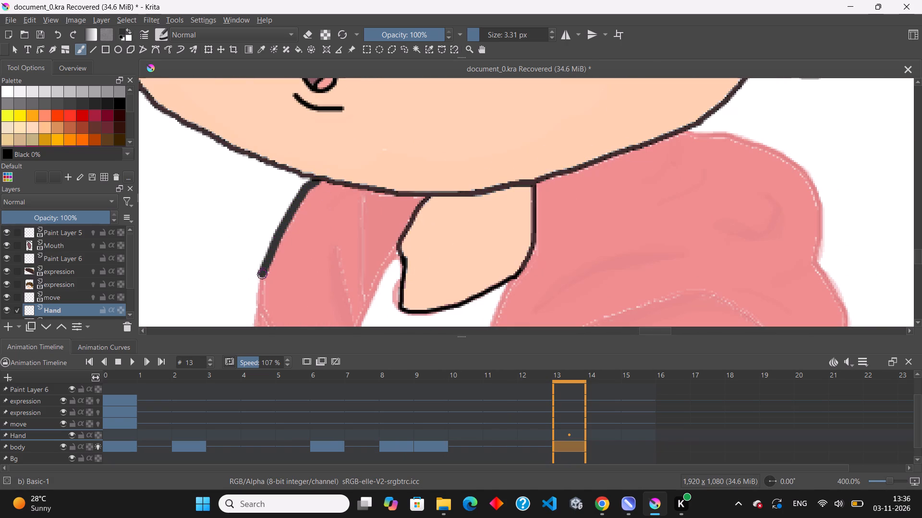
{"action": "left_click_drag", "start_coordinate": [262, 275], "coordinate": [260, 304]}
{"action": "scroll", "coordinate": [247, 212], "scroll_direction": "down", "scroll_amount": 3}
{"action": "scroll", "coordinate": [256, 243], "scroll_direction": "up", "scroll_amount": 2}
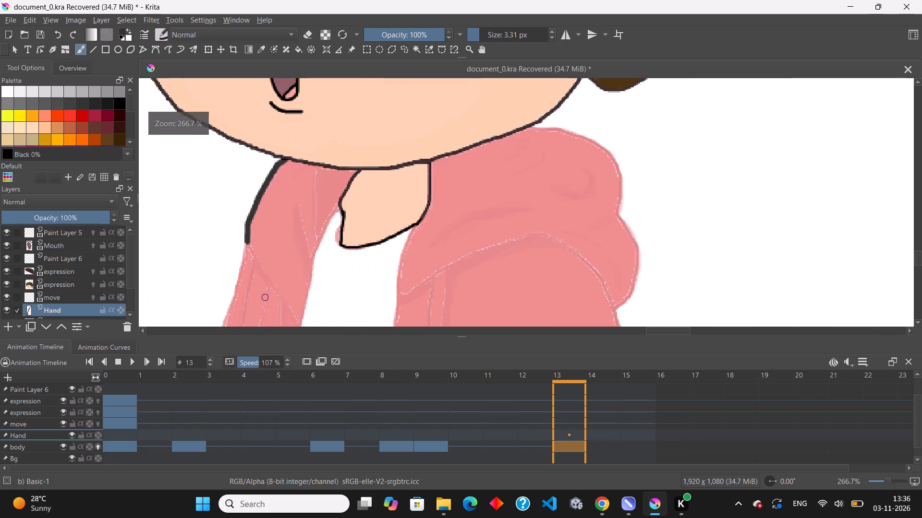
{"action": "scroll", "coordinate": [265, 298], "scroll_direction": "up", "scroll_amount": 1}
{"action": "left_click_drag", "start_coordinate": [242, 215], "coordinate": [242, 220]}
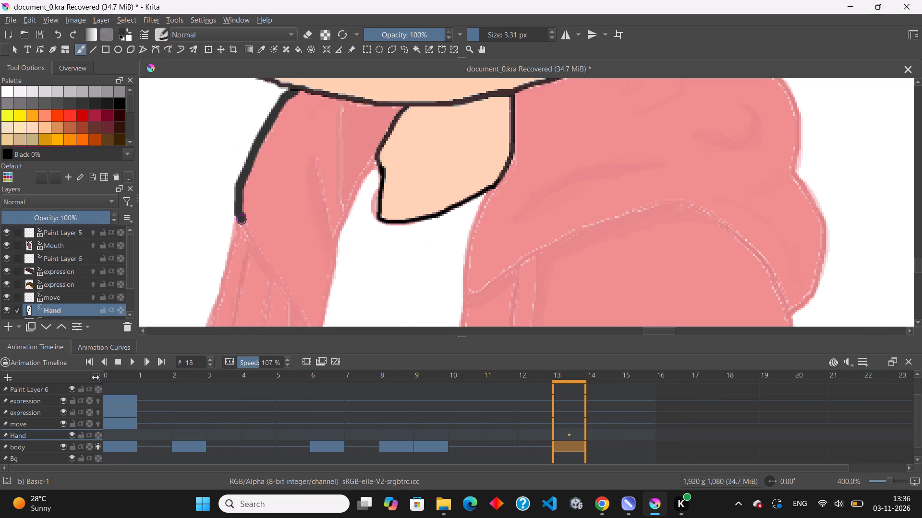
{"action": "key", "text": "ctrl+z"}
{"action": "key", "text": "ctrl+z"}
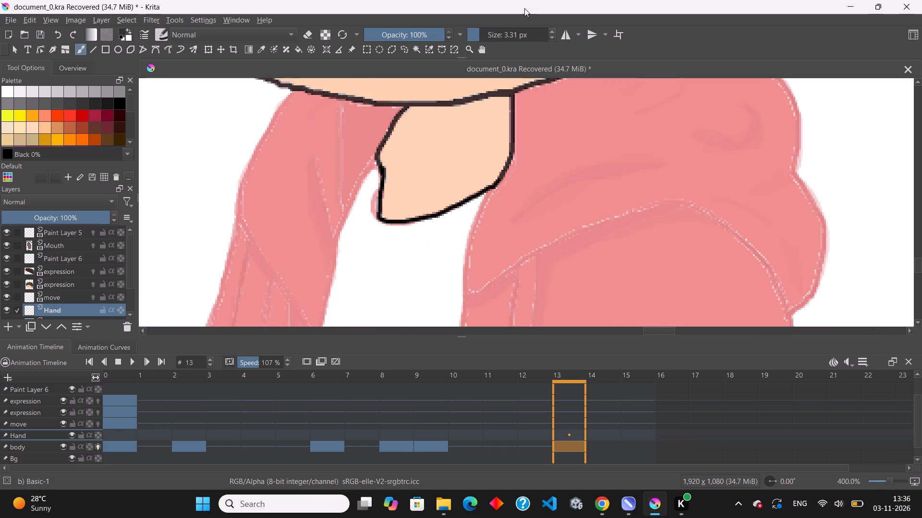
With the brush size set to 1.4 px, trace the hood's outer edge from the jaw down to the jacket's front opening.
{"action": "left_click", "coordinate": [475, 33]}
{"action": "left_click", "coordinate": [475, 33]}
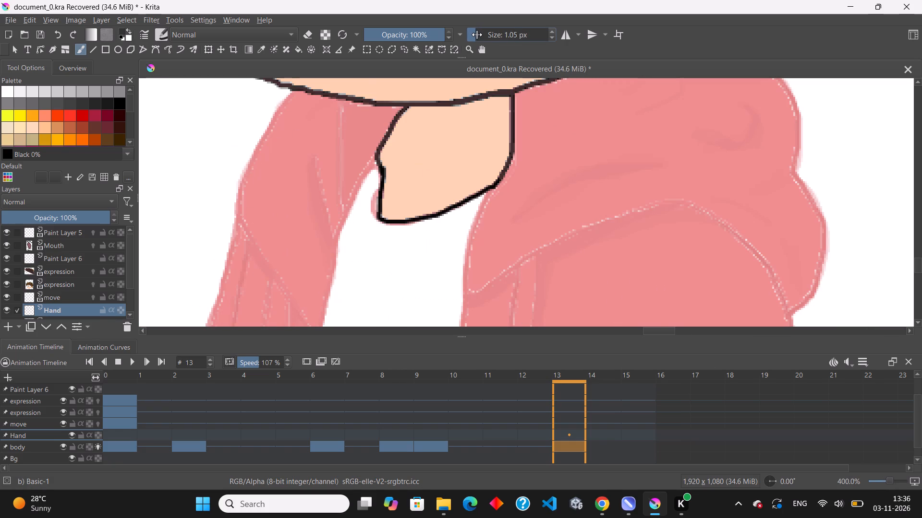
{"action": "left_click", "coordinate": [477, 35]}
{"action": "key", "text": "1"}
{"action": "key", "text": "period"}
{"action": "key", "text": "4"}
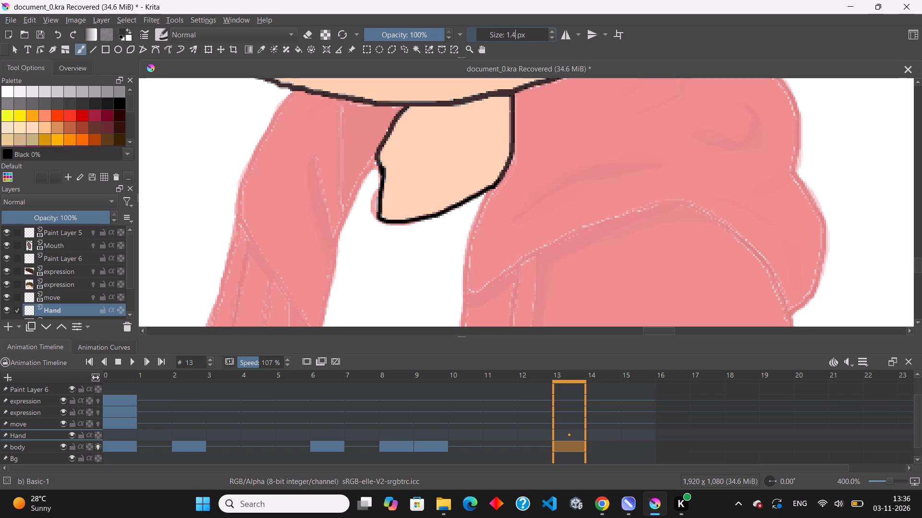
{"action": "key", "text": "Return"}
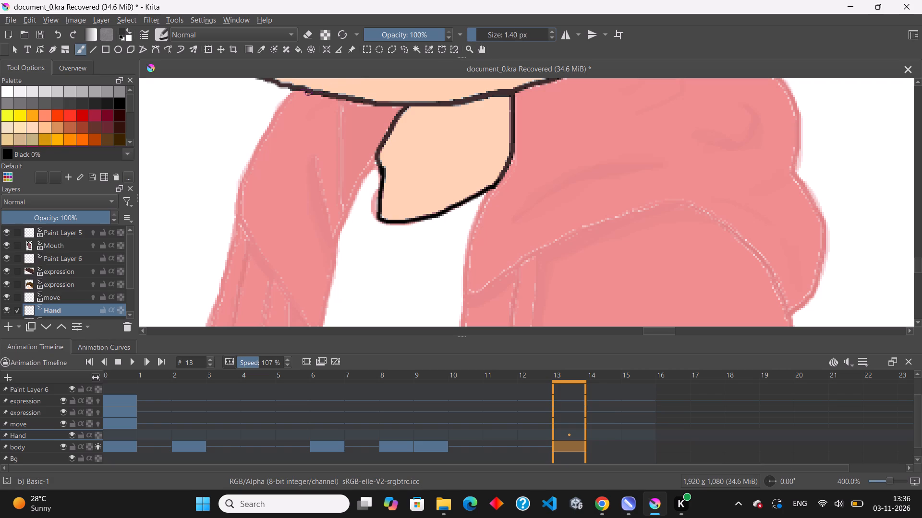
{"action": "left_click_drag", "start_coordinate": [295, 90], "coordinate": [292, 94]}
{"action": "left_click_drag", "start_coordinate": [292, 94], "coordinate": [260, 143]}
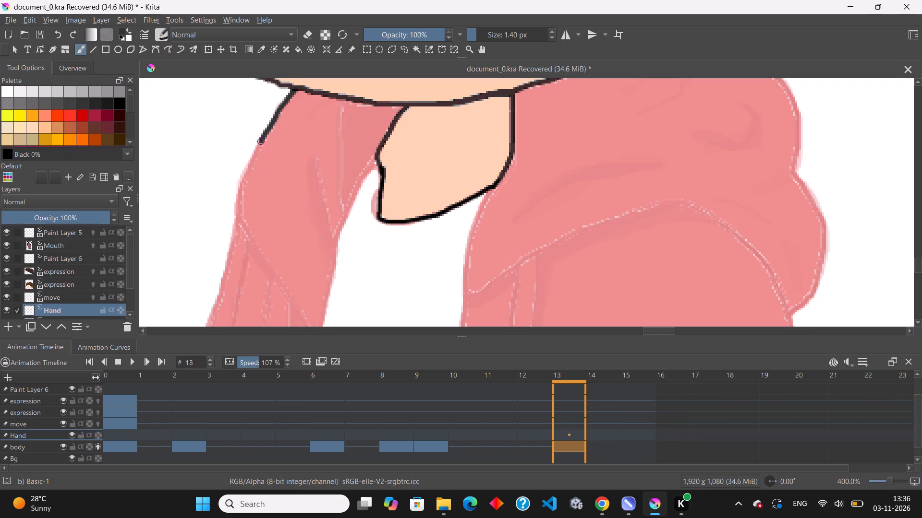
{"action": "left_click_drag", "start_coordinate": [260, 143], "coordinate": [239, 205]}
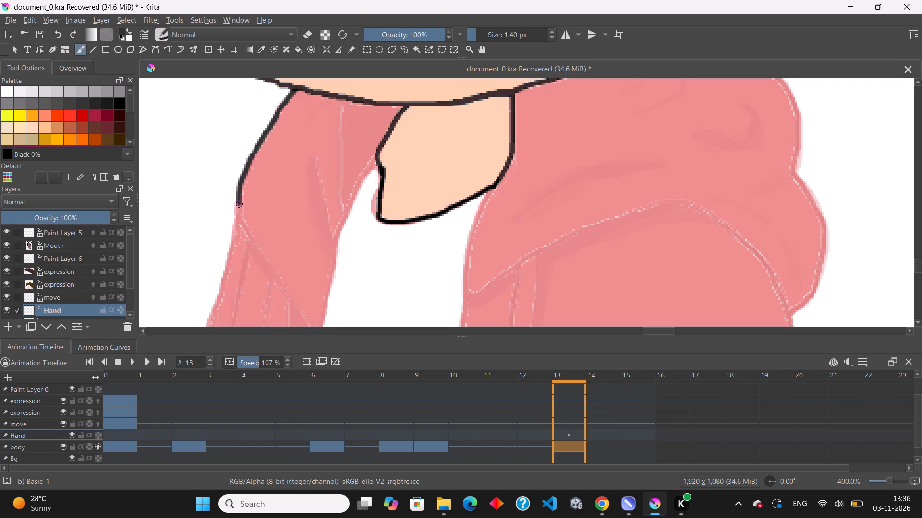
{"action": "left_click_drag", "start_coordinate": [239, 205], "coordinate": [279, 287]}
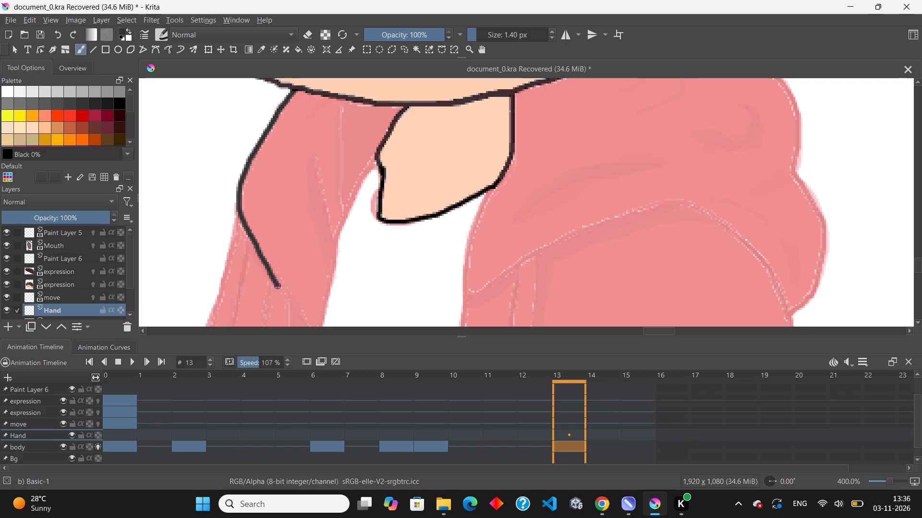
{"action": "left_click_drag", "start_coordinate": [279, 287], "coordinate": [297, 313]}
{"action": "scroll", "coordinate": [275, 217], "scroll_direction": "down", "scroll_amount": 4}
{"action": "scroll", "coordinate": [281, 238], "scroll_direction": "up", "scroll_amount": 4}
{"action": "scroll", "coordinate": [291, 276], "scroll_direction": "up", "scroll_amount": 1}
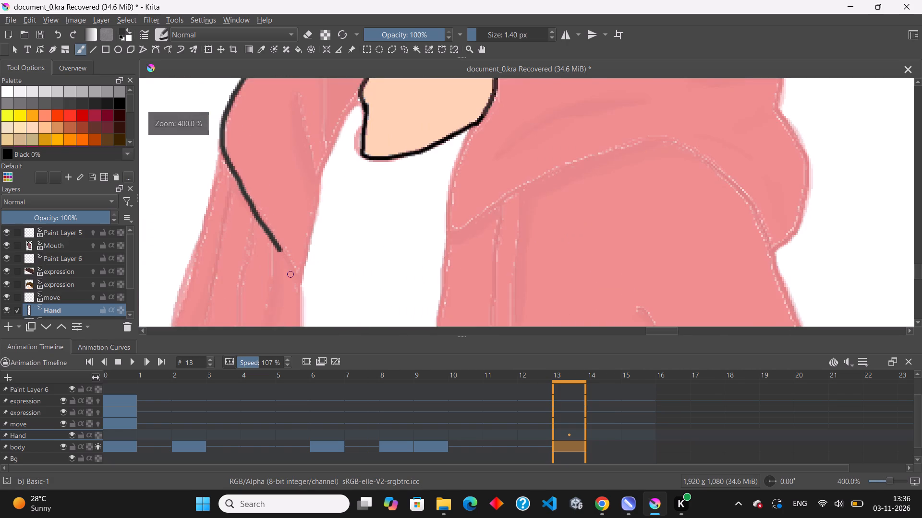
{"action": "left_click_drag", "start_coordinate": [276, 240], "coordinate": [303, 281]}
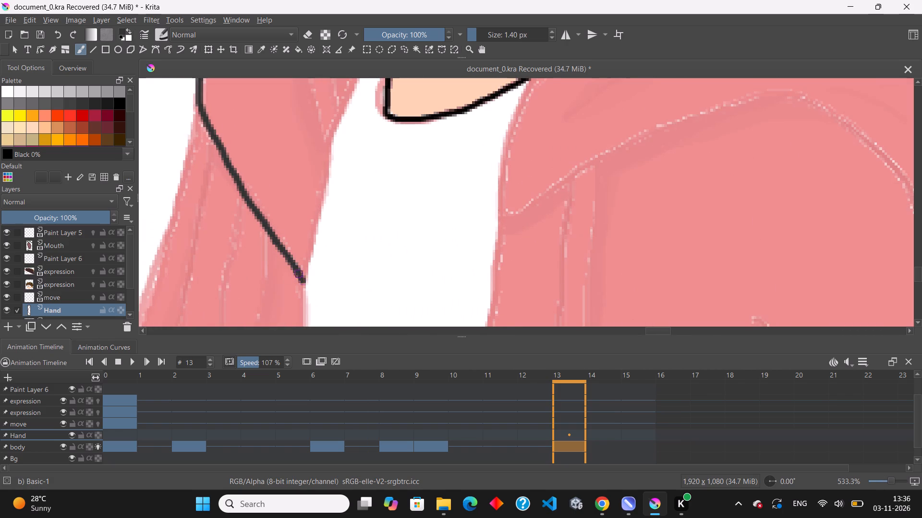
Outline the hood's darker inner panel, tracing its fold line, its edge along the jaw and its side beside the neck.
{"action": "scroll", "coordinate": [299, 268], "scroll_direction": "down", "scroll_amount": 3}
{"action": "scroll", "coordinate": [307, 173], "scroll_direction": "up", "scroll_amount": 2}
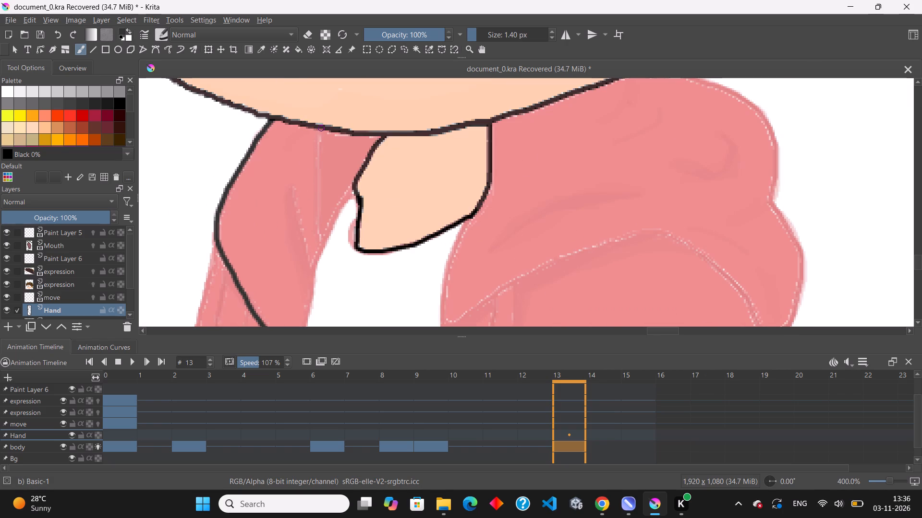
{"action": "left_click_drag", "start_coordinate": [321, 128], "coordinate": [315, 194]}
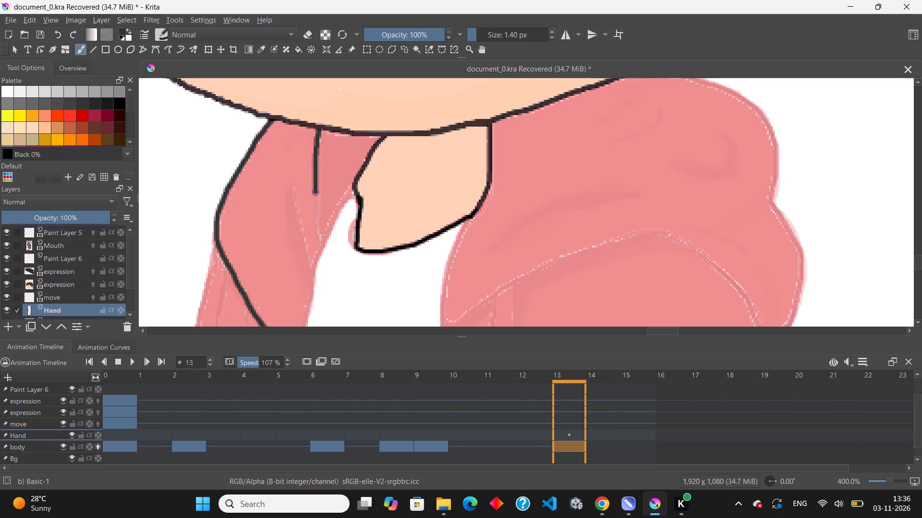
{"action": "left_click_drag", "start_coordinate": [315, 194], "coordinate": [323, 244]}
{"action": "scroll", "coordinate": [353, 138], "scroll_direction": "up", "scroll_amount": 1}
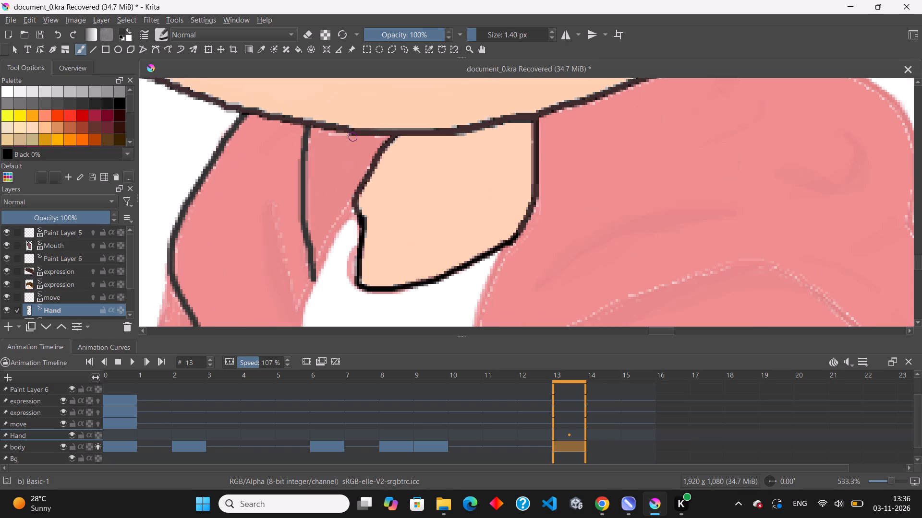
{"action": "left_click_drag", "start_coordinate": [308, 125], "coordinate": [343, 133]}
{"action": "left_click_drag", "start_coordinate": [343, 133], "coordinate": [381, 153]}
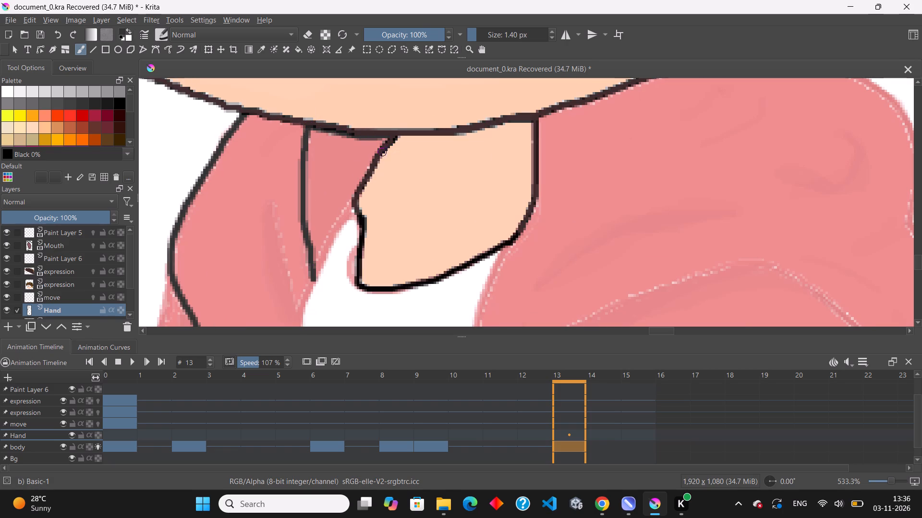
{"action": "left_click_drag", "start_coordinate": [381, 153], "coordinate": [337, 235]}
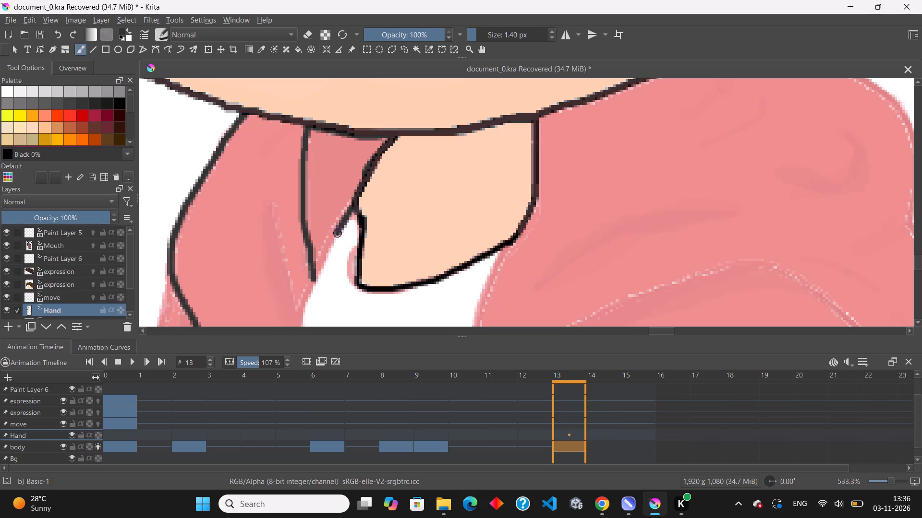
{"action": "left_click_drag", "start_coordinate": [337, 235], "coordinate": [314, 283]}
Trace the hood's top edge along the jaw between its outer edge and the inner fold line.
{"action": "scroll", "coordinate": [251, 105], "scroll_direction": "up", "scroll_amount": 2}
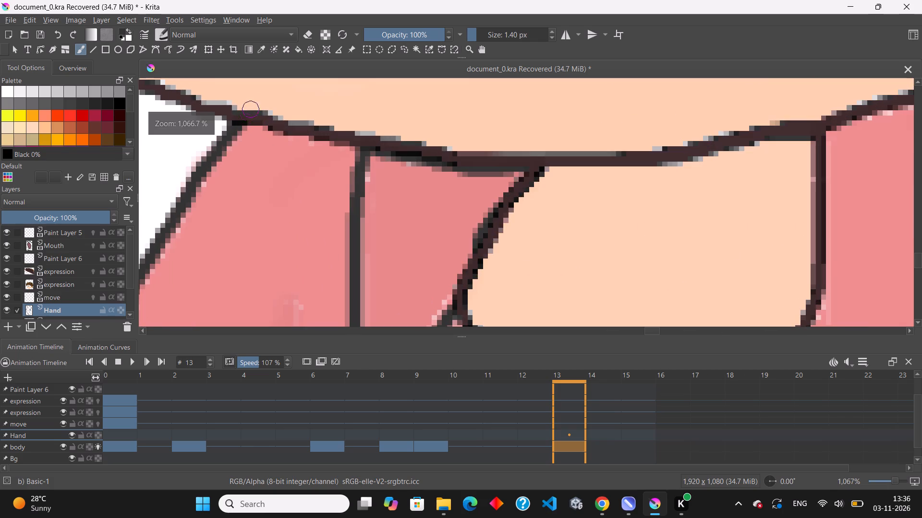
{"action": "left_click_drag", "start_coordinate": [238, 124], "coordinate": [360, 151]}
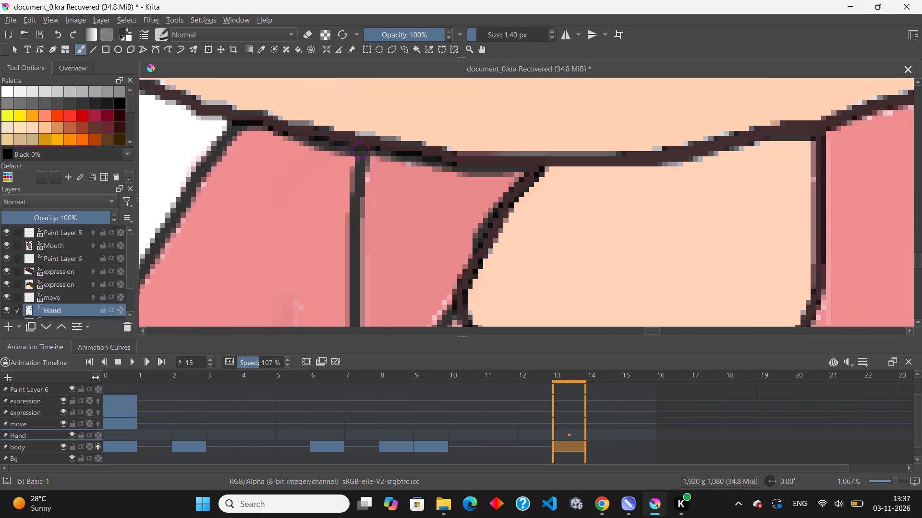
Trace the hood's inner edge from the bottom of its fold line down to the hood's pointed tip.
{"action": "scroll", "coordinate": [309, 121], "scroll_direction": "down", "scroll_amount": 3}
{"action": "scroll", "coordinate": [280, 190], "scroll_direction": "down", "scroll_amount": 4}
{"action": "scroll", "coordinate": [291, 228], "scroll_direction": "up", "scroll_amount": 3}
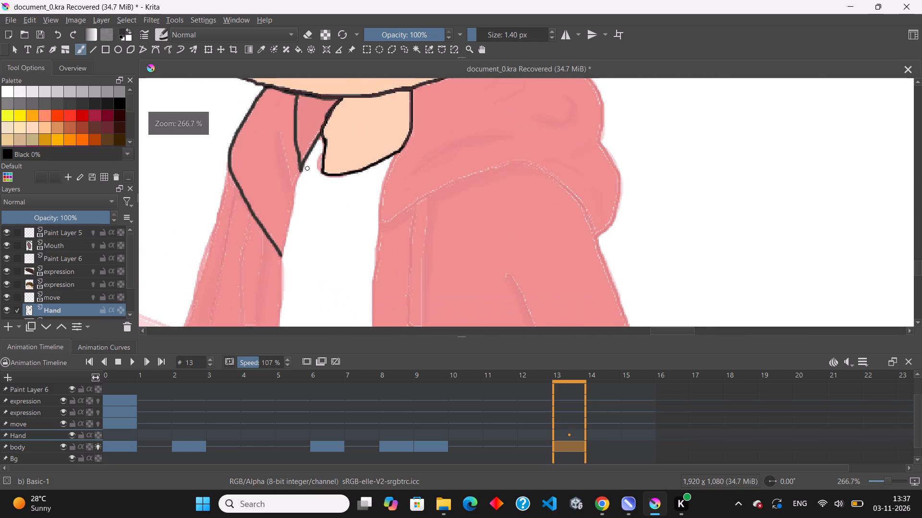
{"action": "scroll", "coordinate": [301, 180], "scroll_direction": "up", "scroll_amount": 2}
{"action": "left_click_drag", "start_coordinate": [301, 161], "coordinate": [291, 188]}
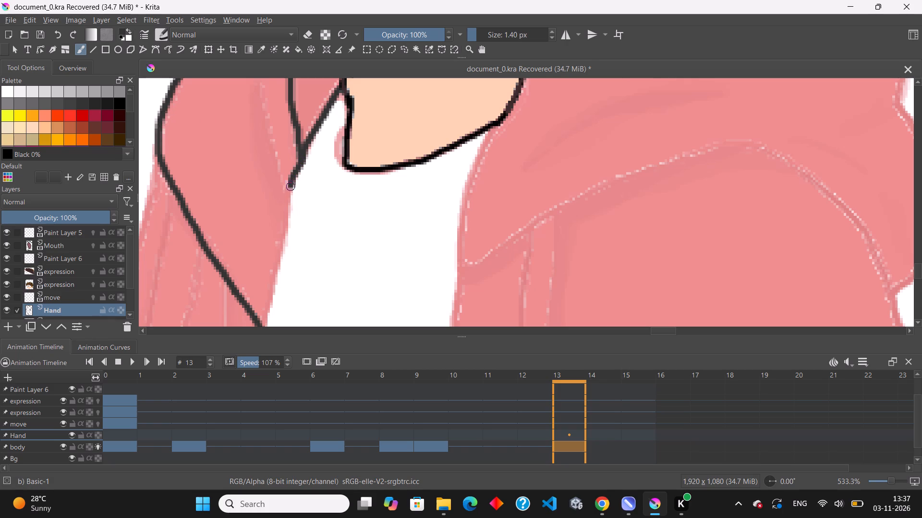
{"action": "left_click_drag", "start_coordinate": [291, 188], "coordinate": [270, 304]}
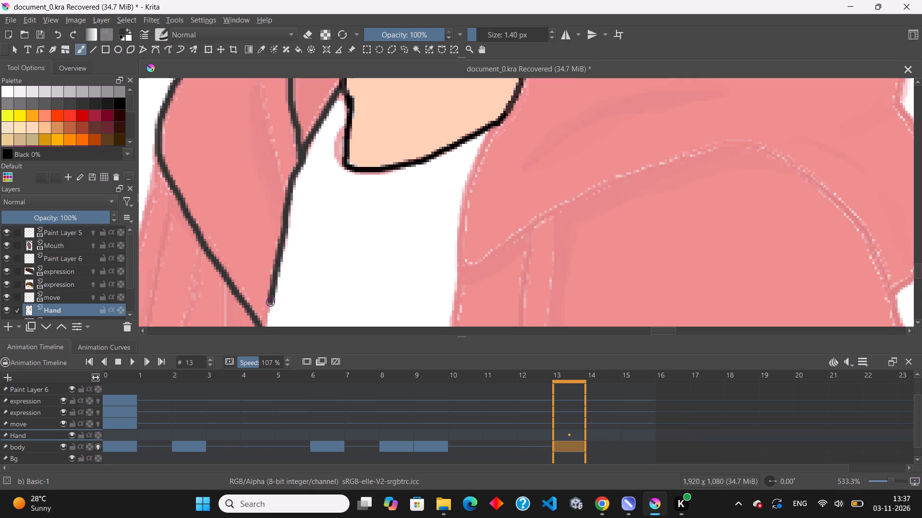
{"action": "left_click_drag", "start_coordinate": [270, 304], "coordinate": [263, 328]}
Draw the crease line inside the hood flap, from mid-flap down to its inner edge.
{"action": "scroll", "coordinate": [273, 251], "scroll_direction": "down", "scroll_amount": 2}
{"action": "scroll", "coordinate": [282, 146], "scroll_direction": "up", "scroll_amount": 2}
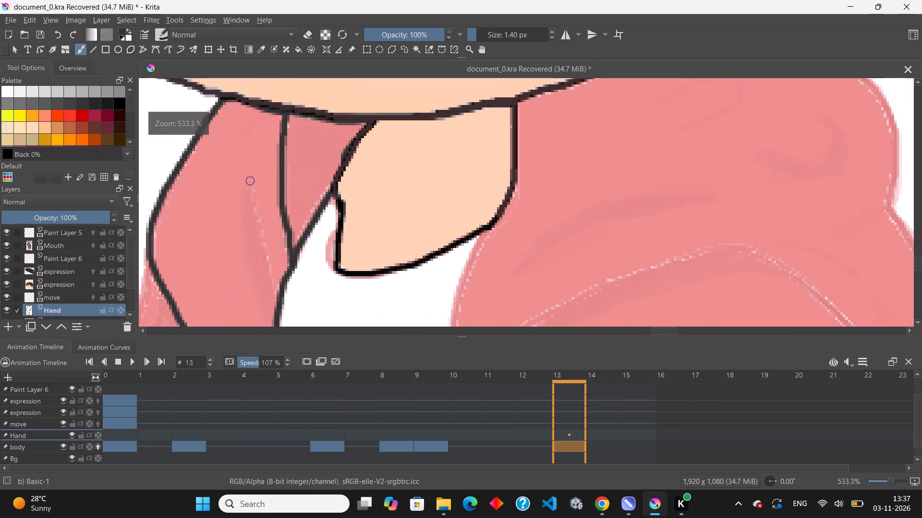
{"action": "left_click_drag", "start_coordinate": [250, 188], "coordinate": [260, 250]}
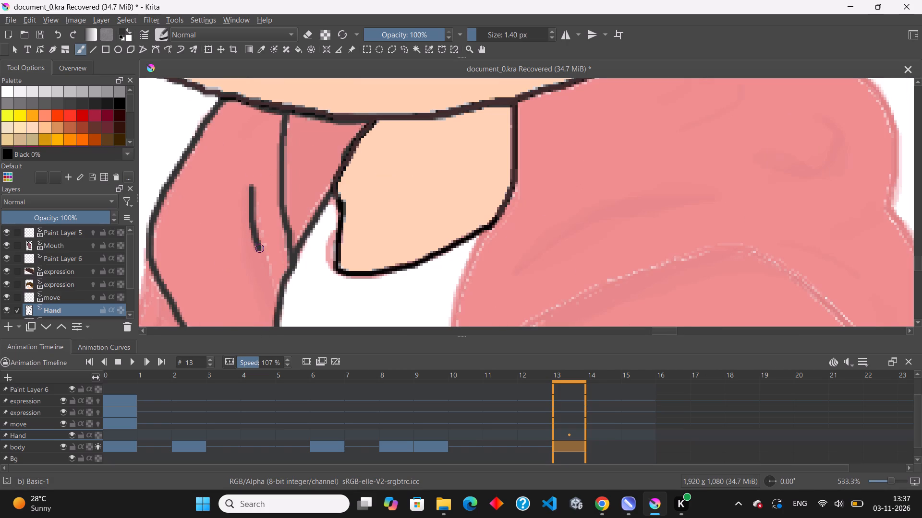
{"action": "left_click_drag", "start_coordinate": [260, 250], "coordinate": [275, 299]}
{"action": "left_click", "coordinate": [275, 299]}
{"action": "left_click", "coordinate": [276, 301]}
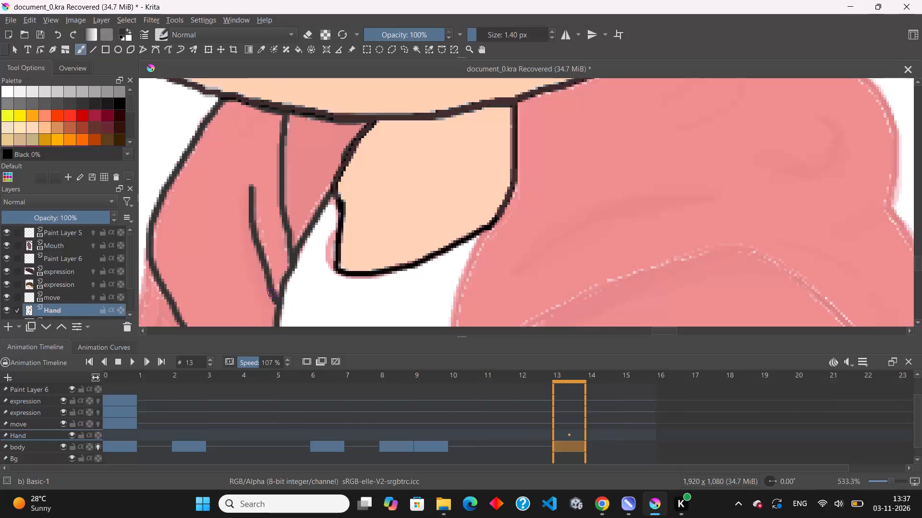
Trace the jacket's front opening edge from the hood's pointed tip down towards the hem.
{"action": "scroll", "coordinate": [268, 173], "scroll_direction": "down", "scroll_amount": 3}
{"action": "scroll", "coordinate": [218, 244], "scroll_direction": "up", "scroll_amount": 2}
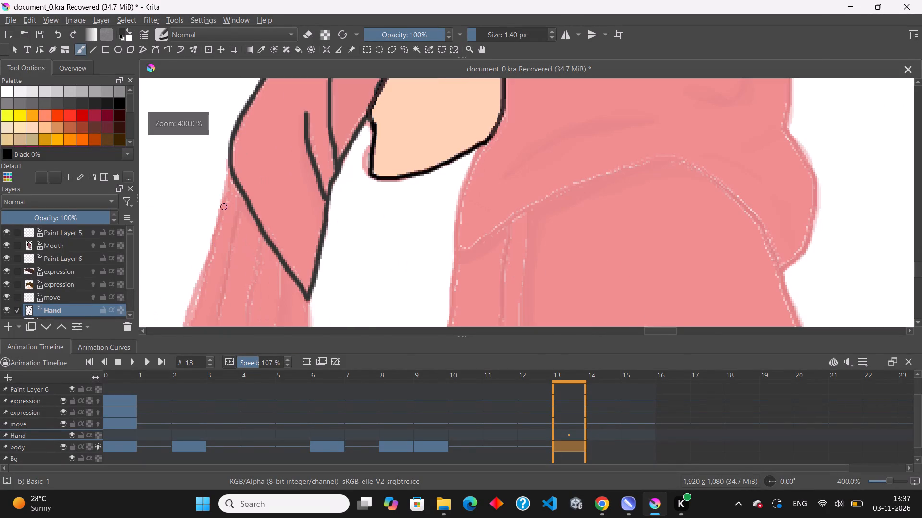
{"action": "scroll", "coordinate": [227, 192], "scroll_direction": "down", "scroll_amount": 3}
{"action": "scroll", "coordinate": [249, 274], "scroll_direction": "up", "scroll_amount": 2}
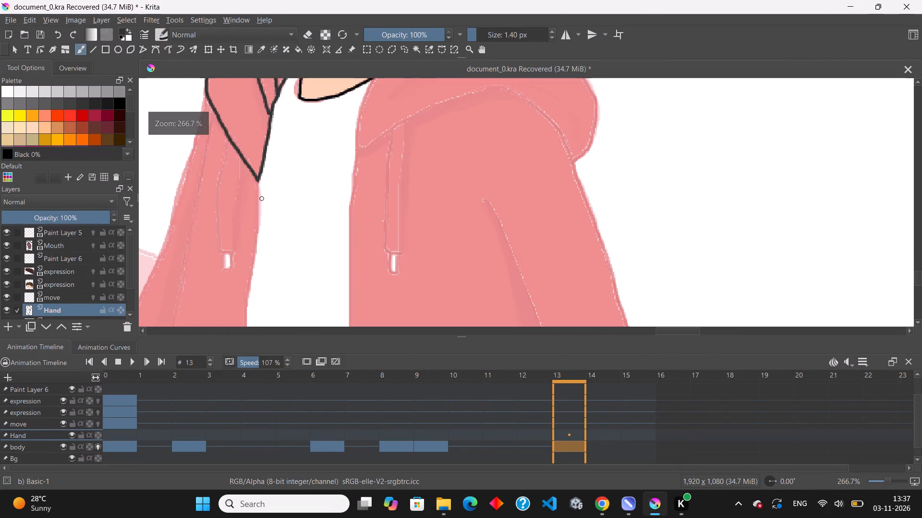
{"action": "left_click_drag", "start_coordinate": [258, 182], "coordinate": [258, 188]}
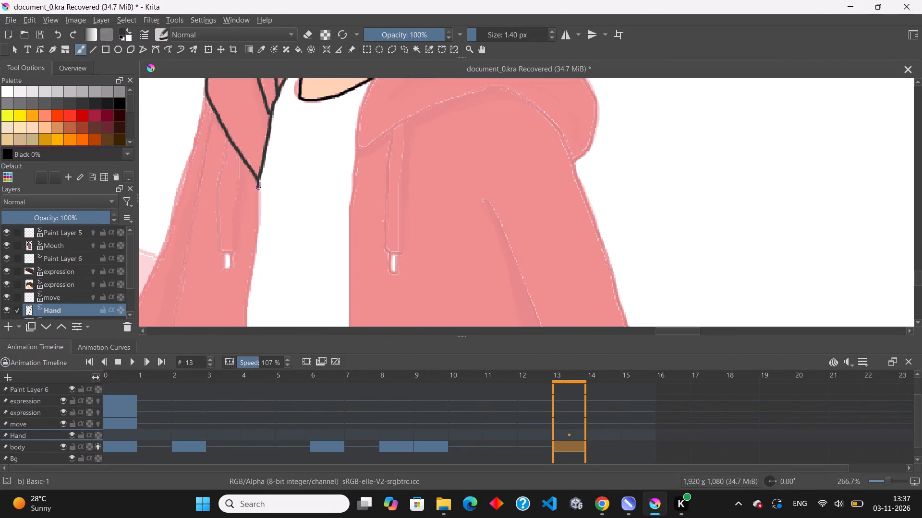
{"action": "left_click_drag", "start_coordinate": [258, 188], "coordinate": [256, 242]}
{"action": "left_click_drag", "start_coordinate": [256, 242], "coordinate": [247, 313]}
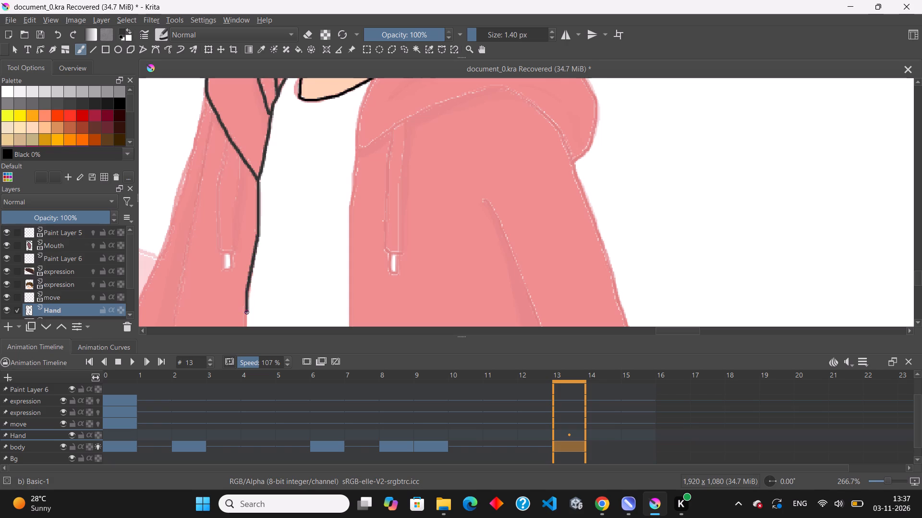
{"action": "left_click_drag", "start_coordinate": [247, 313], "coordinate": [247, 328]}
Trace the line between sleeve and jacket body from the hood's outer edge down to the canvas's bottom edge.
{"action": "scroll", "coordinate": [249, 276], "scroll_direction": "down", "scroll_amount": 2}
{"action": "scroll", "coordinate": [213, 210], "scroll_direction": "up", "scroll_amount": 2}
{"action": "scroll", "coordinate": [213, 210], "scroll_direction": "down", "scroll_amount": 1}
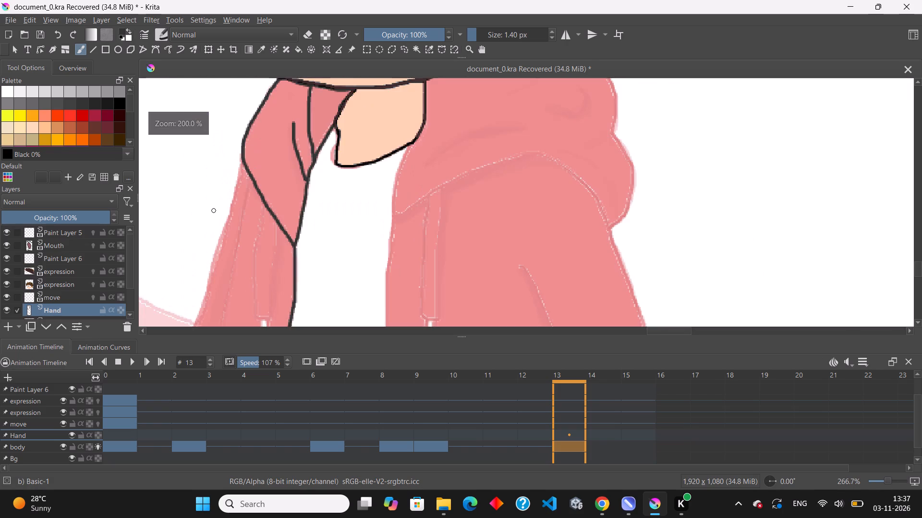
{"action": "scroll", "coordinate": [213, 210], "scroll_direction": "down", "scroll_amount": 1}
{"action": "scroll", "coordinate": [212, 277], "scroll_direction": "up", "scroll_amount": 1}
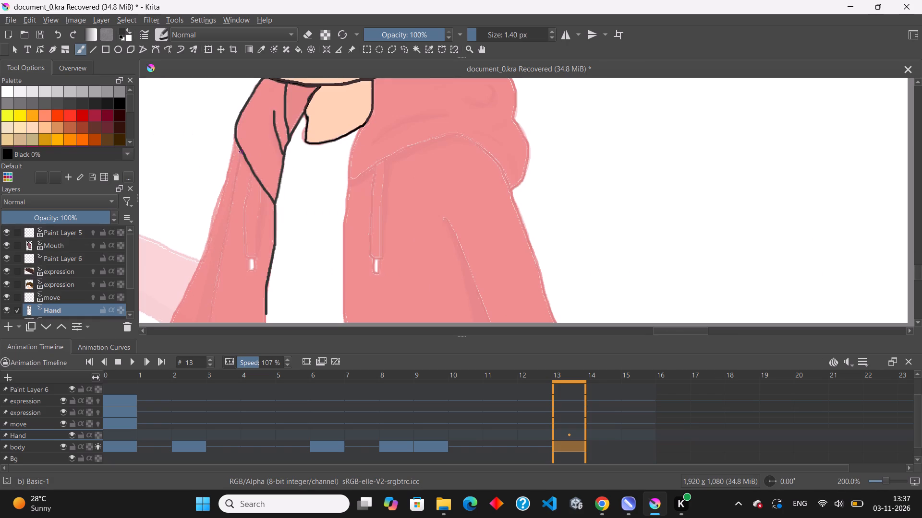
{"action": "left_click_drag", "start_coordinate": [241, 150], "coordinate": [233, 194]}
{"action": "left_click_drag", "start_coordinate": [233, 194], "coordinate": [218, 267]}
{"action": "left_click_drag", "start_coordinate": [218, 267], "coordinate": [205, 330]}
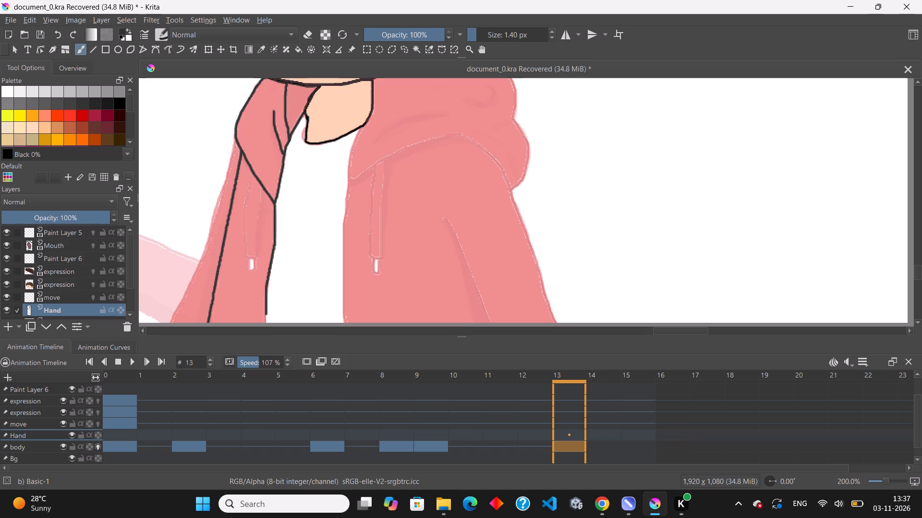
{"action": "left_click_drag", "start_coordinate": [205, 330], "coordinate": [205, 330]}
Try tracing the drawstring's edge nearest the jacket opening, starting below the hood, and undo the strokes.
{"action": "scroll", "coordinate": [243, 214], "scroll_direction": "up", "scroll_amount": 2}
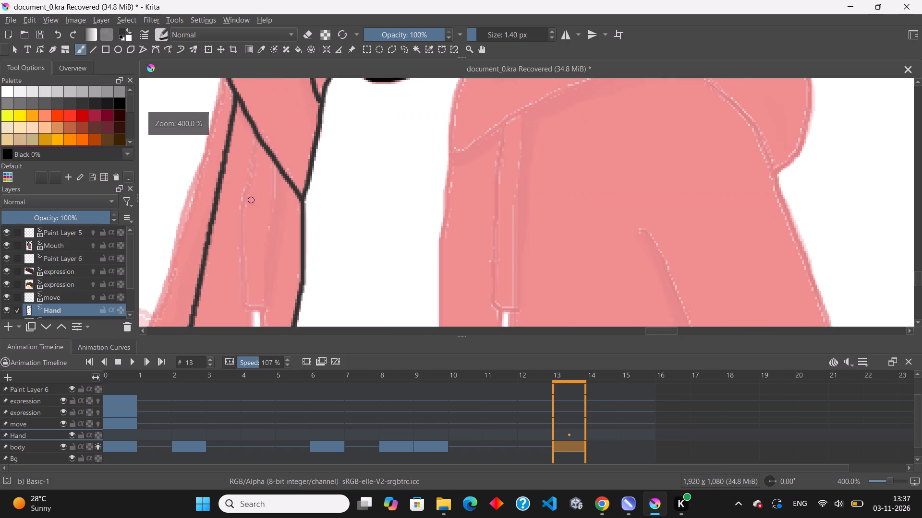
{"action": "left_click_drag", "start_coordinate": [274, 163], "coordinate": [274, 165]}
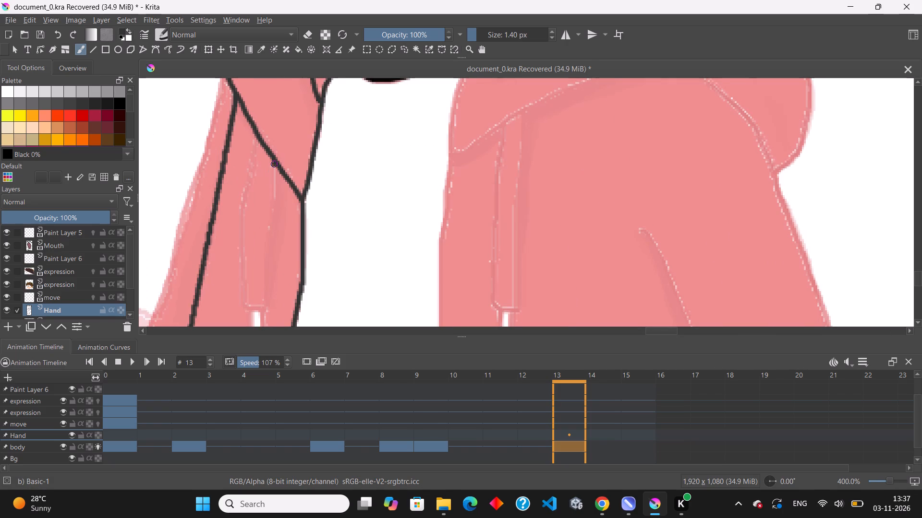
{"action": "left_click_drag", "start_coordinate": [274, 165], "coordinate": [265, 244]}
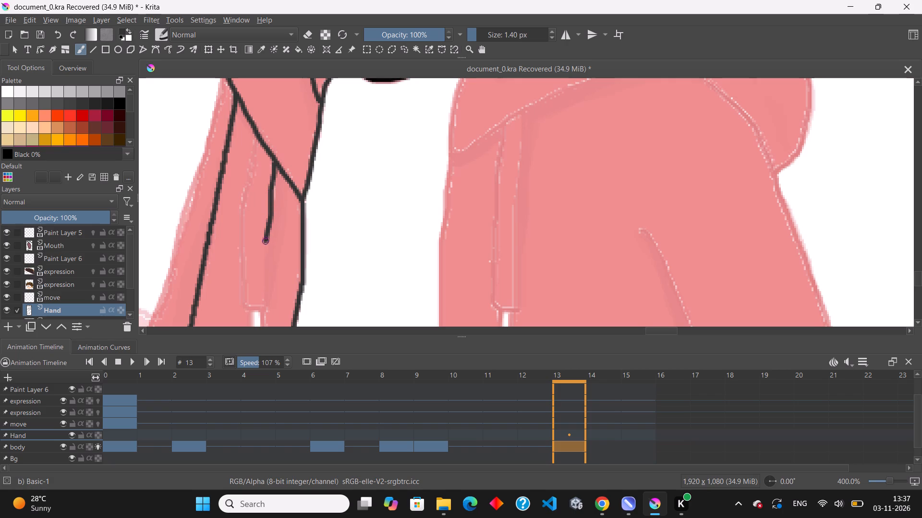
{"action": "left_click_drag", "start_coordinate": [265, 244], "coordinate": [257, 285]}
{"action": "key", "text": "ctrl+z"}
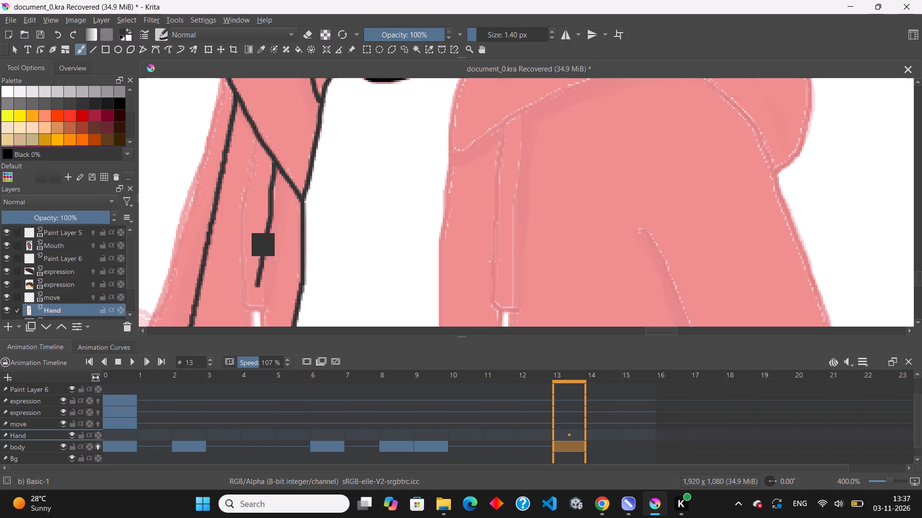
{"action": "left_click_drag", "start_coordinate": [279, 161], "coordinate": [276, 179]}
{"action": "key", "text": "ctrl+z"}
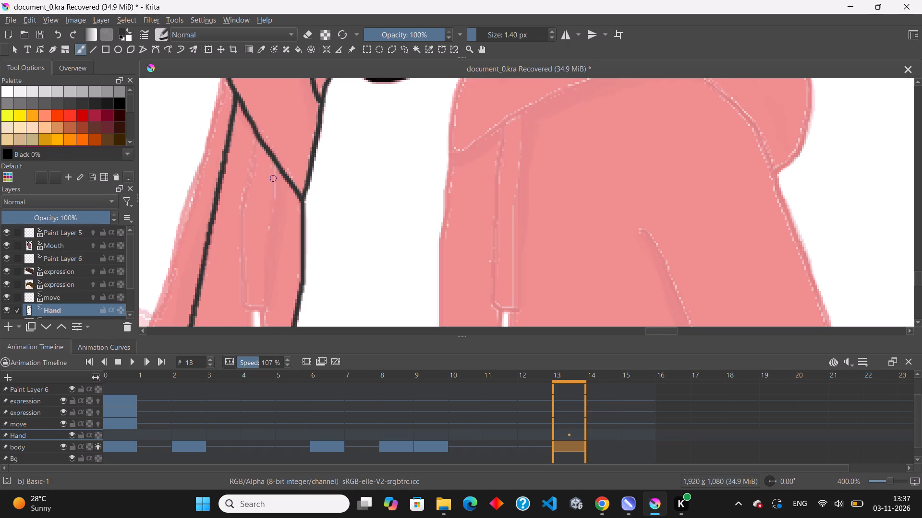
Outline the drawstring hanging from the hood, tracing down one side, across its end and back up to the hood.
{"action": "left_click_drag", "start_coordinate": [276, 163], "coordinate": [275, 185]}
{"action": "left_click_drag", "start_coordinate": [275, 185], "coordinate": [263, 266]}
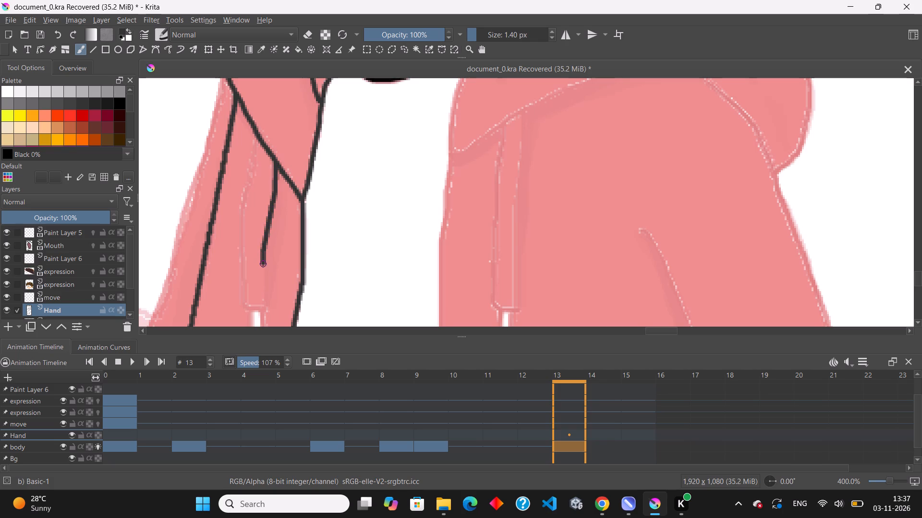
{"action": "left_click_drag", "start_coordinate": [263, 266], "coordinate": [247, 307]}
{"action": "left_click_drag", "start_coordinate": [247, 307], "coordinate": [241, 248]}
{"action": "left_click_drag", "start_coordinate": [241, 248], "coordinate": [252, 169]}
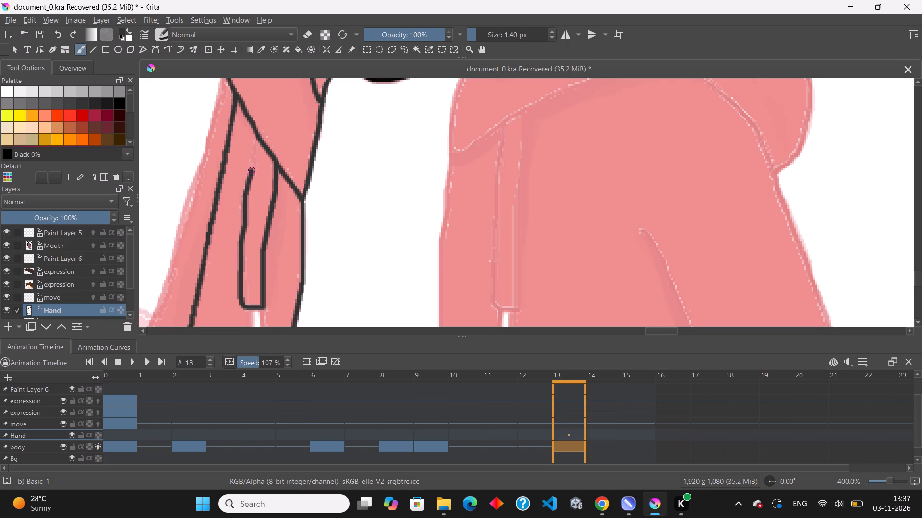
{"action": "left_click_drag", "start_coordinate": [252, 169], "coordinate": [257, 140]}
Outline the white tip at the end of the drawstring.
{"action": "scroll", "coordinate": [262, 153], "scroll_direction": "down", "scroll_amount": 3}
{"action": "scroll", "coordinate": [263, 205], "scroll_direction": "up", "scroll_amount": 2}
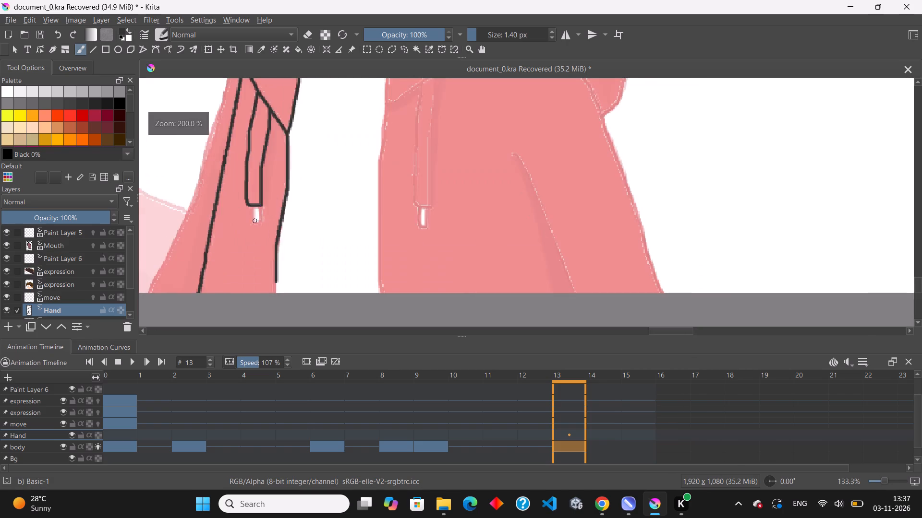
{"action": "scroll", "coordinate": [243, 260], "scroll_direction": "up", "scroll_amount": 3}
{"action": "left_click_drag", "start_coordinate": [270, 113], "coordinate": [270, 146]}
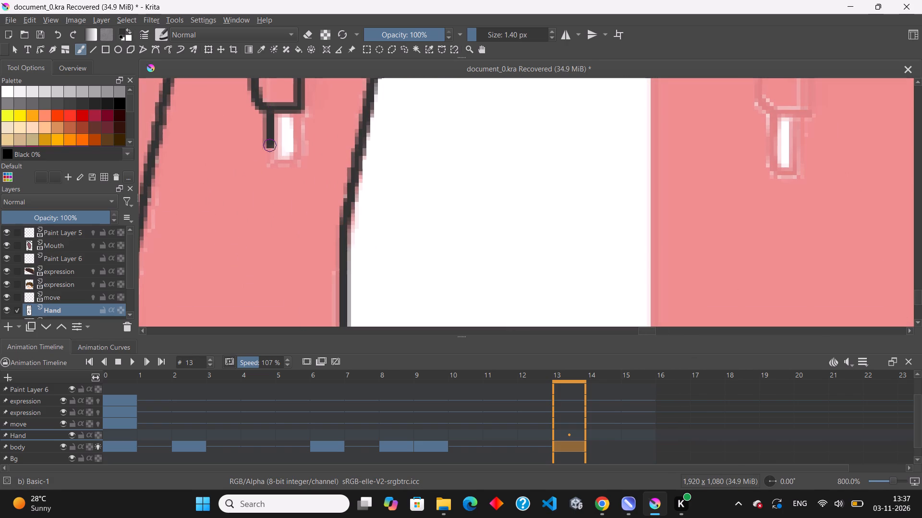
{"action": "left_click_drag", "start_coordinate": [270, 146], "coordinate": [290, 112]}
Extend the jacket's front opening line down to the canvas's bottom edge.
{"action": "scroll", "coordinate": [283, 136], "scroll_direction": "down", "scroll_amount": 4}
{"action": "scroll", "coordinate": [303, 193], "scroll_direction": "up", "scroll_amount": 4}
{"action": "left_click_drag", "start_coordinate": [285, 171], "coordinate": [286, 204]}
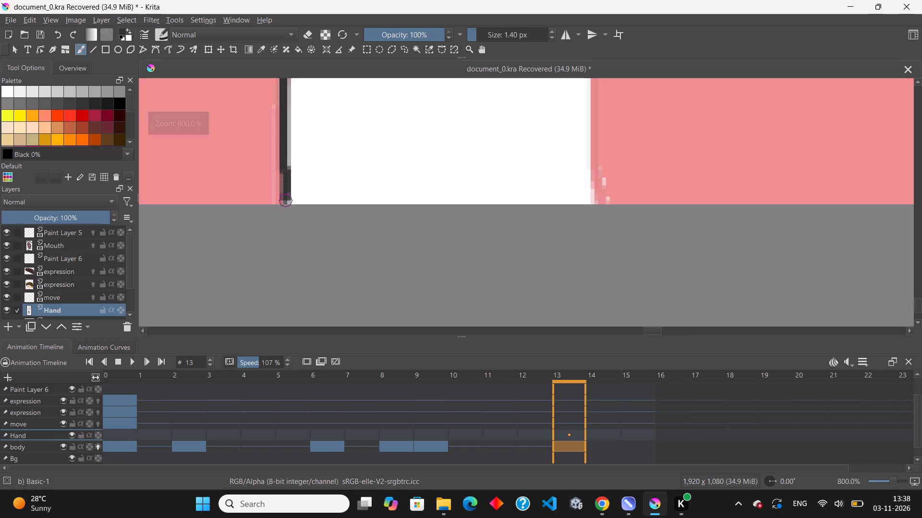
{"action": "left_click_drag", "start_coordinate": [286, 204], "coordinate": [286, 210]}
Trace the hood half away from the waving arm, from the neck around its front corner and along the lower edge past its peak.
{"action": "scroll", "coordinate": [285, 210], "scroll_direction": "down", "scroll_amount": 7}
{"action": "scroll", "coordinate": [348, 152], "scroll_direction": "up", "scroll_amount": 5}
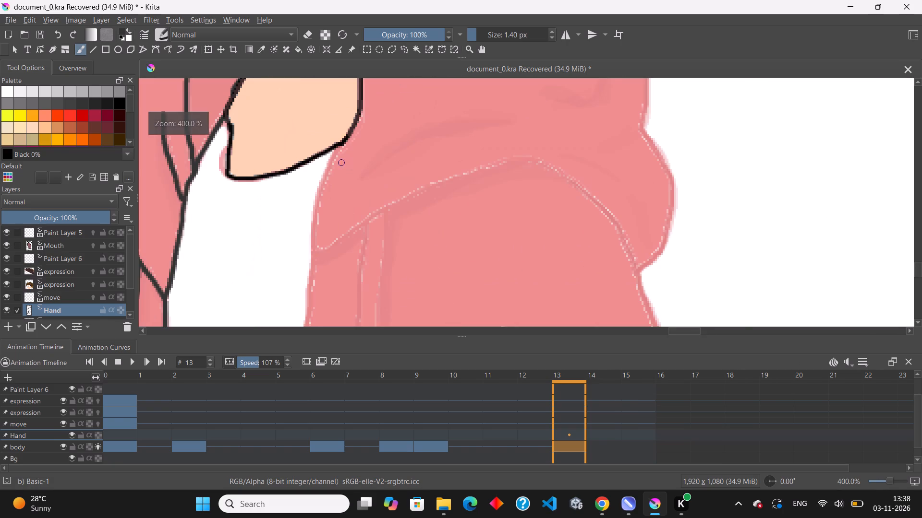
{"action": "scroll", "coordinate": [335, 150], "scroll_direction": "up", "scroll_amount": 1}
{"action": "left_click_drag", "start_coordinate": [346, 137], "coordinate": [328, 163]}
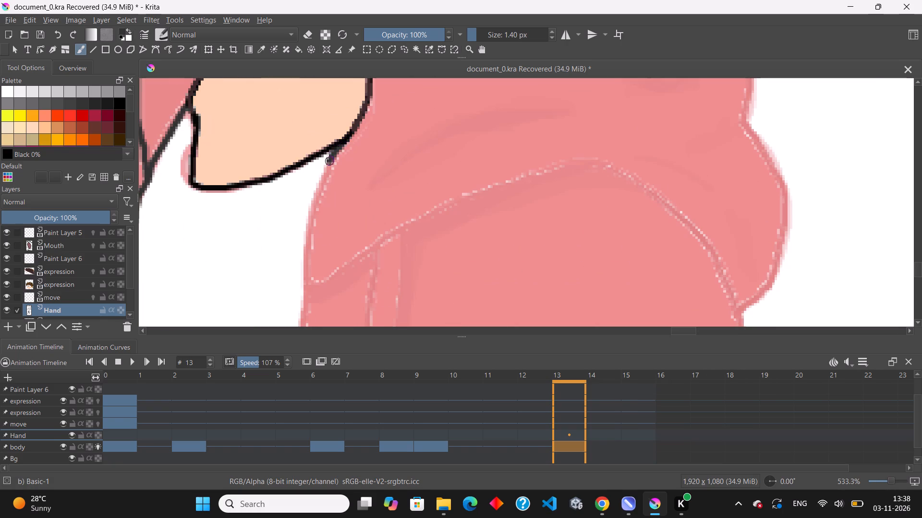
{"action": "left_click_drag", "start_coordinate": [328, 163], "coordinate": [309, 268]}
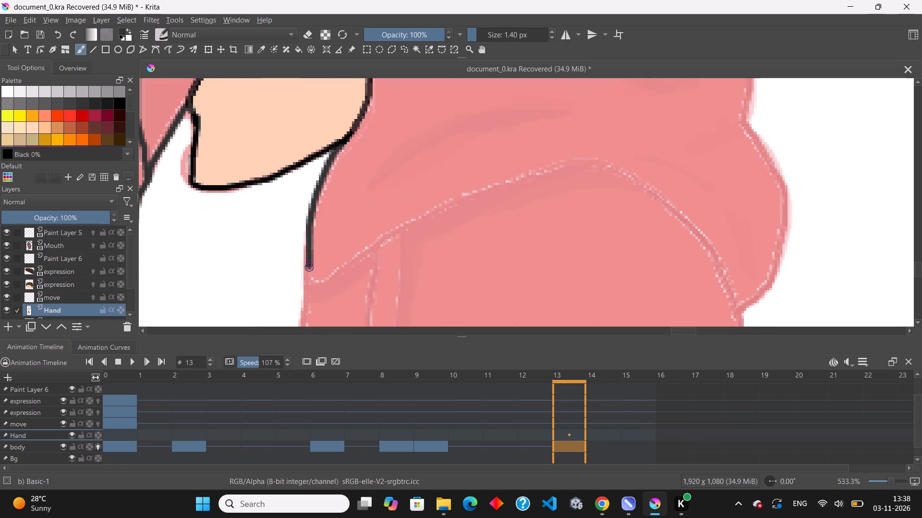
{"action": "left_click_drag", "start_coordinate": [309, 268], "coordinate": [371, 242]}
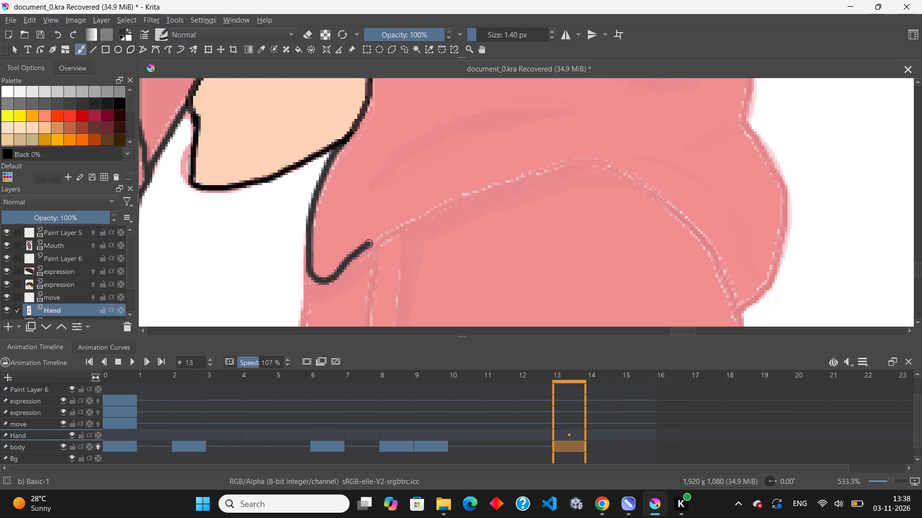
{"action": "left_click_drag", "start_coordinate": [371, 242], "coordinate": [485, 190]}
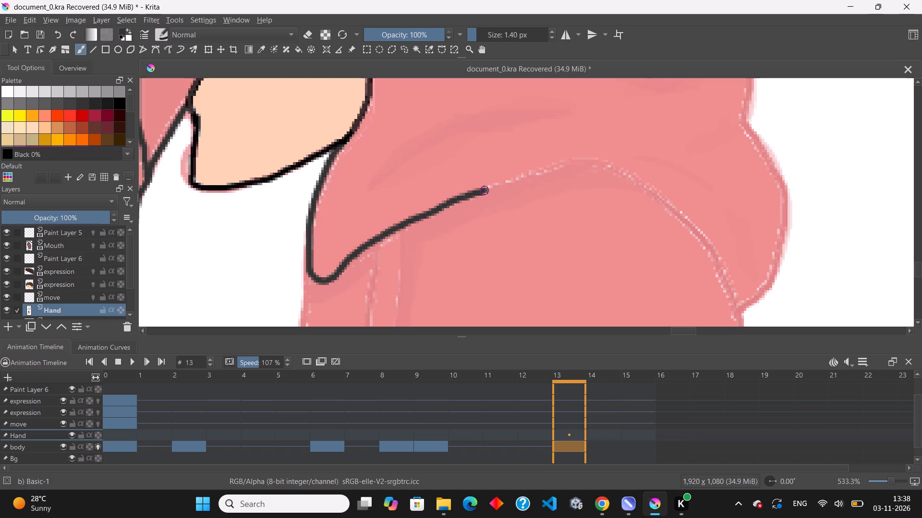
{"action": "left_click_drag", "start_coordinate": [485, 190], "coordinate": [547, 171]}
{"action": "left_click_drag", "start_coordinate": [575, 164], "coordinate": [581, 163]}
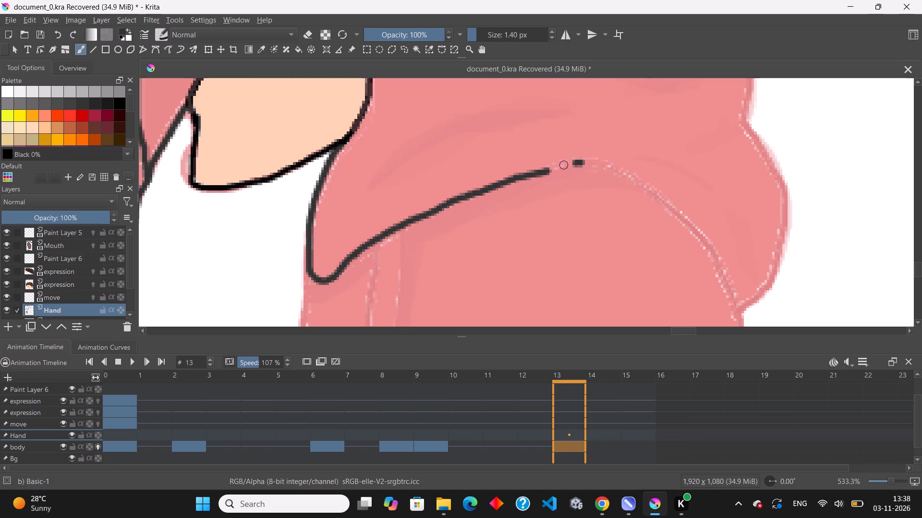
{"action": "scroll", "coordinate": [590, 155], "scroll_direction": "up", "scroll_amount": 3}
{"action": "left_click", "coordinate": [482, 193]}
{"action": "left_click_drag", "start_coordinate": [468, 196], "coordinate": [467, 198]}
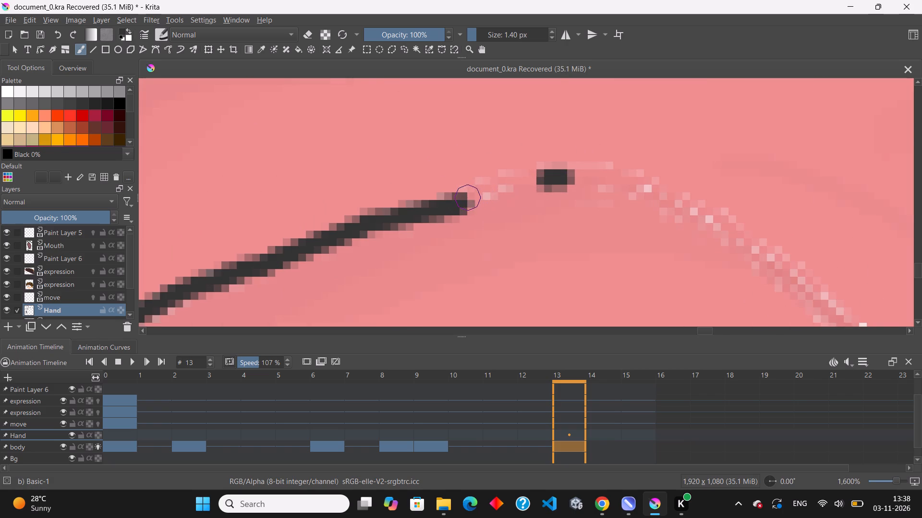
{"action": "left_click_drag", "start_coordinate": [467, 198], "coordinate": [695, 204]}
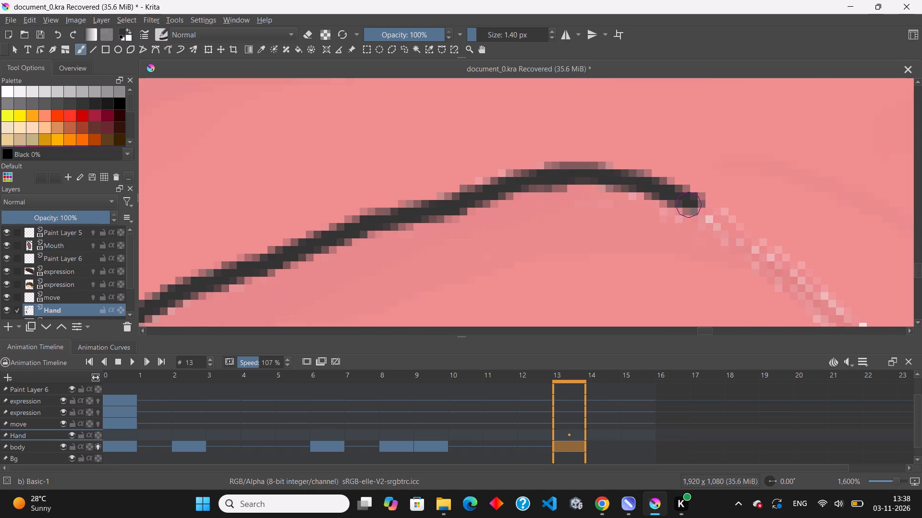
Continue the hood's lower edge line down over the shoulder to the hood's back corner.
{"action": "scroll", "coordinate": [472, 196], "scroll_direction": "down", "scroll_amount": 6}
{"action": "scroll", "coordinate": [544, 208], "scroll_direction": "up", "scroll_amount": 3}
{"action": "scroll", "coordinate": [444, 218], "scroll_direction": "down", "scroll_amount": 2}
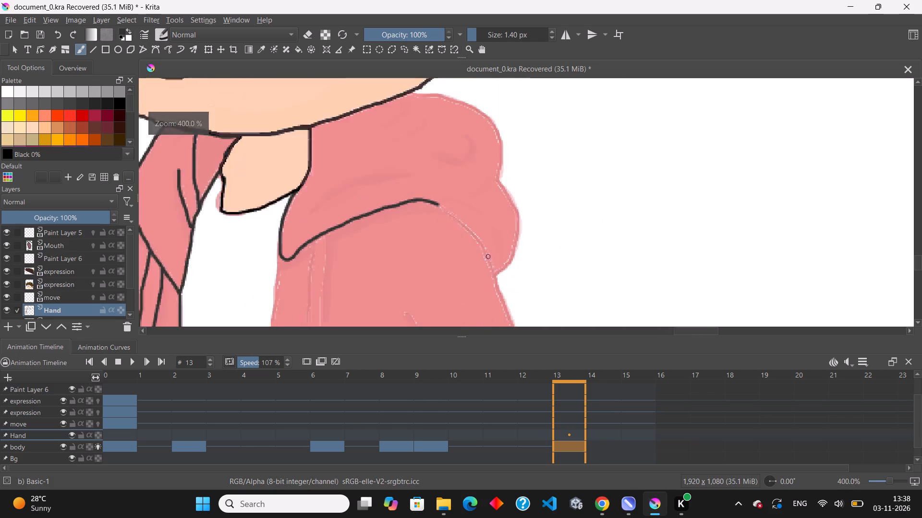
{"action": "scroll", "coordinate": [520, 269], "scroll_direction": "up", "scroll_amount": 2}
{"action": "left_click_drag", "start_coordinate": [353, 142], "coordinate": [387, 161]}
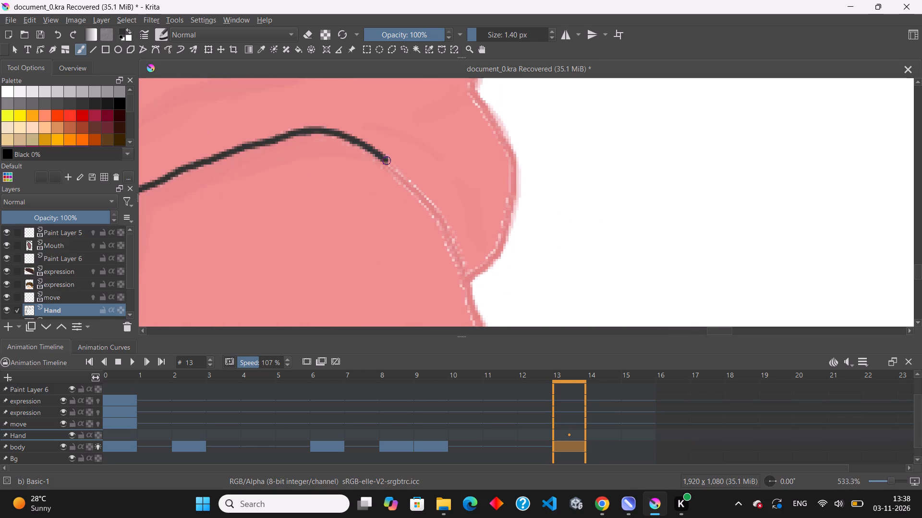
{"action": "left_click_drag", "start_coordinate": [387, 161], "coordinate": [468, 276]}
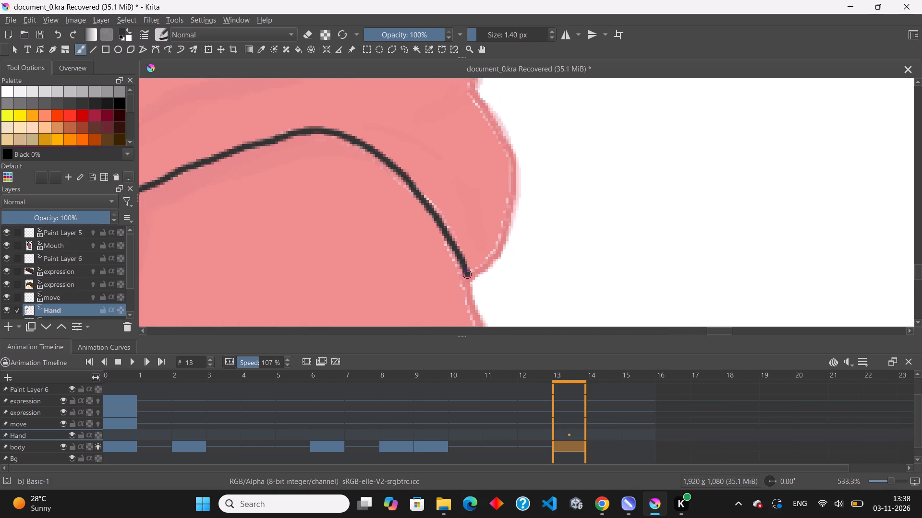
{"action": "left_click_drag", "start_coordinate": [468, 276], "coordinate": [468, 277]}
Trace the hood's outer outline from the jawline over its rounded top down to the notch at the back.
{"action": "scroll", "coordinate": [473, 200], "scroll_direction": "down", "scroll_amount": 2}
{"action": "scroll", "coordinate": [480, 127], "scroll_direction": "up", "scroll_amount": 1}
{"action": "scroll", "coordinate": [487, 140], "scroll_direction": "down", "scroll_amount": 2}
{"action": "scroll", "coordinate": [475, 96], "scroll_direction": "up", "scroll_amount": 2}
{"action": "scroll", "coordinate": [459, 131], "scroll_direction": "down", "scroll_amount": 3}
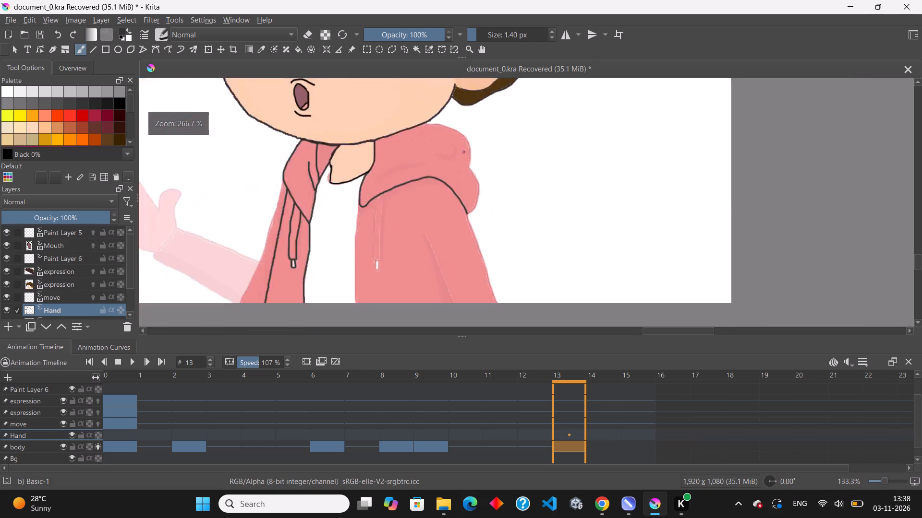
{"action": "scroll", "coordinate": [478, 105], "scroll_direction": "up", "scroll_amount": 3}
{"action": "left_click_drag", "start_coordinate": [312, 162], "coordinate": [335, 166]}
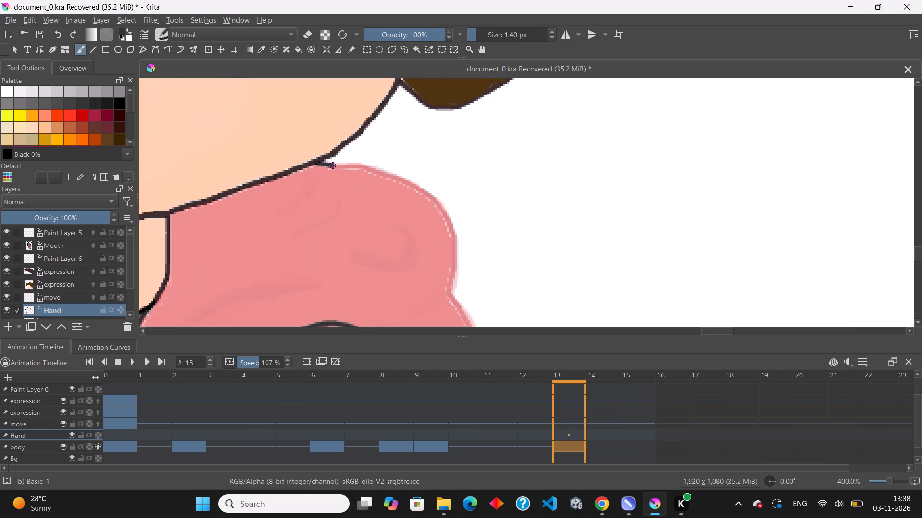
{"action": "left_click_drag", "start_coordinate": [335, 166], "coordinate": [455, 237]}
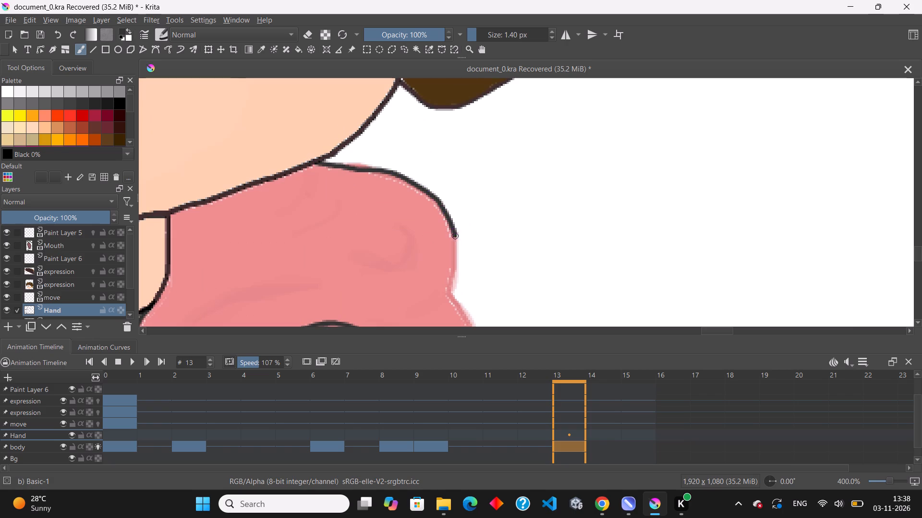
{"action": "left_click_drag", "start_coordinate": [455, 237], "coordinate": [446, 293]}
Trace the hood's lower bulge from the notch around to the back corner, joining the lower edge line.
{"action": "scroll", "coordinate": [373, 191], "scroll_direction": "down", "scroll_amount": 3}
{"action": "scroll", "coordinate": [390, 230], "scroll_direction": "up", "scroll_amount": 3}
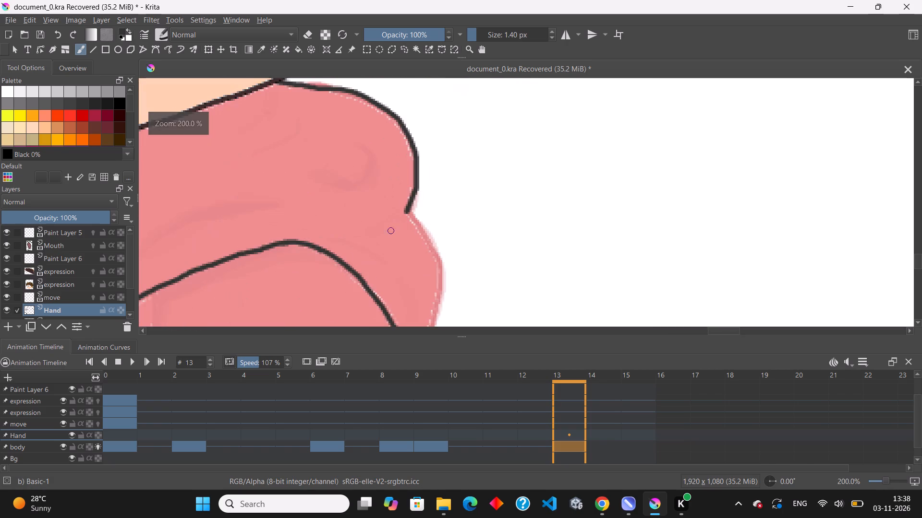
{"action": "scroll", "coordinate": [360, 183], "scroll_direction": "down", "scroll_amount": 3}
{"action": "scroll", "coordinate": [410, 255], "scroll_direction": "up", "scroll_amount": 2}
{"action": "left_click_drag", "start_coordinate": [332, 121], "coordinate": [347, 202]}
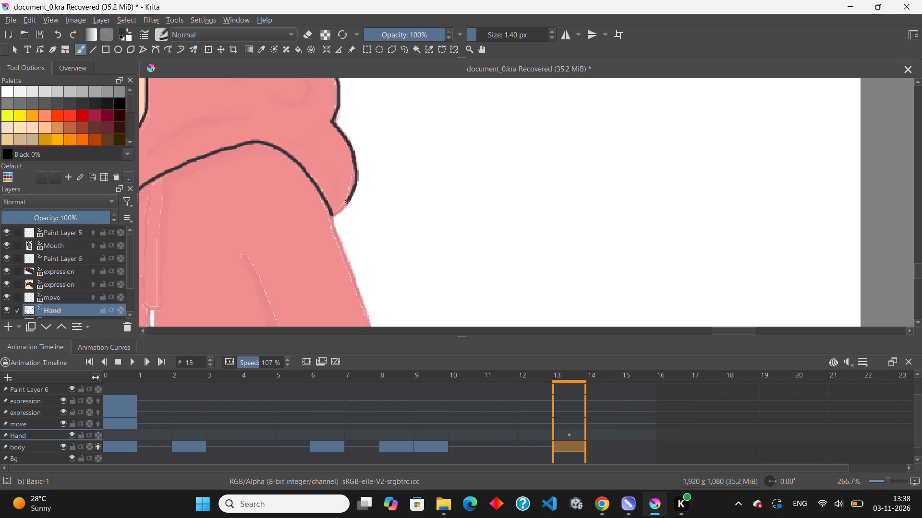
{"action": "left_click_drag", "start_coordinate": [347, 202], "coordinate": [330, 216]}
Draw the inner sleeve line of the lowered arm from the armpit down to the canvas's bottom edge.
{"action": "scroll", "coordinate": [248, 237], "scroll_direction": "down", "scroll_amount": 2}
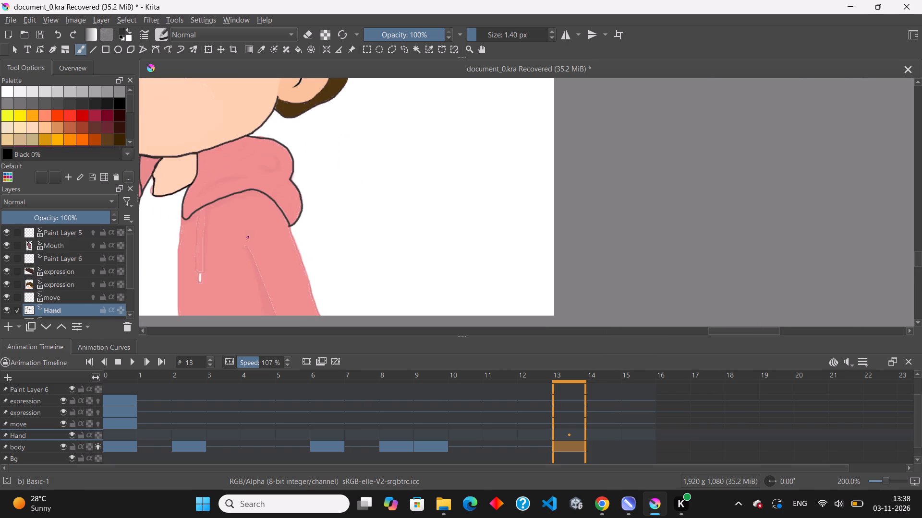
{"action": "scroll", "coordinate": [291, 329], "scroll_direction": "up", "scroll_amount": 4}
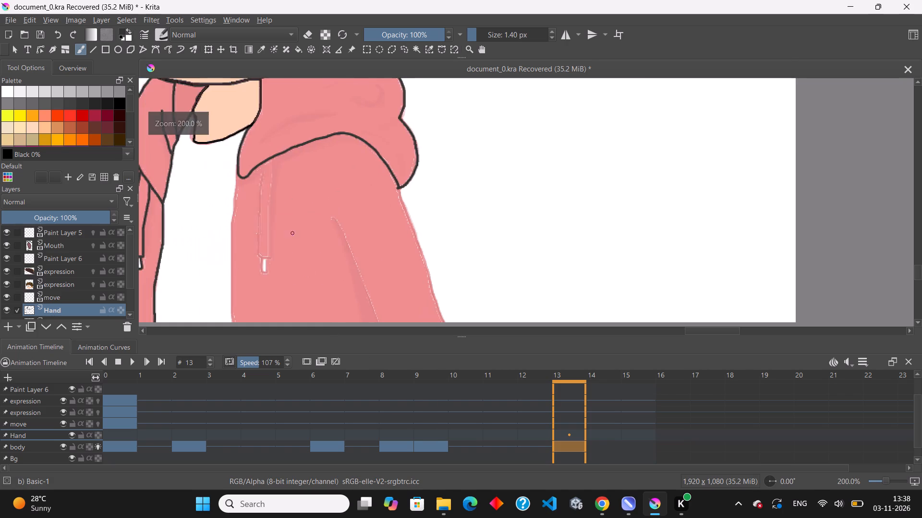
{"action": "scroll", "coordinate": [292, 230], "scroll_direction": "down", "scroll_amount": 2}
{"action": "scroll", "coordinate": [353, 278], "scroll_direction": "up", "scroll_amount": 2}
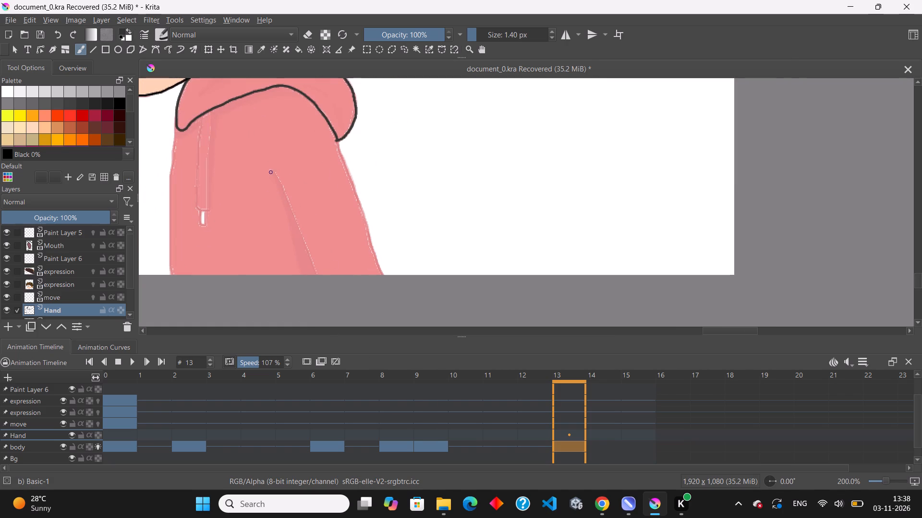
{"action": "left_click_drag", "start_coordinate": [270, 171], "coordinate": [299, 222]}
{"action": "left_click_drag", "start_coordinate": [299, 222], "coordinate": [319, 278]}
Trace the lowered arm's outer sleeve edge from the hood's back corner down towards the canvas bottom.
{"action": "left_click_drag", "start_coordinate": [337, 140], "coordinate": [348, 176]}
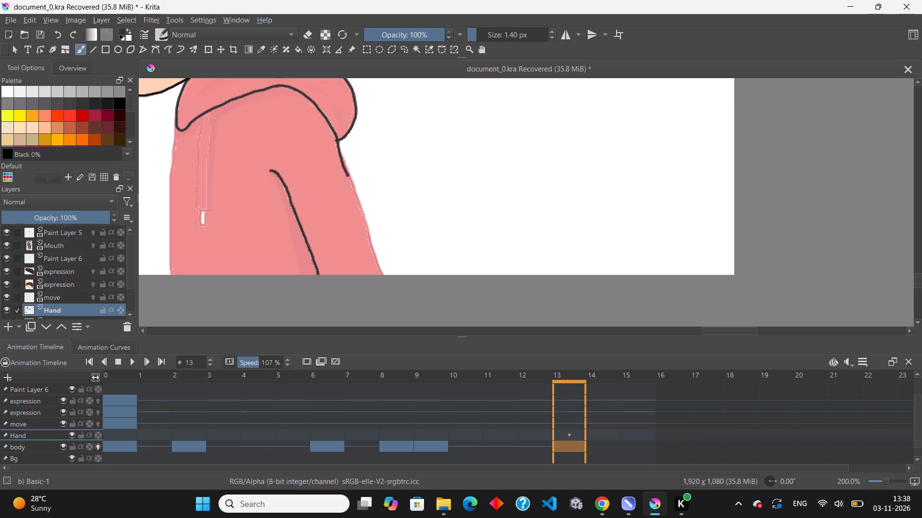
{"action": "left_click_drag", "start_coordinate": [348, 176], "coordinate": [369, 248]}
{"action": "left_click_drag", "start_coordinate": [369, 248], "coordinate": [371, 253]}
Erase the lower part of the outer sleeve line where it strays inside the sleeve's edge.
{"action": "key", "text": "e"}
{"action": "key", "text": "e"}
{"action": "key", "text": "e"}
{"action": "key", "text": "e"}
{"action": "key", "text": "e"}
{"action": "key", "text": "e"}
{"action": "key", "text": "e"}
{"action": "key", "text": "e"}
{"action": "key", "text": "e"}
{"action": "key", "text": "e"}
{"action": "key", "text": "e"}
{"action": "key", "text": "e"}
{"action": "key", "text": "e"}
{"action": "key", "text": "e"}
{"action": "key", "text": "e"}
{"action": "key", "text": "e"}
{"action": "key", "text": "e"}
{"action": "key", "text": "e"}
{"action": "key", "text": "e"}
{"action": "key", "text": "e"}
{"action": "left_click_drag", "start_coordinate": [384, 247], "coordinate": [369, 244]}
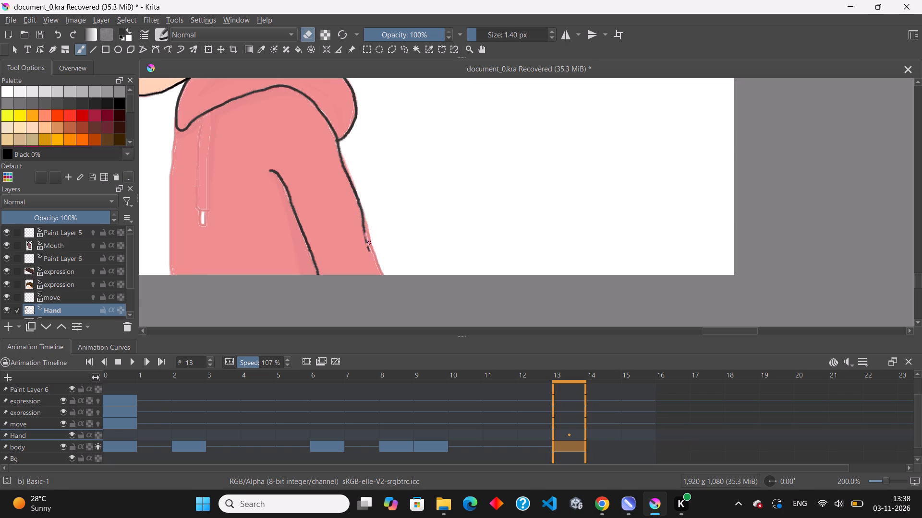
{"action": "left_click_drag", "start_coordinate": [369, 244], "coordinate": [371, 254]}
{"action": "left_click_drag", "start_coordinate": [371, 254], "coordinate": [365, 221]}
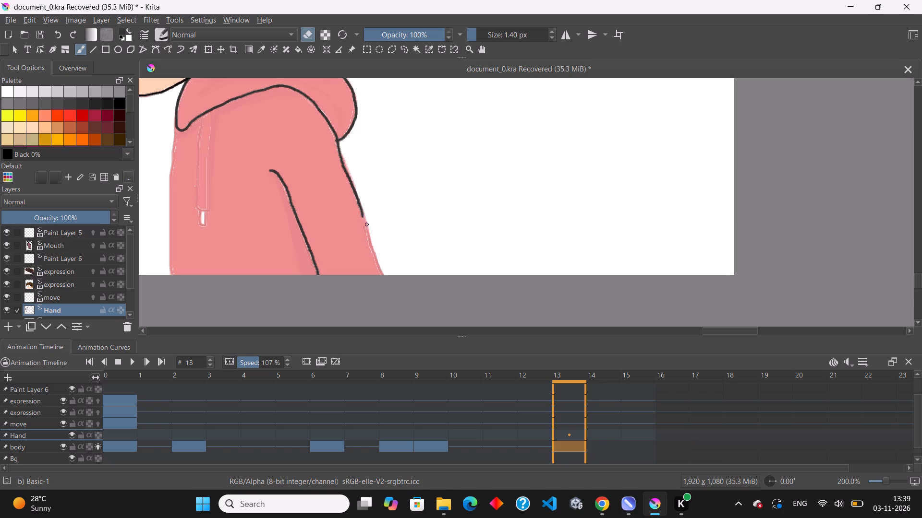
{"action": "left_click_drag", "start_coordinate": [365, 221], "coordinate": [365, 215]}
{"action": "left_click_drag", "start_coordinate": [365, 215], "coordinate": [364, 213]}
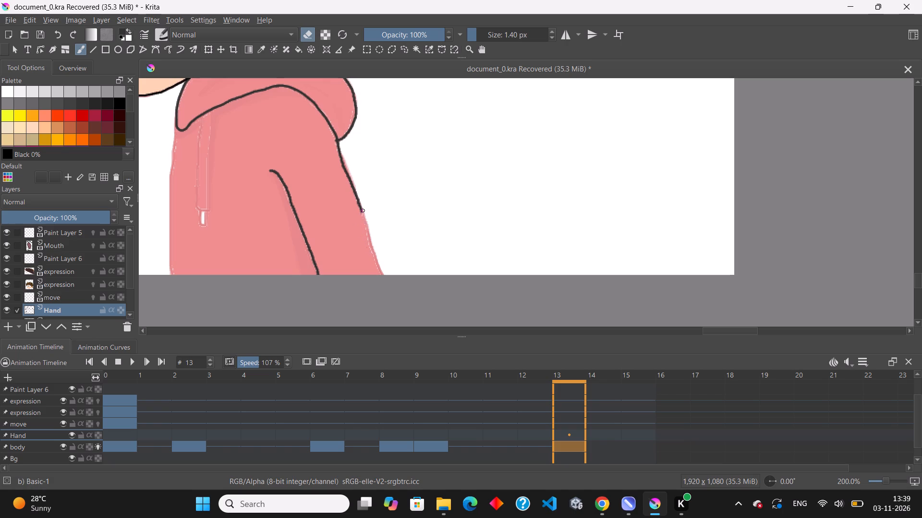
{"action": "left_click", "coordinate": [363, 211]}
{"action": "left_click_drag", "start_coordinate": [363, 211], "coordinate": [363, 217]}
Redraw the lower outer sleeve line along the sleeve's edge down to the canvas's bottom edge.
{"action": "key", "text": "e"}
{"action": "left_click_drag", "start_coordinate": [361, 210], "coordinate": [372, 244]}
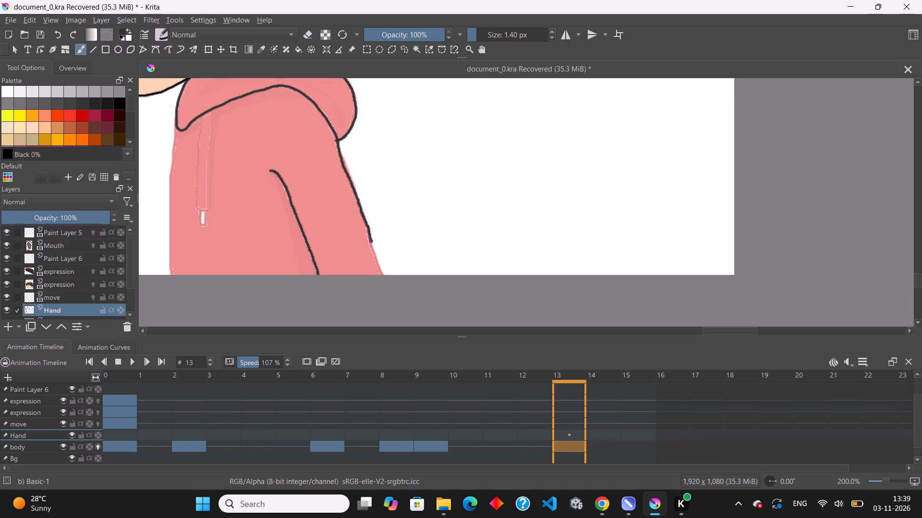
{"action": "left_click_drag", "start_coordinate": [372, 244], "coordinate": [383, 277]}
Outline the drawstring hanging below the large hood flap, including both sides, the bottom end and the small white tip.
{"action": "scroll", "coordinate": [382, 264], "scroll_direction": "down", "scroll_amount": 2}
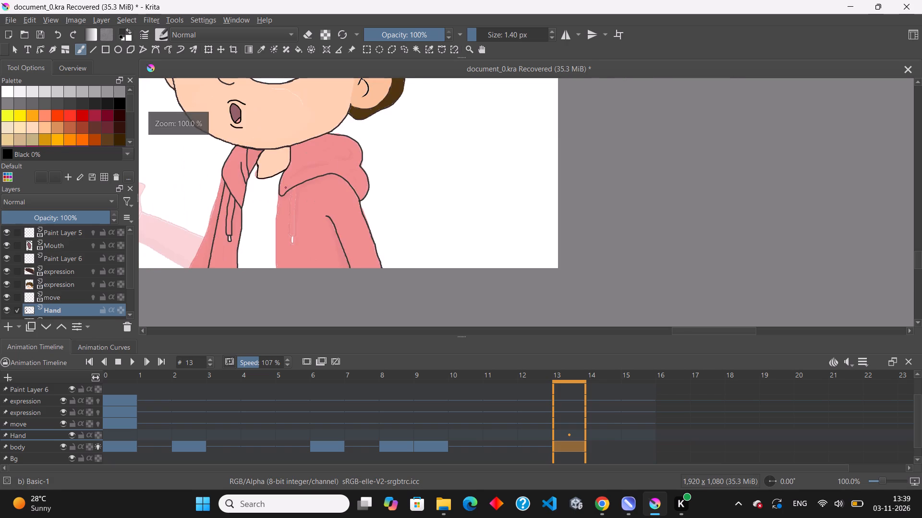
{"action": "scroll", "coordinate": [271, 185], "scroll_direction": "up", "scroll_amount": 2}
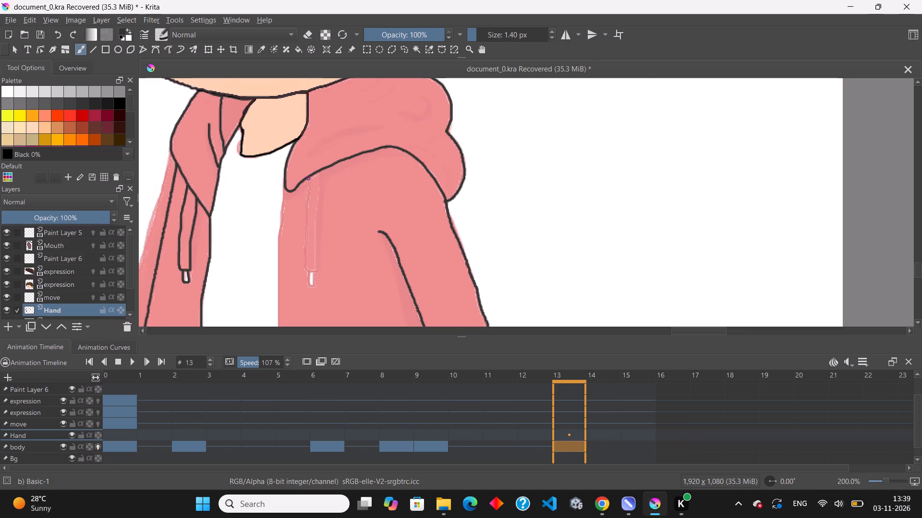
{"action": "left_click_drag", "start_coordinate": [308, 178], "coordinate": [309, 207]}
{"action": "left_click_drag", "start_coordinate": [309, 207], "coordinate": [306, 269]}
{"action": "left_click_drag", "start_coordinate": [306, 269], "coordinate": [321, 271]}
{"action": "left_click_drag", "start_coordinate": [320, 170], "coordinate": [318, 229]}
{"action": "left_click_drag", "start_coordinate": [318, 229], "coordinate": [319, 269]}
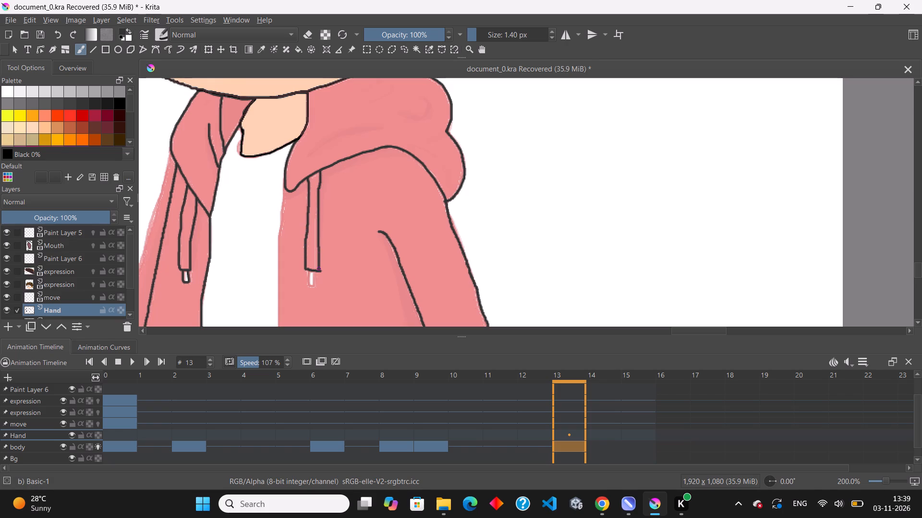
{"action": "left_click_drag", "start_coordinate": [319, 269], "coordinate": [319, 270]}
{"action": "scroll", "coordinate": [318, 289], "scroll_direction": "up", "scroll_amount": 3}
{"action": "left_click_drag", "start_coordinate": [291, 242], "coordinate": [292, 268]}
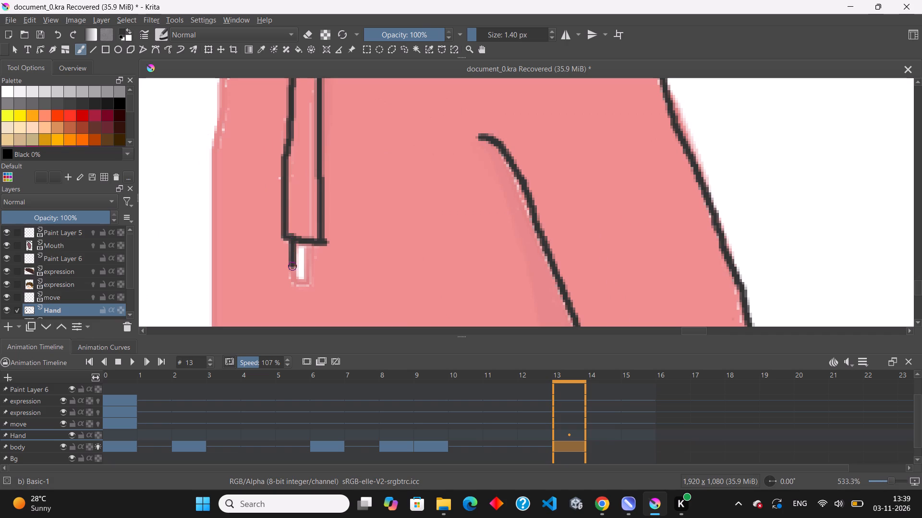
{"action": "left_click_drag", "start_coordinate": [292, 268], "coordinate": [310, 242]}
Trace the hoodie's front opening edge beside this drawstring, from the hood flap's tip down to the canvas's bottom edge.
{"action": "scroll", "coordinate": [328, 247], "scroll_direction": "down", "scroll_amount": 3}
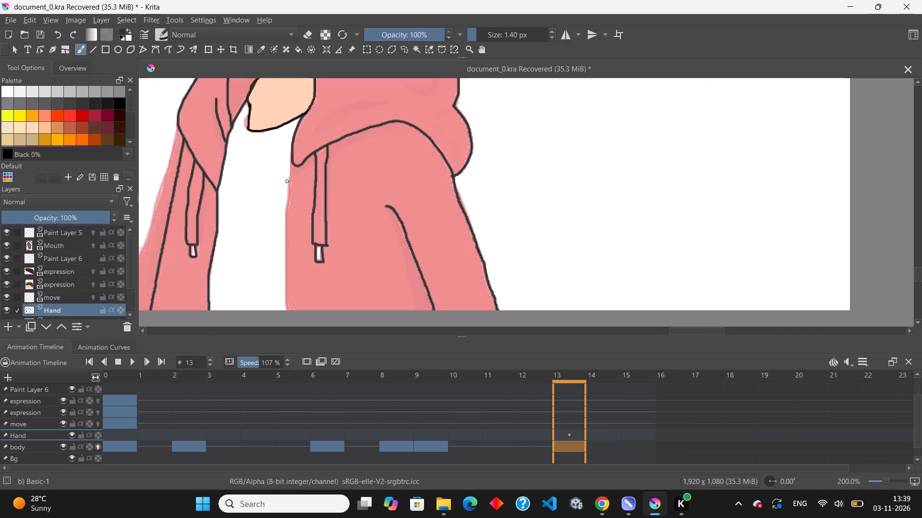
{"action": "left_click_drag", "start_coordinate": [291, 162], "coordinate": [288, 184]}
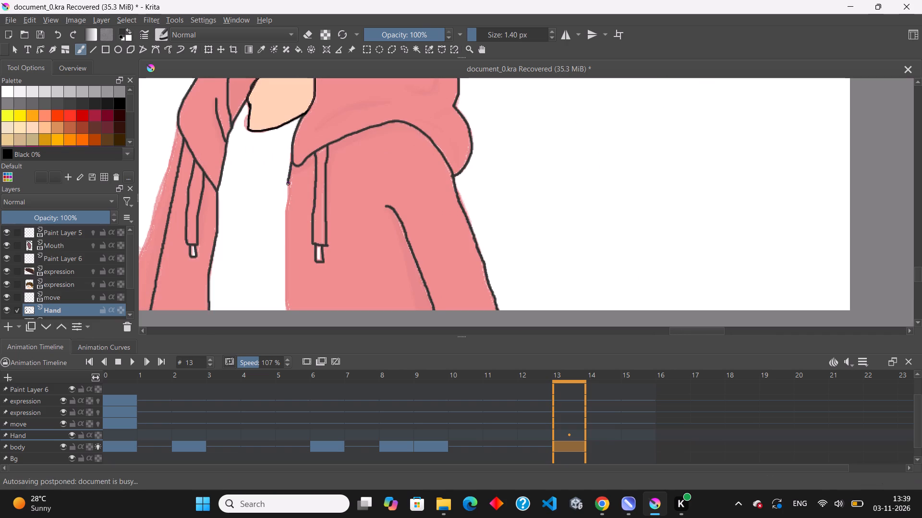
{"action": "left_click_drag", "start_coordinate": [288, 184], "coordinate": [285, 237]}
{"action": "left_click_drag", "start_coordinate": [285, 237], "coordinate": [287, 308]}
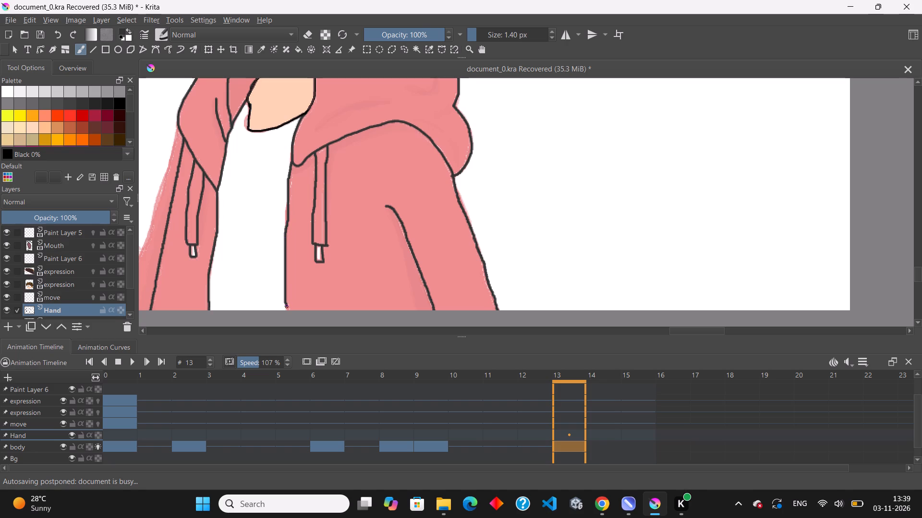
{"action": "left_click_drag", "start_coordinate": [287, 308], "coordinate": [288, 313]}
Draw the cuff line across the wrist of the pale raised arm, from its lower corner to its upper corner.
{"action": "scroll", "coordinate": [287, 261], "scroll_direction": "down", "scroll_amount": 3}
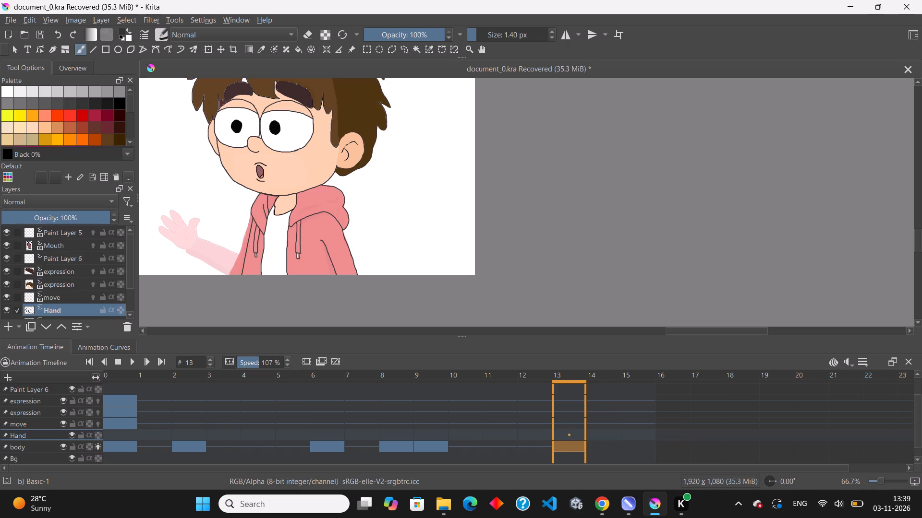
{"action": "scroll", "coordinate": [195, 249], "scroll_direction": "up", "scroll_amount": 2}
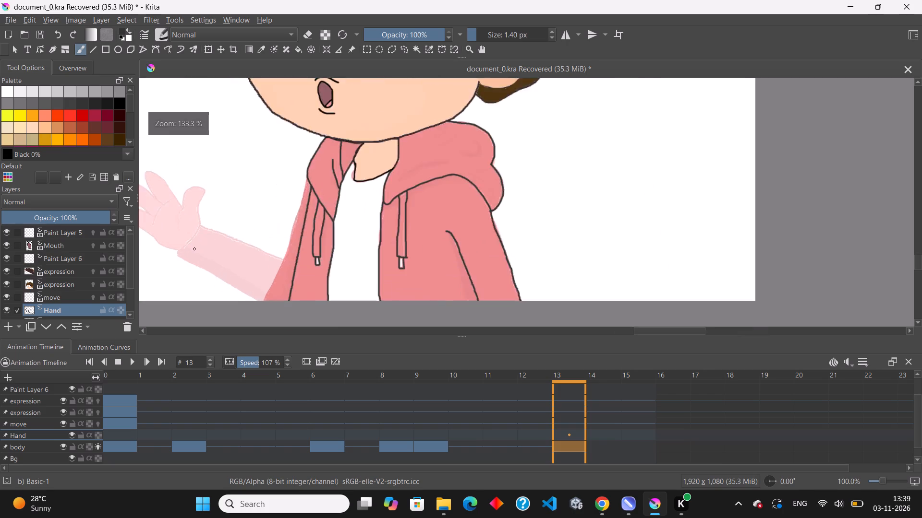
{"action": "scroll", "coordinate": [194, 249], "scroll_direction": "up", "scroll_amount": 1}
{"action": "scroll", "coordinate": [235, 210], "scroll_direction": "down", "scroll_amount": 3}
{"action": "scroll", "coordinate": [208, 212], "scroll_direction": "up", "scroll_amount": 2}
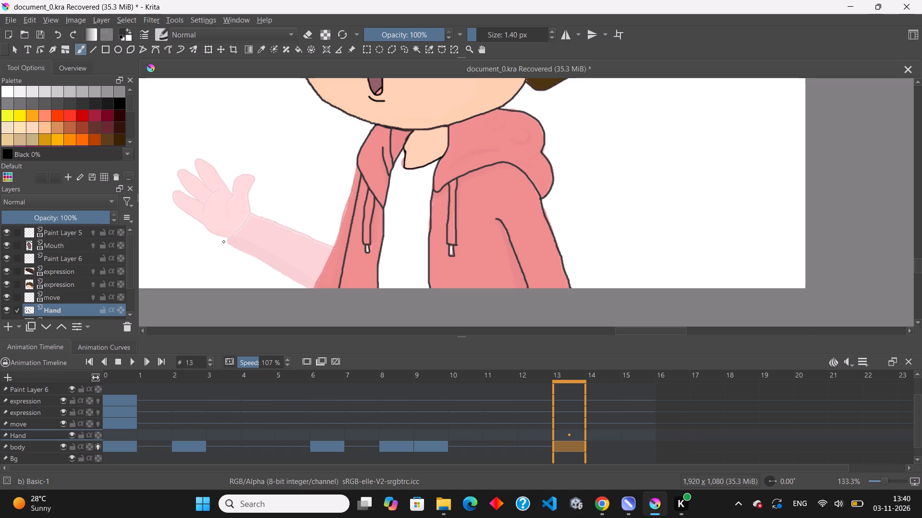
{"action": "scroll", "coordinate": [226, 241], "scroll_direction": "up", "scroll_amount": 3}
{"action": "left_click_drag", "start_coordinate": [228, 239], "coordinate": [238, 230]}
{"action": "left_click_drag", "start_coordinate": [241, 227], "coordinate": [254, 218]}
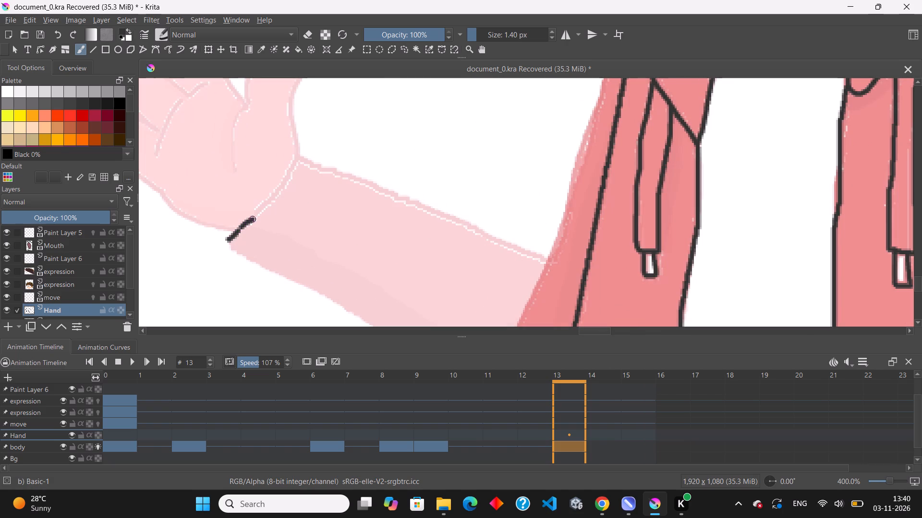
{"action": "left_click_drag", "start_coordinate": [254, 218], "coordinate": [265, 209]}
{"action": "left_click_drag", "start_coordinate": [264, 210], "coordinate": [270, 201]}
{"action": "left_click_drag", "start_coordinate": [270, 201], "coordinate": [296, 156]}
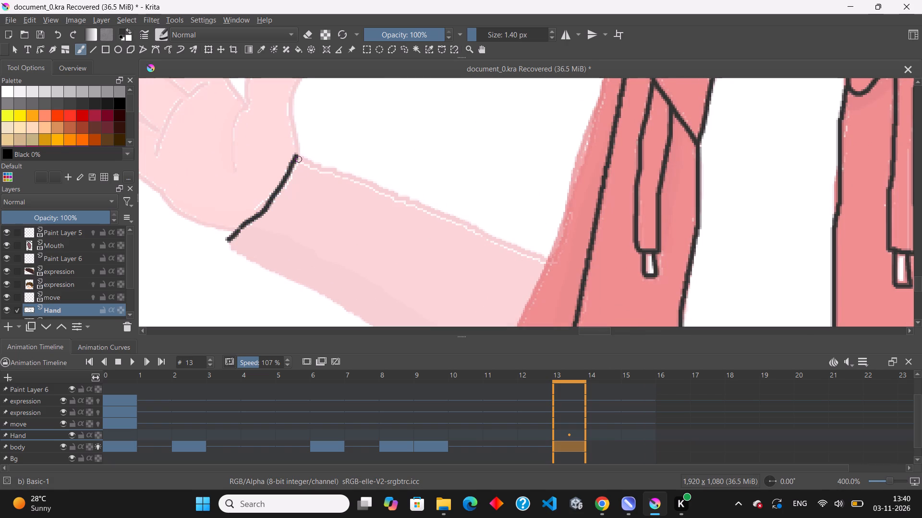
Trace the raised forearm's upper sleeve edge from the cuff's upper corner to the hoodie's side.
{"action": "left_click_drag", "start_coordinate": [299, 157], "coordinate": [404, 196]}
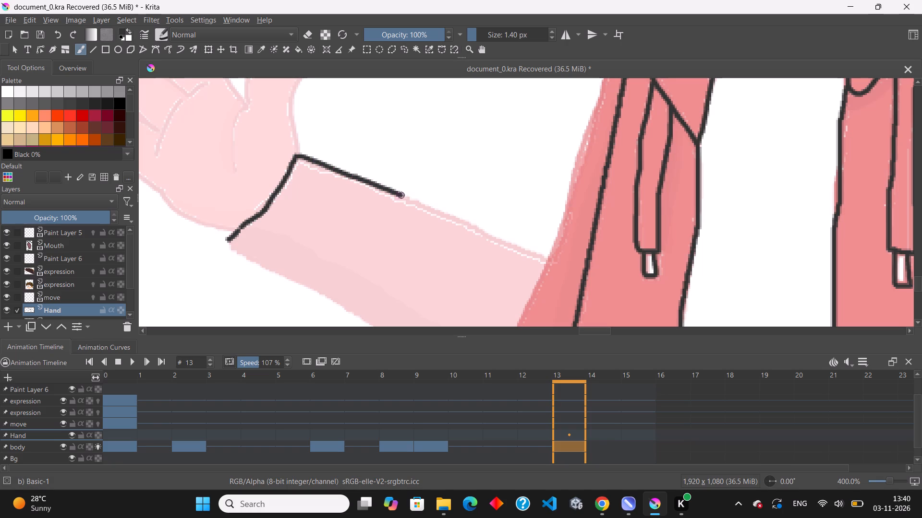
{"action": "left_click_drag", "start_coordinate": [404, 196], "coordinate": [545, 253]}
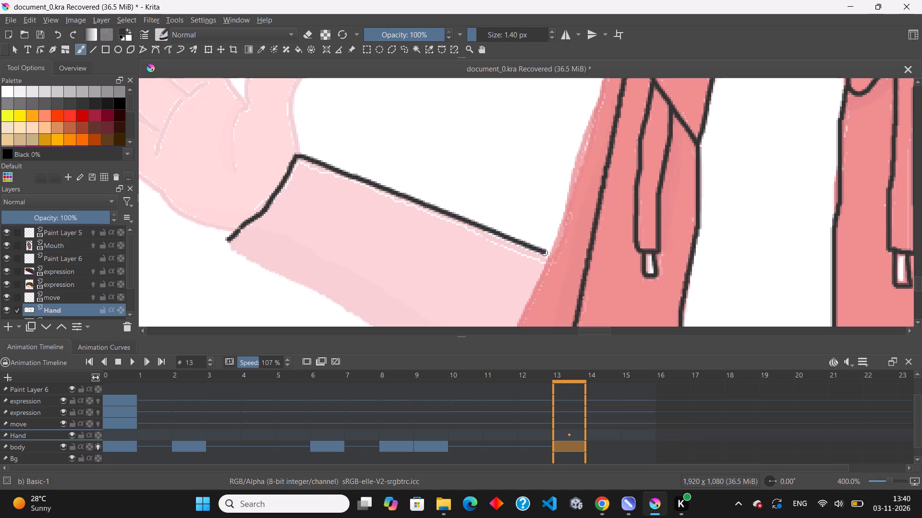
{"action": "left_click_drag", "start_coordinate": [545, 253], "coordinate": [552, 256]}
Trace the hoodie's outer edge above the raised arm, from the hood down to the forearm's upper sleeve line.
{"action": "scroll", "coordinate": [518, 221], "scroll_direction": "down", "scroll_amount": 2}
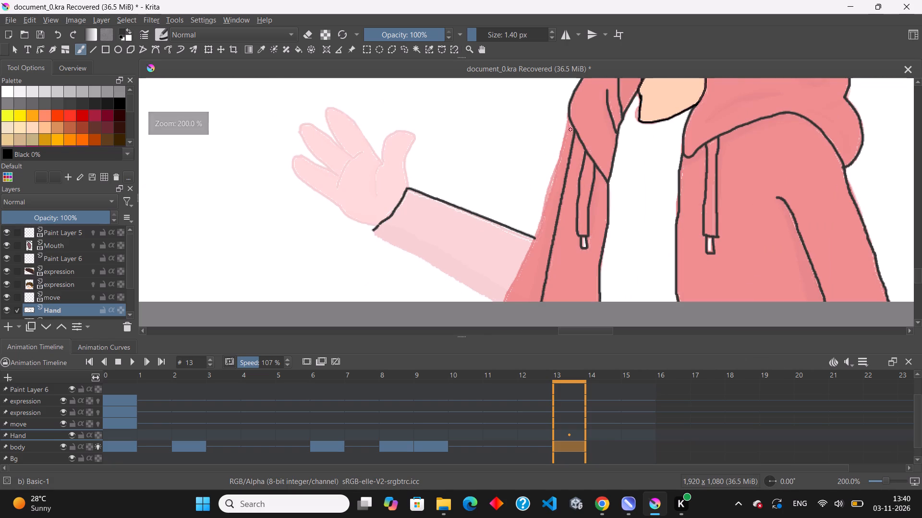
{"action": "left_click_drag", "start_coordinate": [569, 119], "coordinate": [566, 138]}
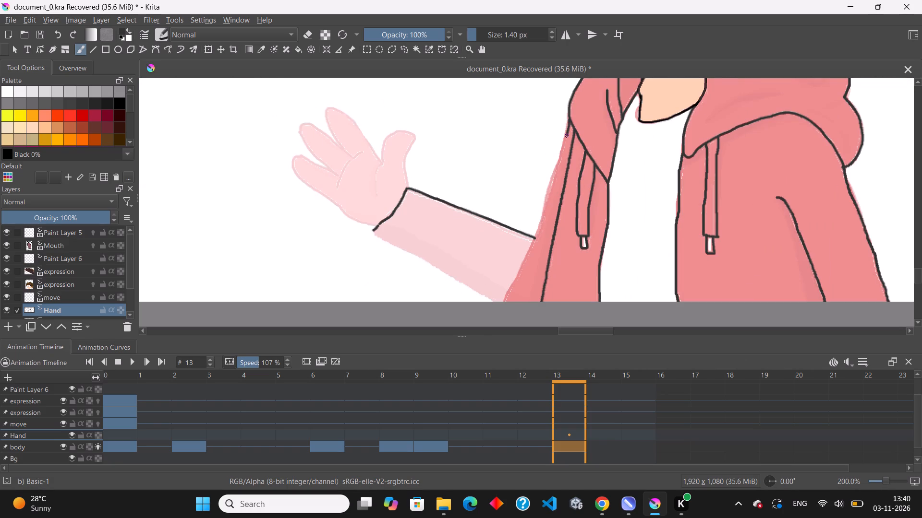
{"action": "left_click_drag", "start_coordinate": [566, 138], "coordinate": [538, 224]}
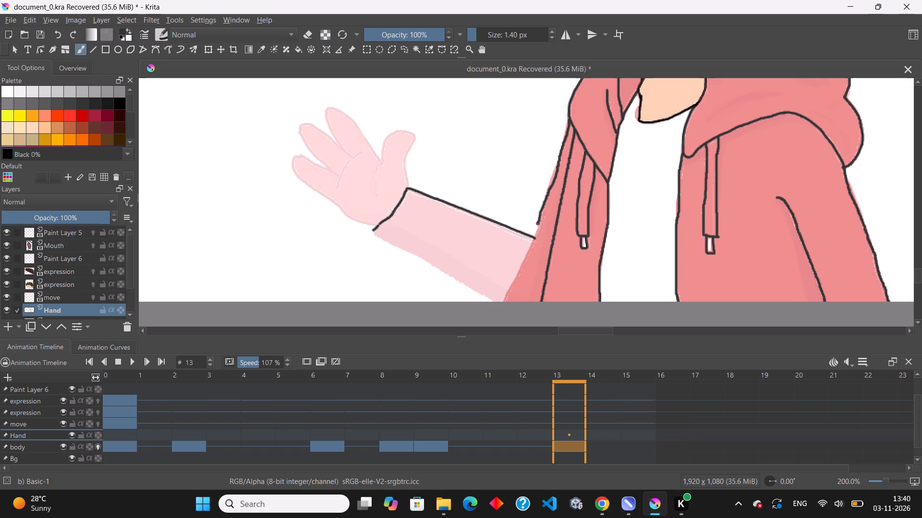
{"action": "left_click_drag", "start_coordinate": [538, 224], "coordinate": [536, 240]}
Trace the raised forearm's lower sleeve edge from the cuff's lower corner down to the canvas's bottom edge.
{"action": "scroll", "coordinate": [430, 210], "scroll_direction": "down", "scroll_amount": 1}
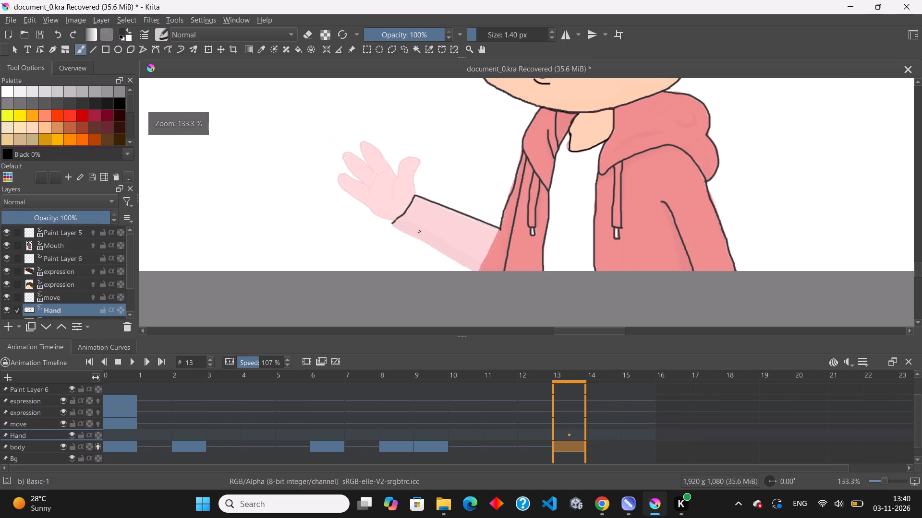
{"action": "scroll", "coordinate": [426, 288], "scroll_direction": "up", "scroll_amount": 1}
{"action": "left_click_drag", "start_coordinate": [374, 191], "coordinate": [388, 204]}
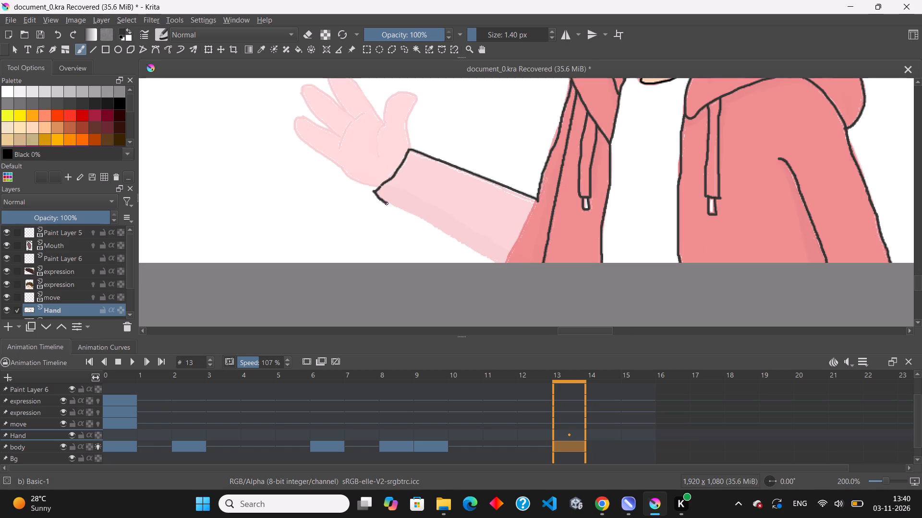
{"action": "left_click_drag", "start_coordinate": [388, 204], "coordinate": [489, 259]}
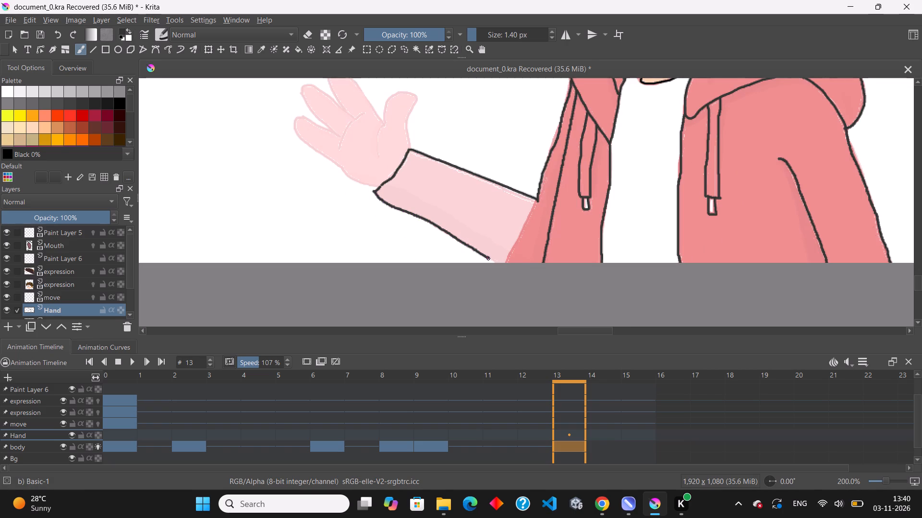
{"action": "left_click_drag", "start_coordinate": [489, 259], "coordinate": [505, 266]}
Draw the upper sleeve edge of the other forearm, extending outward and slightly upward from the hoodie's plain outer side.
{"action": "scroll", "coordinate": [447, 230], "scroll_direction": "down", "scroll_amount": 1}
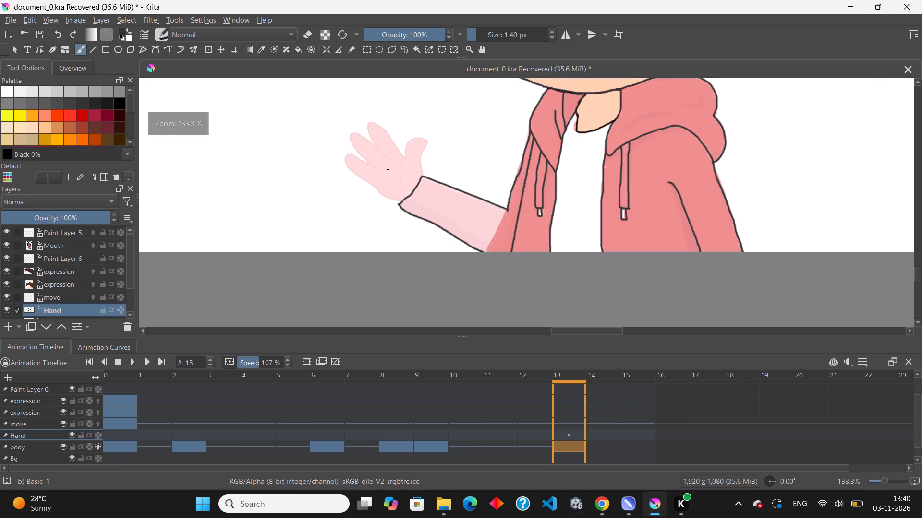
{"action": "scroll", "coordinate": [399, 168], "scroll_direction": "up", "scroll_amount": 2}
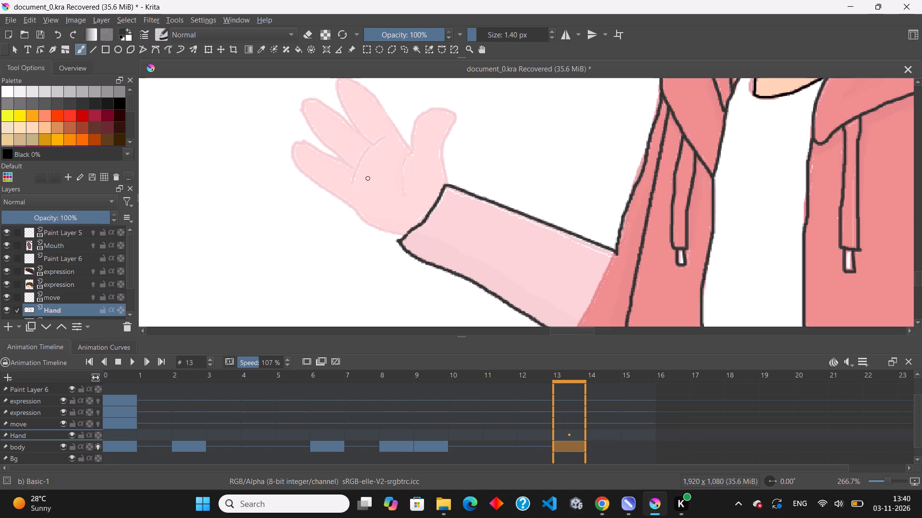
{"action": "scroll", "coordinate": [368, 180], "scroll_direction": "down", "scroll_amount": 5}
{"action": "scroll", "coordinate": [445, 149], "scroll_direction": "up", "scroll_amount": 1}
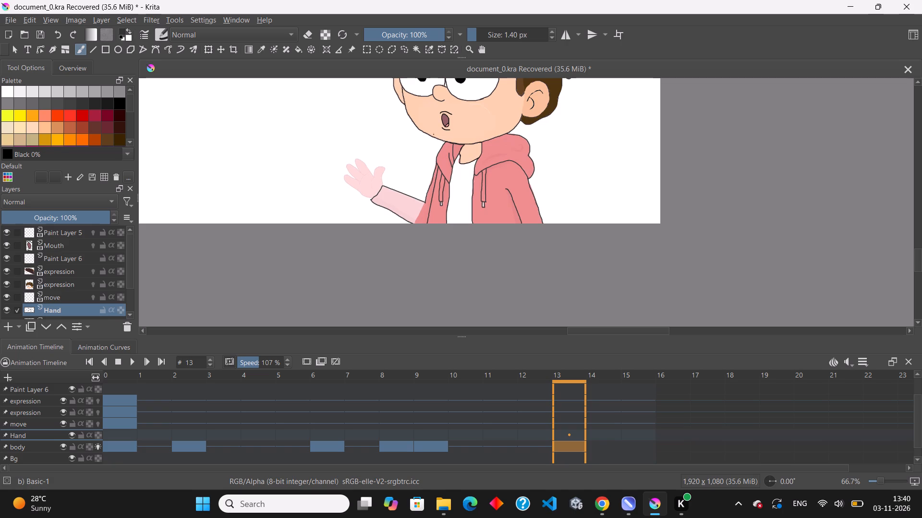
{"action": "scroll", "coordinate": [471, 138], "scroll_direction": "up", "scroll_amount": 2}
{"action": "scroll", "coordinate": [411, 145], "scroll_direction": "down", "scroll_amount": 3}
{"action": "scroll", "coordinate": [464, 141], "scroll_direction": "up", "scroll_amount": 2}
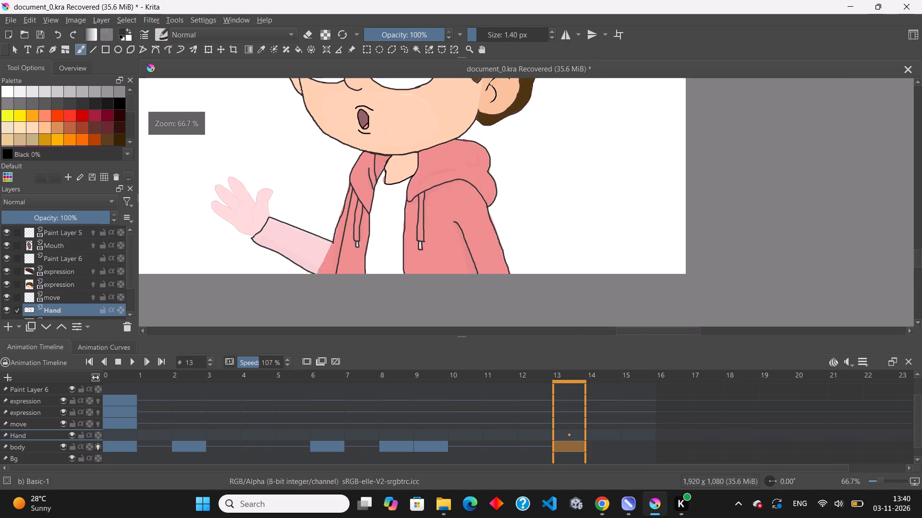
{"action": "scroll", "coordinate": [528, 276], "scroll_direction": "up", "scroll_amount": 1}
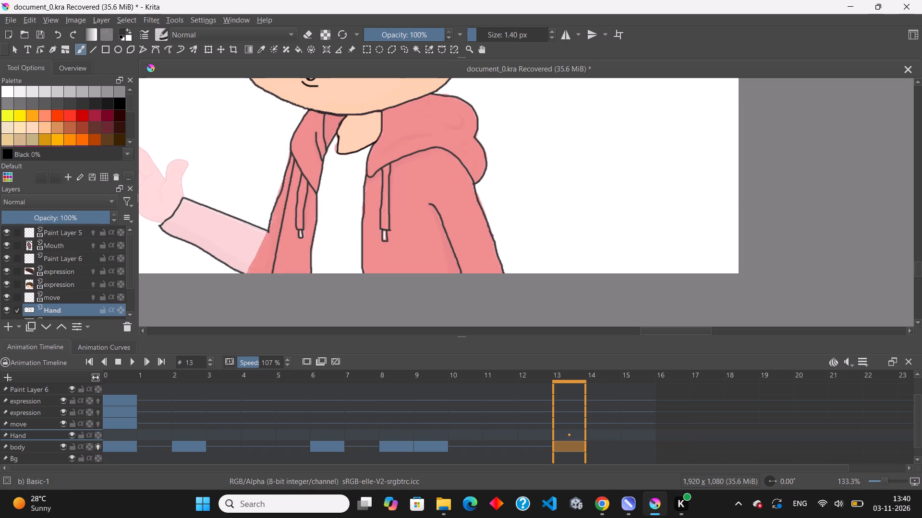
{"action": "left_click_drag", "start_coordinate": [493, 237], "coordinate": [524, 226]}
{"action": "left_click_drag", "start_coordinate": [524, 226], "coordinate": [567, 210]}
Draw the new forearm's angled sleeve end and its lower edge back down to the canvas's bottom edge.
{"action": "scroll", "coordinate": [568, 212], "scroll_direction": "up", "scroll_amount": 1}
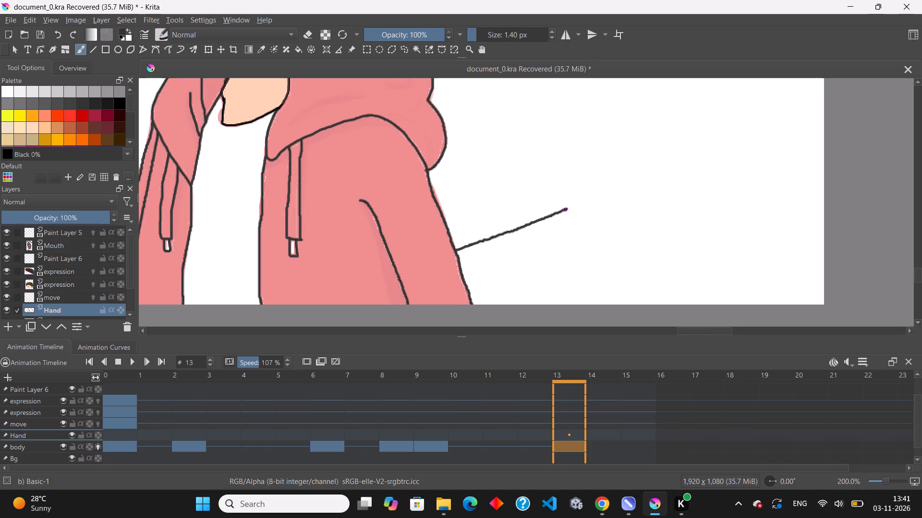
{"action": "left_click_drag", "start_coordinate": [566, 210], "coordinate": [590, 240]}
{"action": "left_click_drag", "start_coordinate": [590, 240], "coordinate": [600, 247]}
{"action": "left_click_drag", "start_coordinate": [600, 247], "coordinate": [575, 264]}
{"action": "left_click_drag", "start_coordinate": [575, 264], "coordinate": [496, 314]}
Erase the hoodie's side outline between the new forearm's upper edge and the canvas bottom, using a 5.70 px eraser.
{"action": "scroll", "coordinate": [472, 257], "scroll_direction": "down", "scroll_amount": 2}
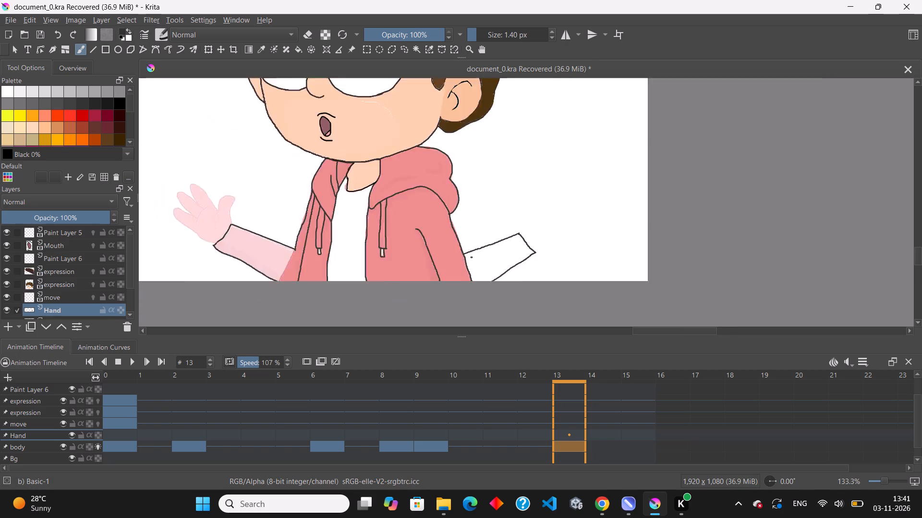
{"action": "scroll", "coordinate": [472, 257], "scroll_direction": "down", "scroll_amount": 2}
{"action": "scroll", "coordinate": [494, 266], "scroll_direction": "up", "scroll_amount": 3}
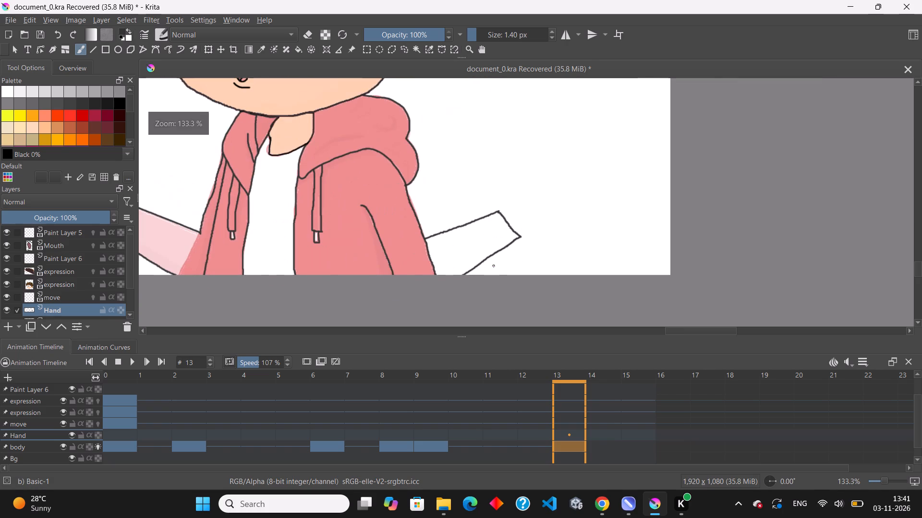
{"action": "scroll", "coordinate": [437, 264], "scroll_direction": "up", "scroll_amount": 1}
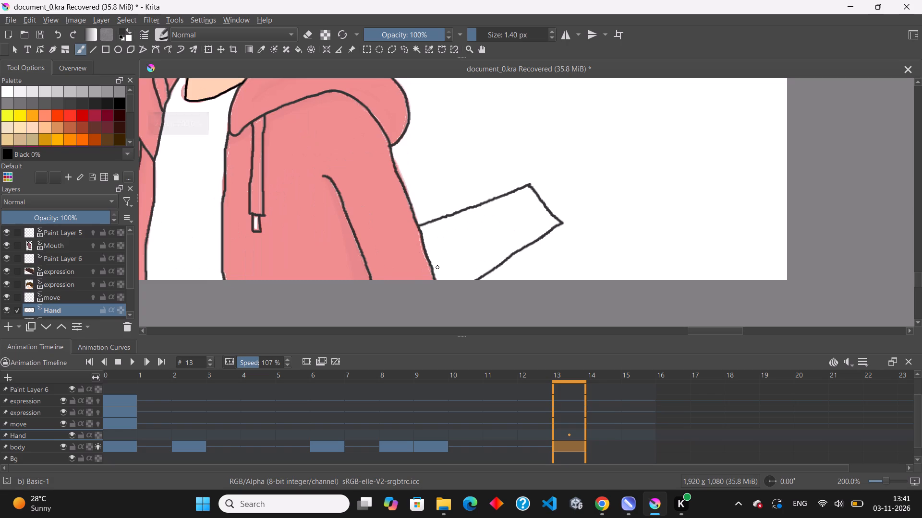
{"action": "key", "text": "e"}
{"action": "left_click_drag", "start_coordinate": [422, 271], "coordinate": [436, 272]}
{"action": "left_click", "coordinate": [479, 36]}
{"action": "scroll", "coordinate": [437, 289], "scroll_direction": "up", "scroll_amount": 2}
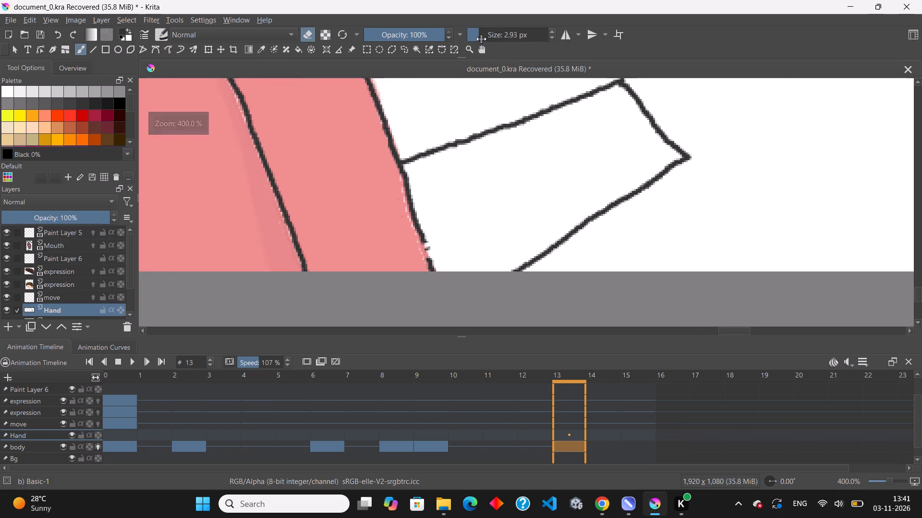
{"action": "left_click", "coordinate": [482, 35]}
{"action": "left_click_drag", "start_coordinate": [426, 214], "coordinate": [443, 233]}
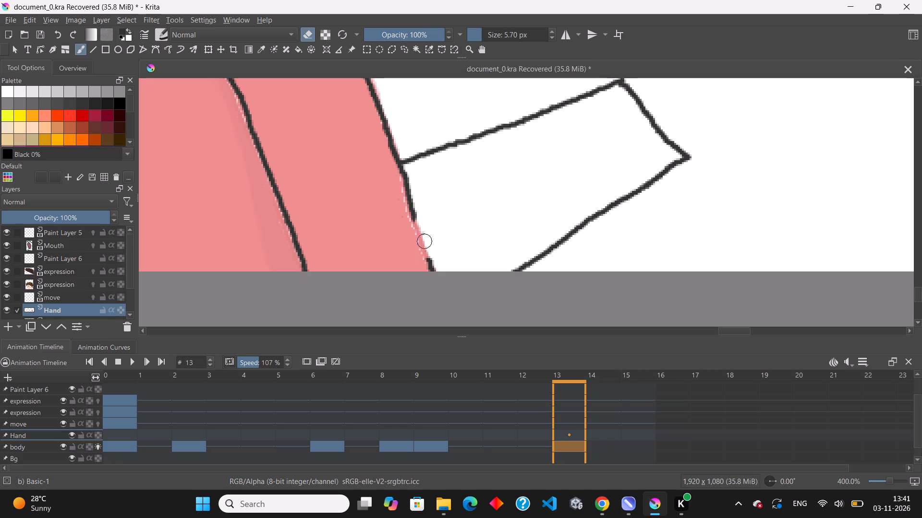
{"action": "left_click_drag", "start_coordinate": [443, 233], "coordinate": [435, 212]}
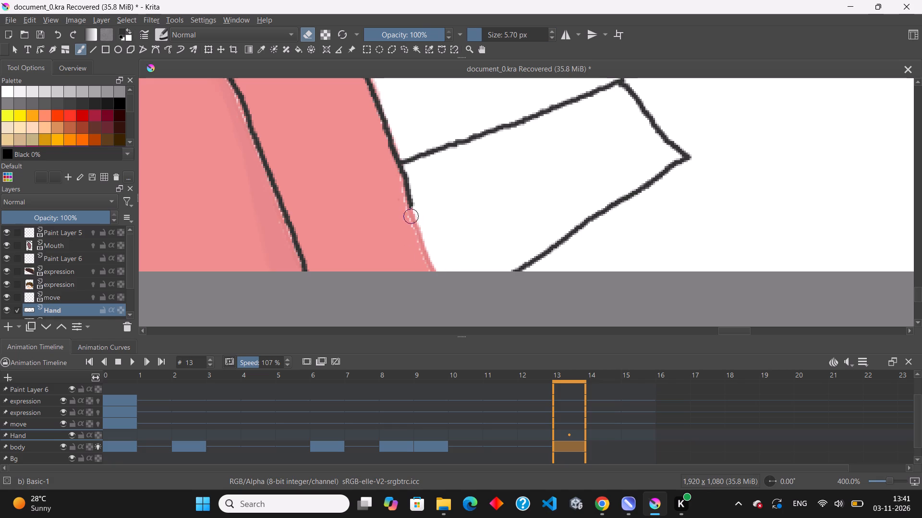
{"action": "left_click_drag", "start_coordinate": [435, 212], "coordinate": [415, 176]}
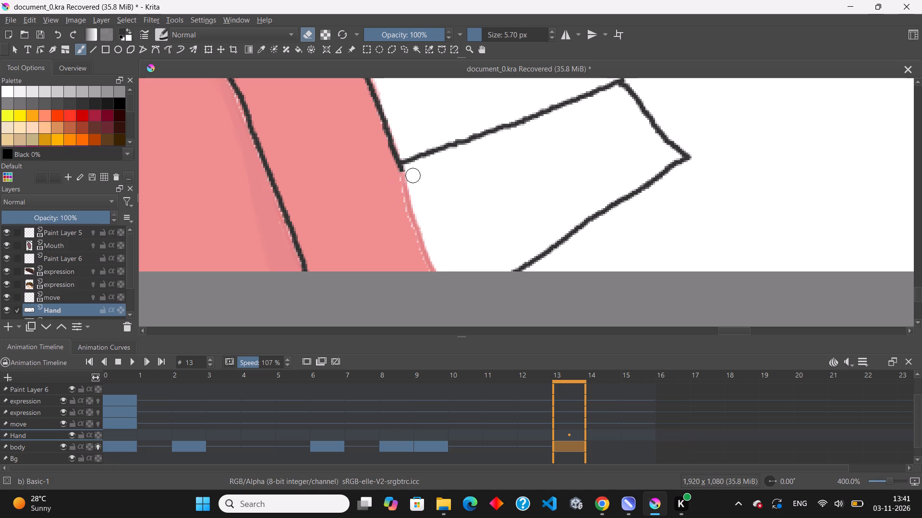
{"action": "left_click_drag", "start_coordinate": [415, 176], "coordinate": [415, 176]}
{"action": "scroll", "coordinate": [446, 209], "scroll_direction": "down", "scroll_amount": 4}
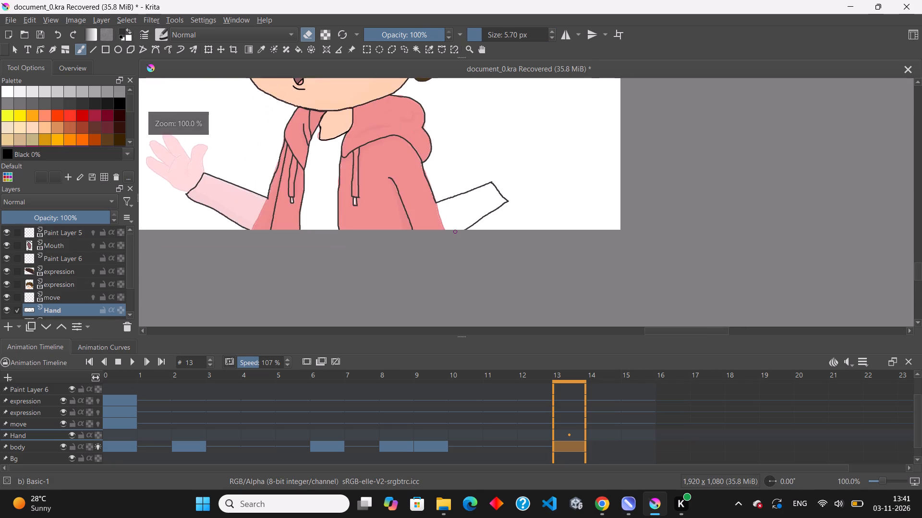
Draw the cuff's inner line across the new forearm, parallel to the sleeve end, with a 1.05 px brush.
{"action": "scroll", "coordinate": [455, 232], "scroll_direction": "down", "scroll_amount": 2}
{"action": "scroll", "coordinate": [495, 205], "scroll_direction": "up", "scroll_amount": 3}
{"action": "scroll", "coordinate": [465, 252], "scroll_direction": "up", "scroll_amount": 3}
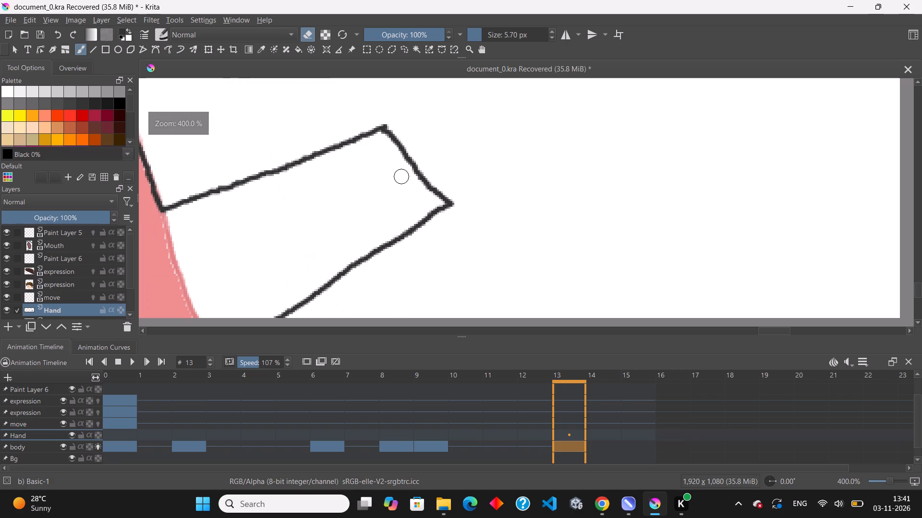
{"action": "key", "text": "e"}
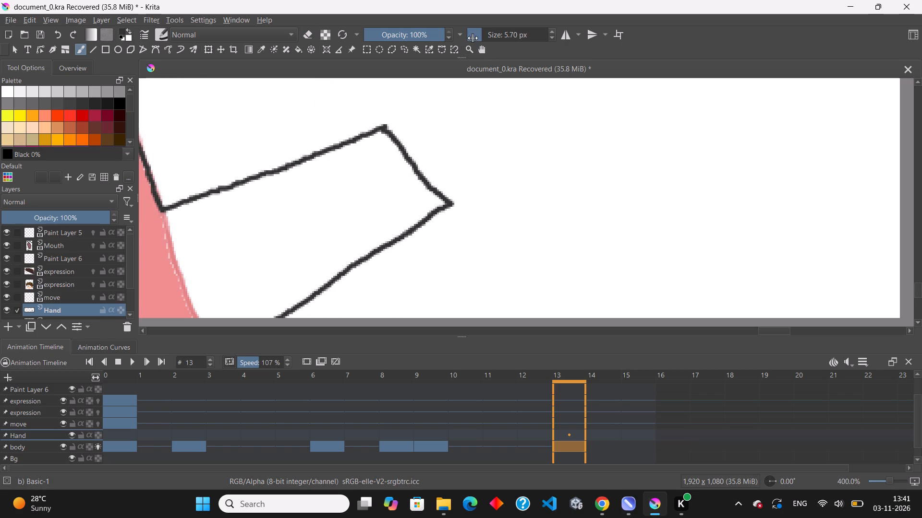
{"action": "left_click", "coordinate": [473, 38]}
{"action": "left_click", "coordinate": [475, 35]}
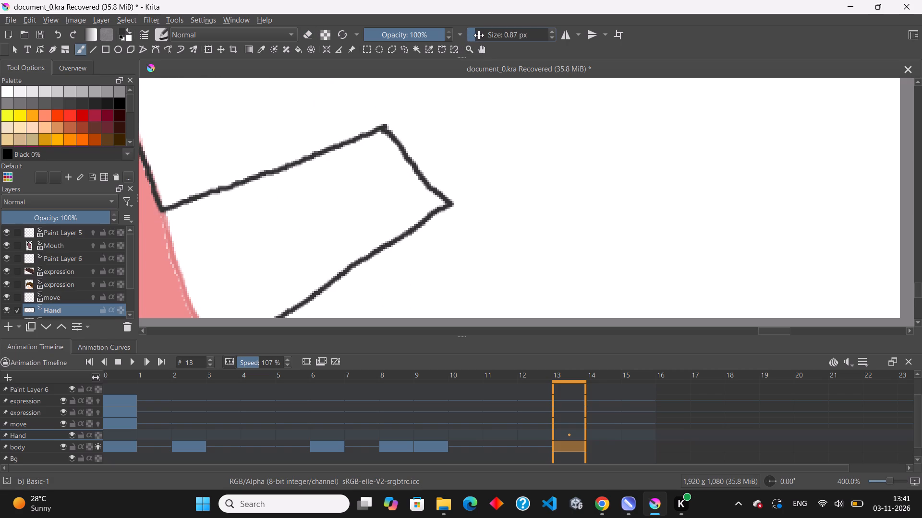
{"action": "left_click", "coordinate": [477, 35]}
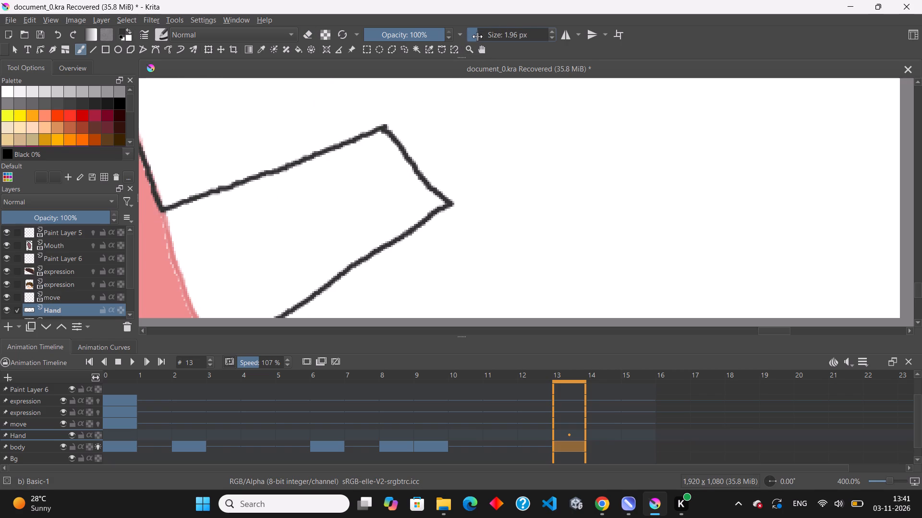
{"action": "left_click", "coordinate": [475, 37]}
{"action": "scroll", "coordinate": [423, 136], "scroll_direction": "up", "scroll_amount": 1}
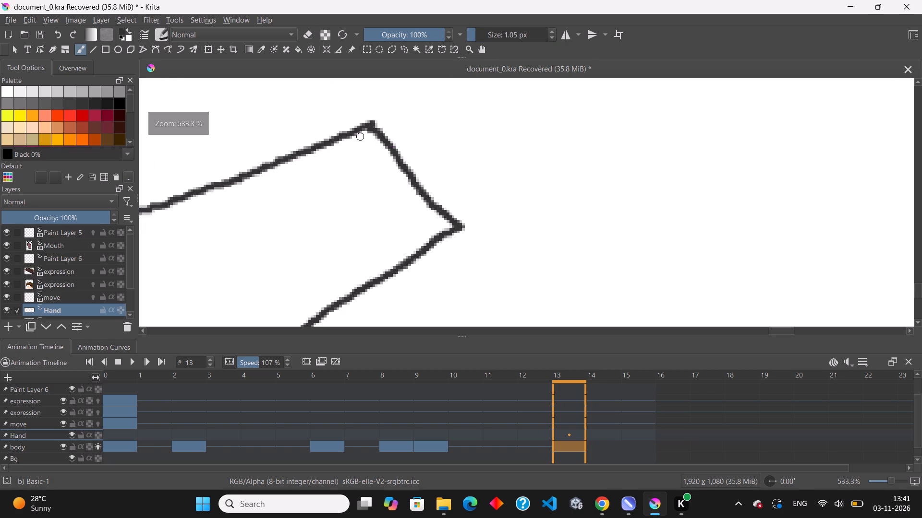
{"action": "left_click_drag", "start_coordinate": [352, 134], "coordinate": [385, 188]}
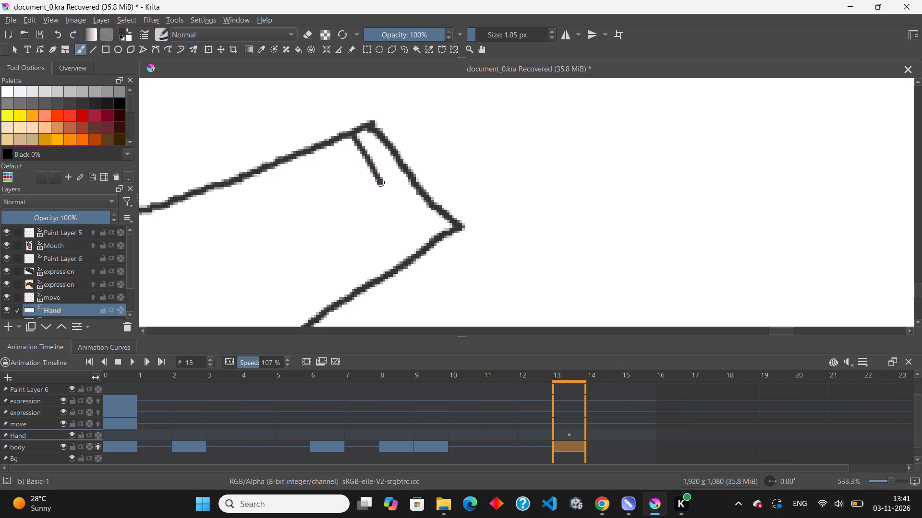
{"action": "left_click_drag", "start_coordinate": [385, 188], "coordinate": [430, 241]}
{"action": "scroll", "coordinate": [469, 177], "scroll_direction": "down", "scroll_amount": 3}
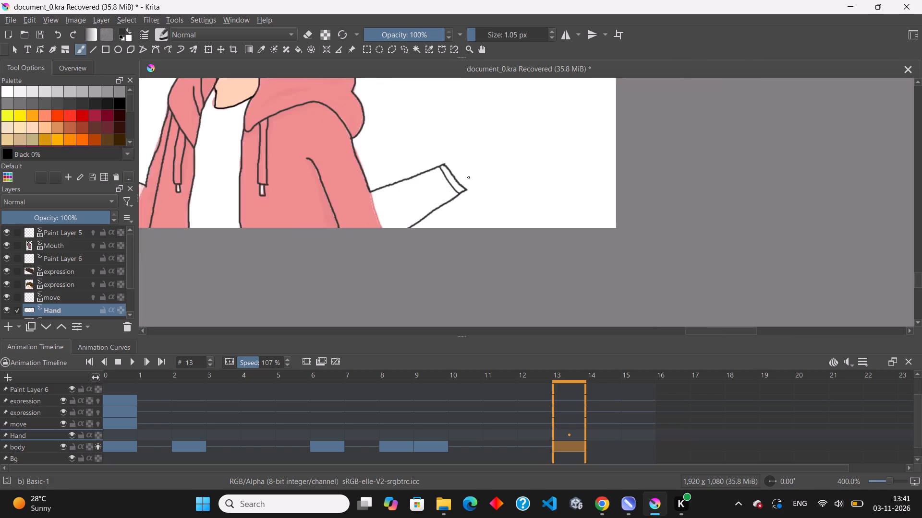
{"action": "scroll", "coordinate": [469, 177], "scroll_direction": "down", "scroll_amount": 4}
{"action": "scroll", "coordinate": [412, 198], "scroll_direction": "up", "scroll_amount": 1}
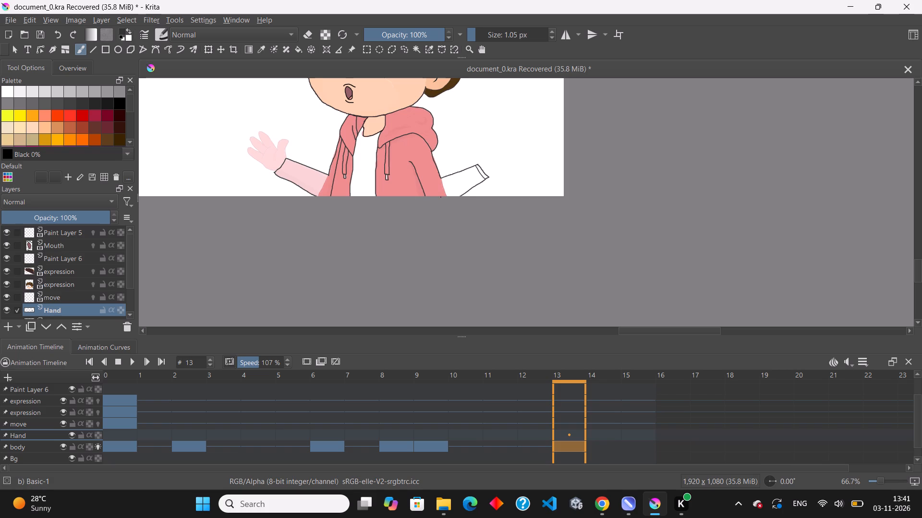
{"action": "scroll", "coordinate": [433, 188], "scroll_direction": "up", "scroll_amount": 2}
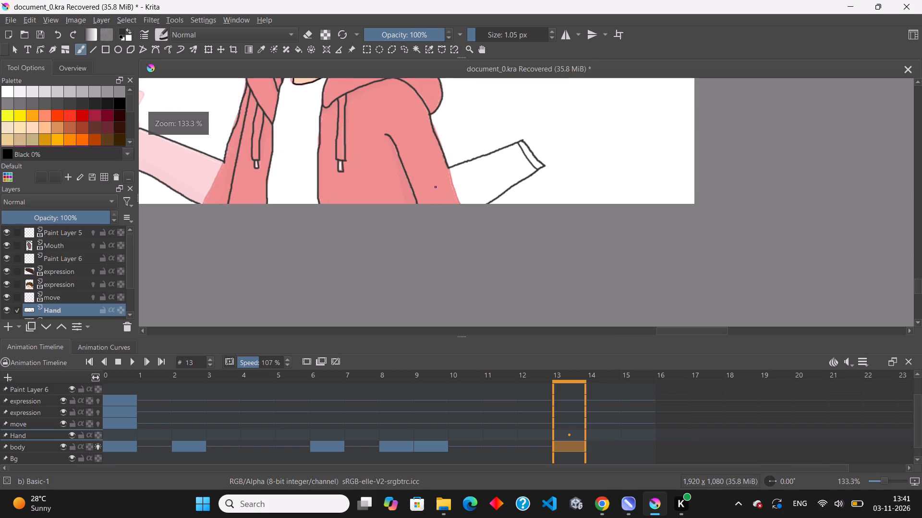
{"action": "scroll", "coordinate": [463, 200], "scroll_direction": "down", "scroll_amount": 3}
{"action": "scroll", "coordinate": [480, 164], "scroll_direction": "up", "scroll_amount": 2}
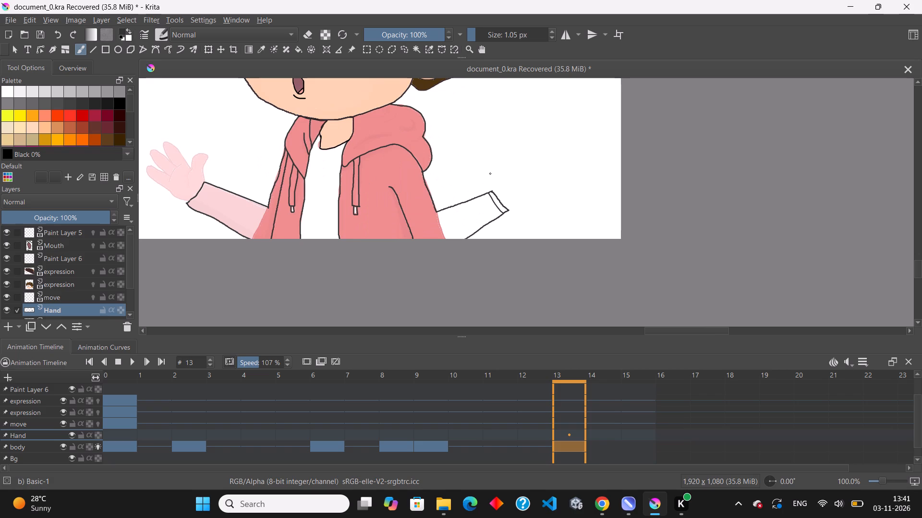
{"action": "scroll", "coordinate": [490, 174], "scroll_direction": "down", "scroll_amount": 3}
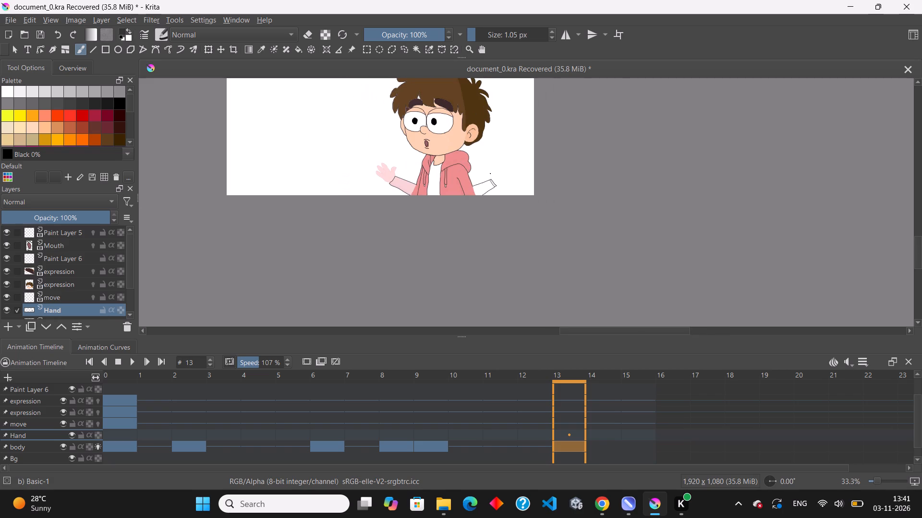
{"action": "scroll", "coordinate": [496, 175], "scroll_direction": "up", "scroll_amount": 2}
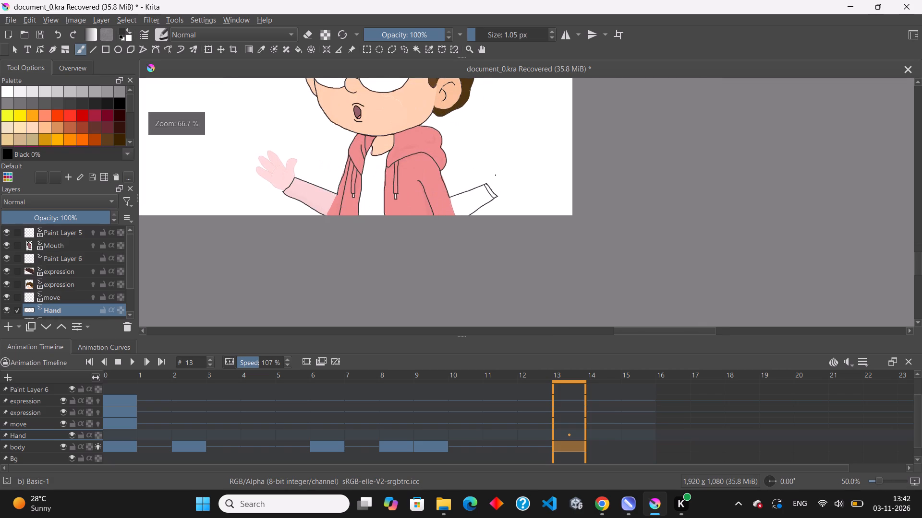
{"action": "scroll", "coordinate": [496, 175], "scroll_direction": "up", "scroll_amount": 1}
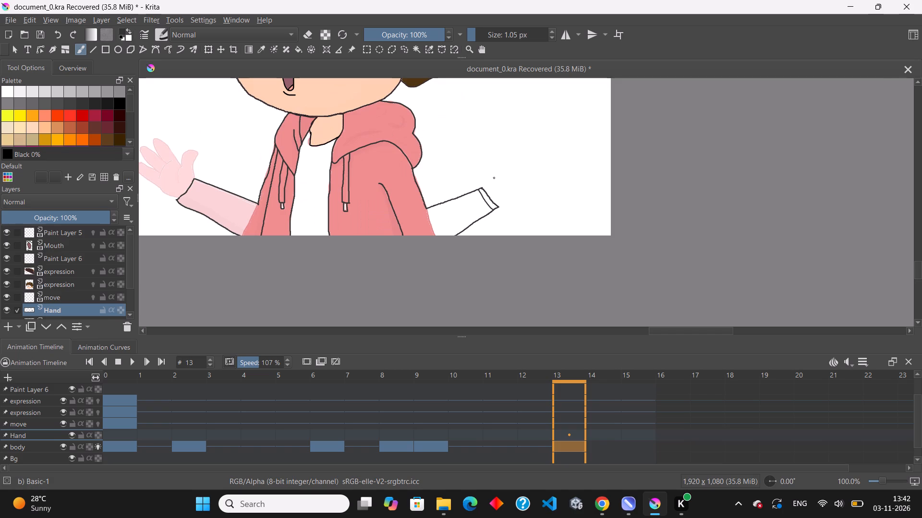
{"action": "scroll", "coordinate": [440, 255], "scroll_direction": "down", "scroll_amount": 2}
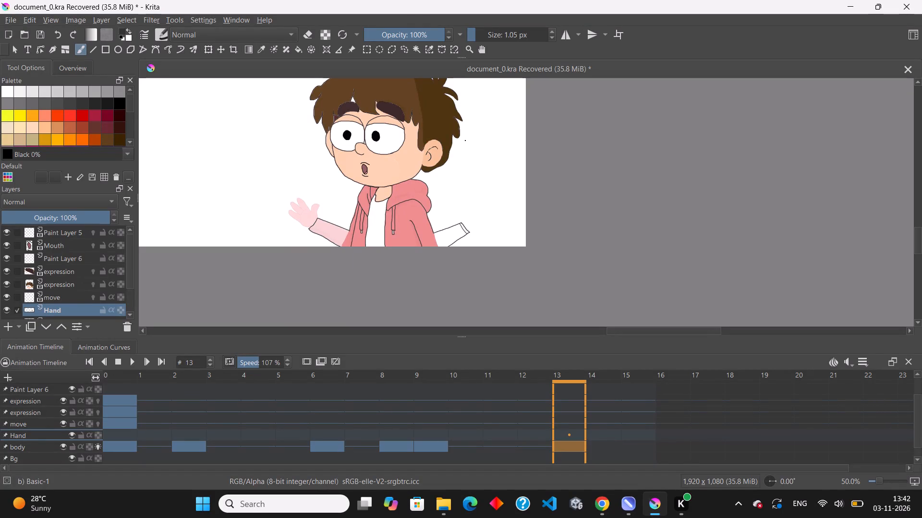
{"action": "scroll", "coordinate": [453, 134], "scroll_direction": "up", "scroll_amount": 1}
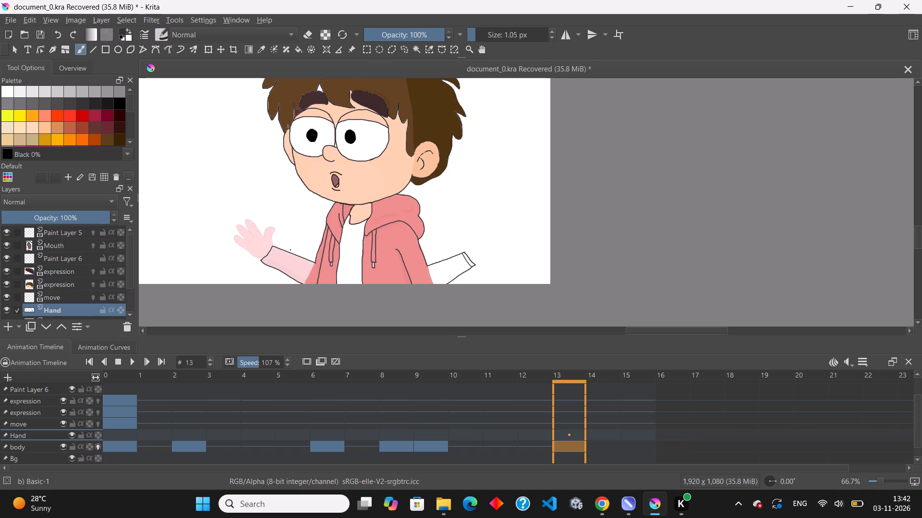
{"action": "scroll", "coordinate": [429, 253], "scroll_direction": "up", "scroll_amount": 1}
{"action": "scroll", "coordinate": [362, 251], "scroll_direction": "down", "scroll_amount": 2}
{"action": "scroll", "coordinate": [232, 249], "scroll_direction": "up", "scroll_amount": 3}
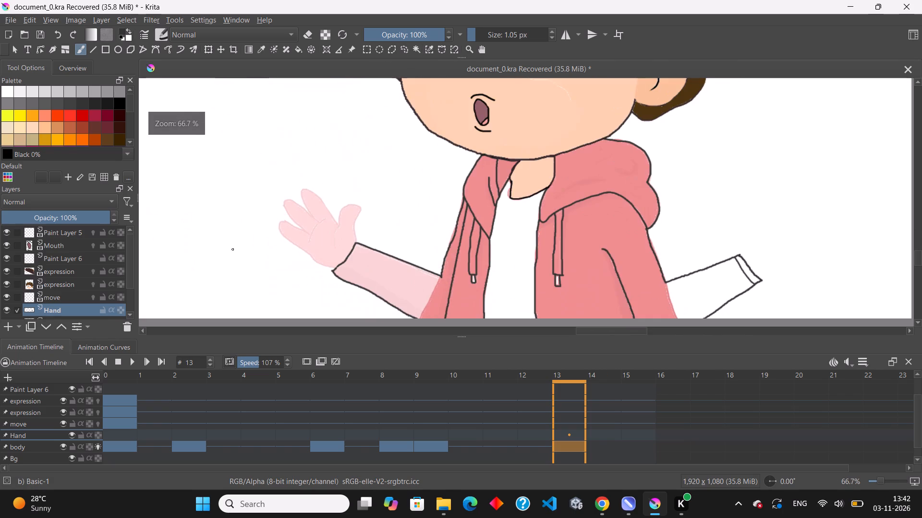
Draw the raised hand's lower palm edge between the outermost finger's base and the sleeve end, following the pink guide.
{"action": "scroll", "coordinate": [340, 280], "scroll_direction": "up", "scroll_amount": 4}
{"action": "scroll", "coordinate": [325, 259], "scroll_direction": "down", "scroll_amount": 3}
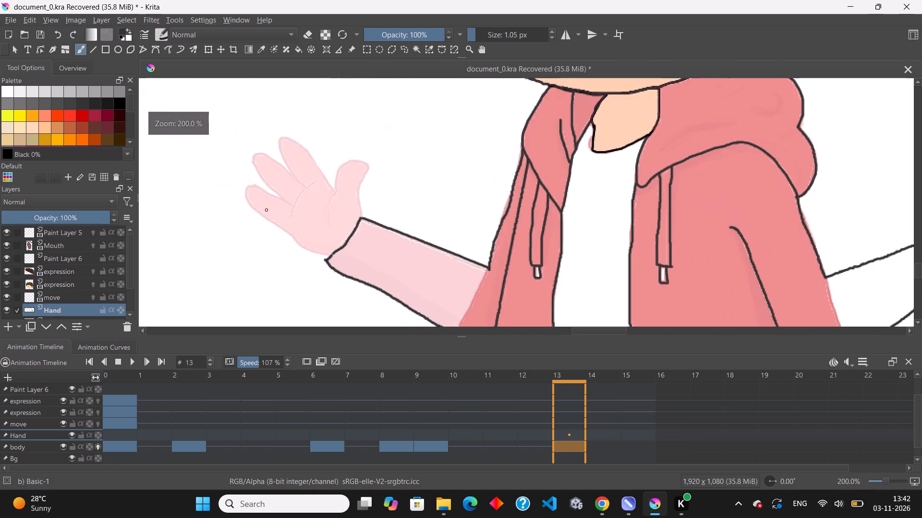
{"action": "scroll", "coordinate": [267, 211], "scroll_direction": "up", "scroll_amount": 2}
{"action": "left_click_drag", "start_coordinate": [310, 261], "coordinate": [327, 278]}
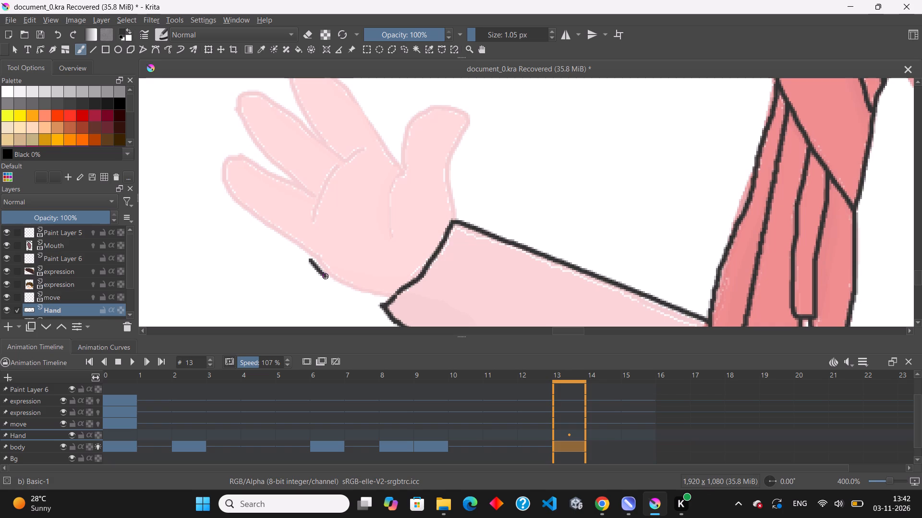
{"action": "left_click_drag", "start_coordinate": [327, 278], "coordinate": [387, 305]}
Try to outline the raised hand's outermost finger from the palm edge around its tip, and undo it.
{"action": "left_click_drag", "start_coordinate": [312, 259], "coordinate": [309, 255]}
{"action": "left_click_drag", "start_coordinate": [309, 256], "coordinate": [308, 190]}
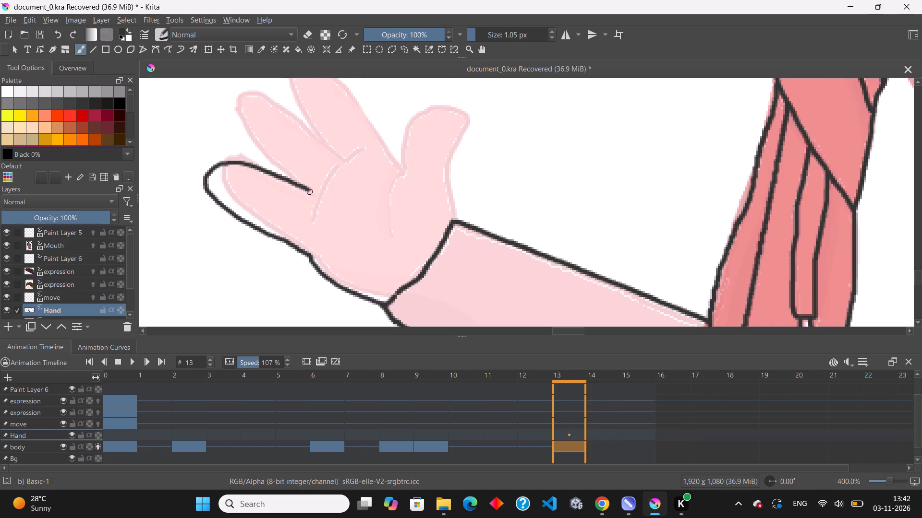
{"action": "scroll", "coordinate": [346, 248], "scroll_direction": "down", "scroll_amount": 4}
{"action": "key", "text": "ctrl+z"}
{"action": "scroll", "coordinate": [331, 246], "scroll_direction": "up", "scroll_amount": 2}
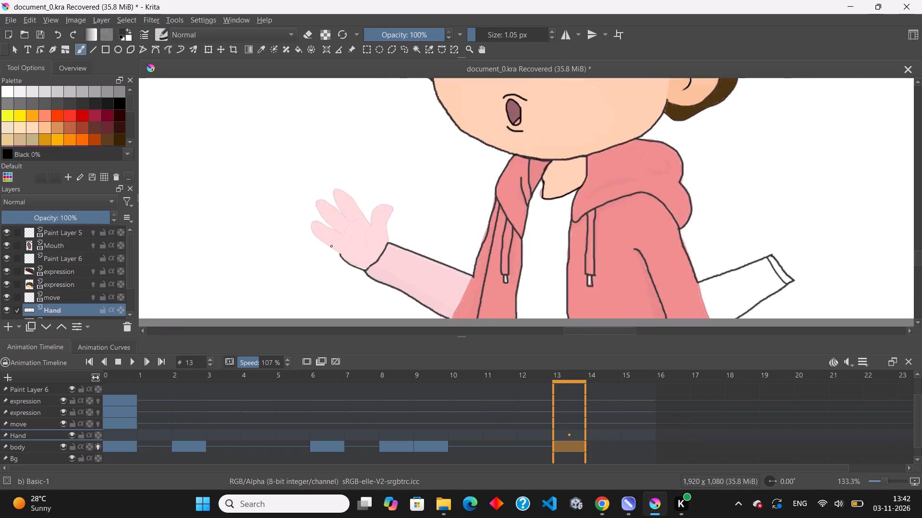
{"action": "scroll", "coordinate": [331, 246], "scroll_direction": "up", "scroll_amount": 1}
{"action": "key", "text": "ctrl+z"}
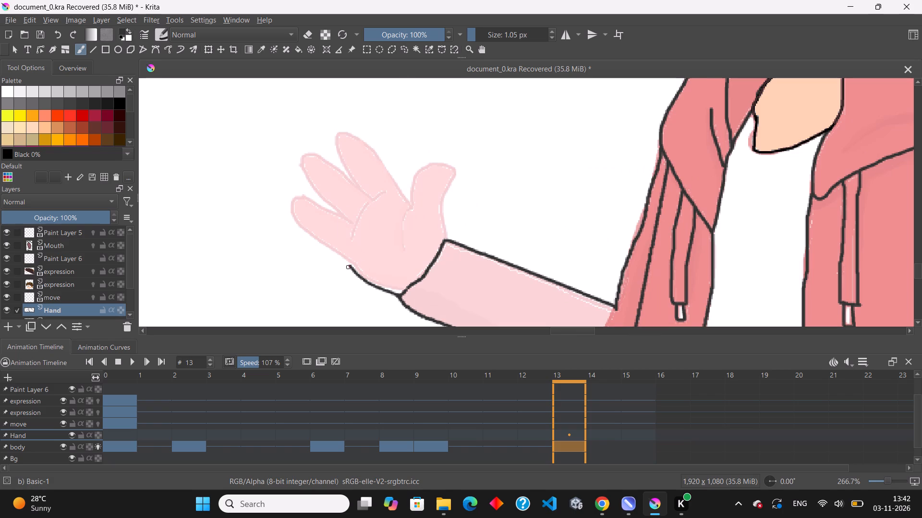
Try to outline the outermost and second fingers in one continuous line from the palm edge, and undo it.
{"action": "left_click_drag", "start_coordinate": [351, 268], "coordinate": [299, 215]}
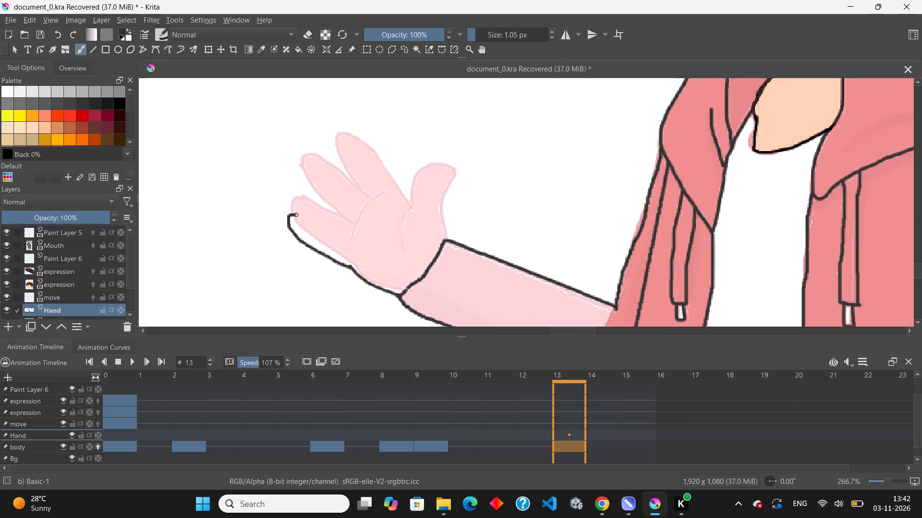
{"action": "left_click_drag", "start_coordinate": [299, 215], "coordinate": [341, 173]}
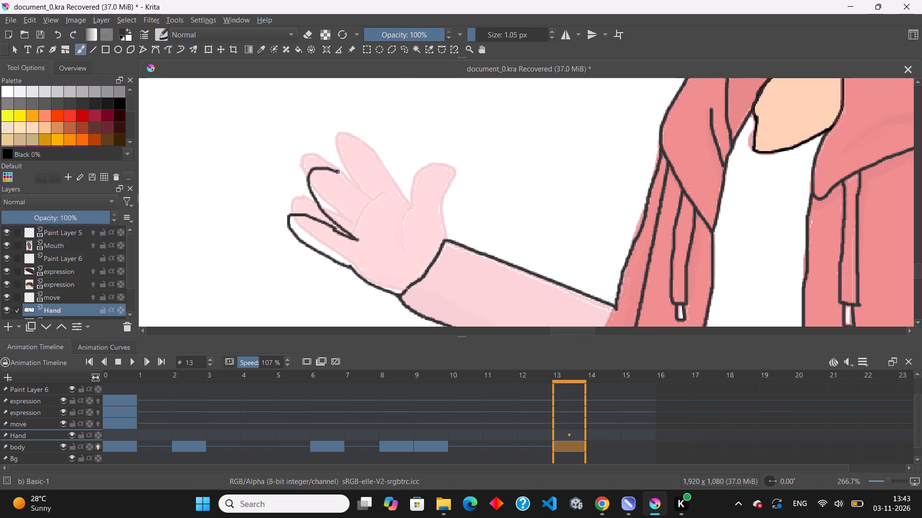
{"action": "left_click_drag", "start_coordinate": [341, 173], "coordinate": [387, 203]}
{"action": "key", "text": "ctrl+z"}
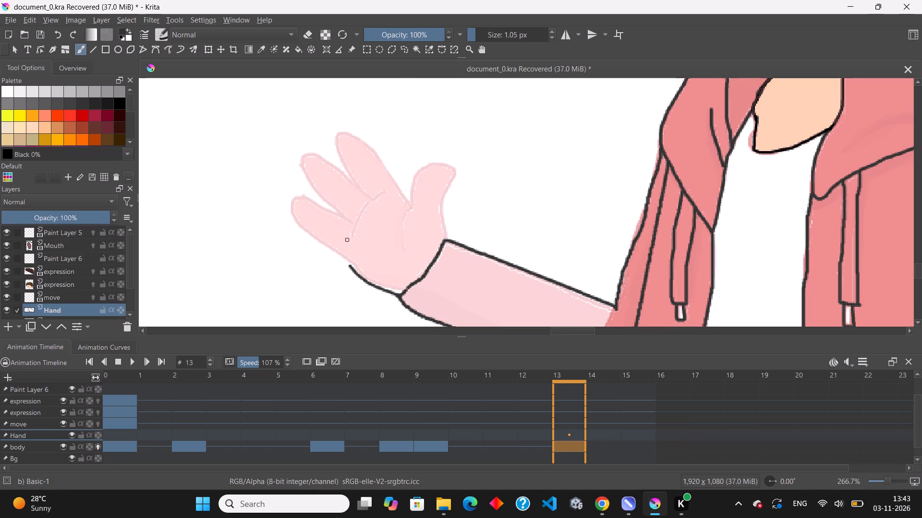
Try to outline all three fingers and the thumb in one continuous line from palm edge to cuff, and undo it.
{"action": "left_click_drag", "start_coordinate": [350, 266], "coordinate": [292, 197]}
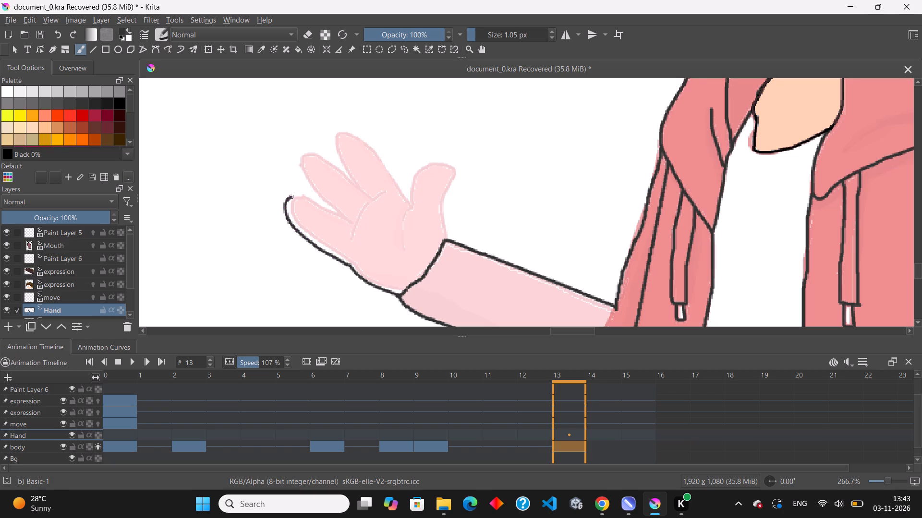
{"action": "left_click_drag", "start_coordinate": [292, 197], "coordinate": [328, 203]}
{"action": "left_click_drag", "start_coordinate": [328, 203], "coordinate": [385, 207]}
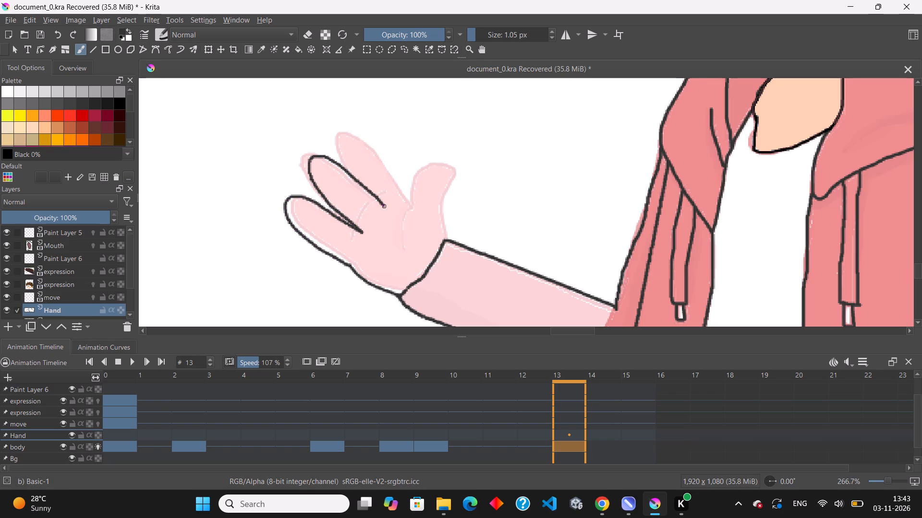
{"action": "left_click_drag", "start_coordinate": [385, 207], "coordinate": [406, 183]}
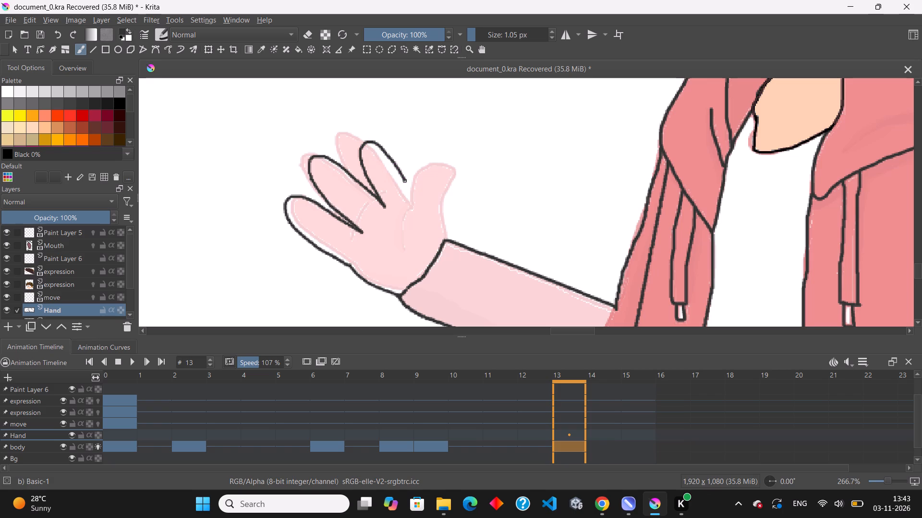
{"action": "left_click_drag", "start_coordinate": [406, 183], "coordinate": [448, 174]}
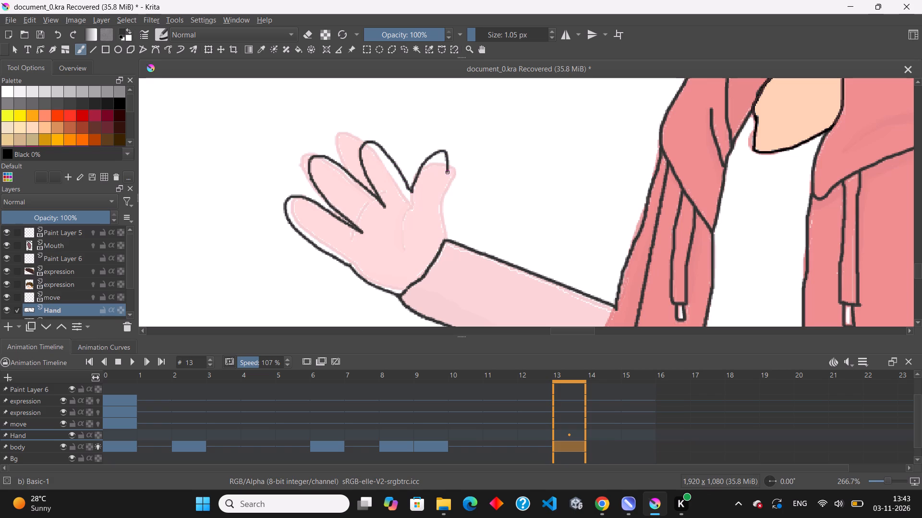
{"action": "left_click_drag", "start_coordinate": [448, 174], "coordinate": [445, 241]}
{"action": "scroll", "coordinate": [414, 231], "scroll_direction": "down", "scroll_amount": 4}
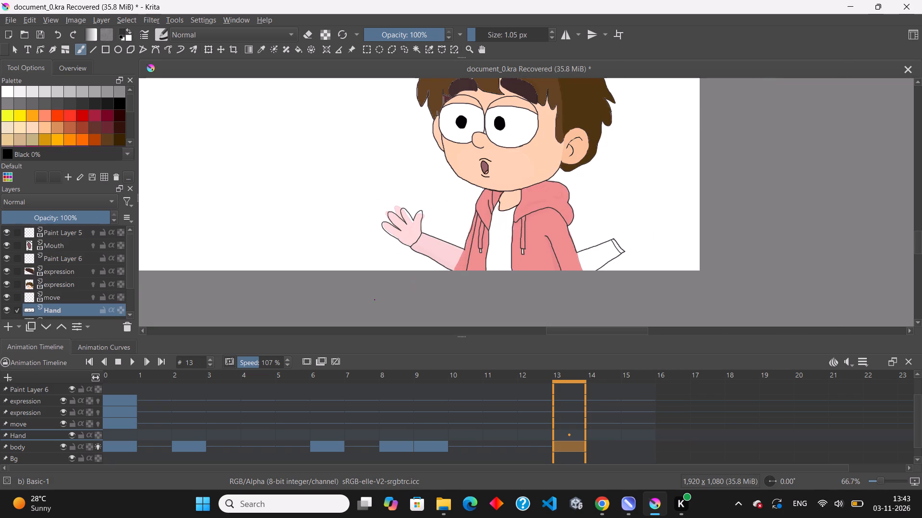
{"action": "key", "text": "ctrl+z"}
Outline the outermost finger along the pink guide, from the palm edge around the tip to the gap beside the second finger.
{"action": "scroll", "coordinate": [404, 252], "scroll_direction": "up", "scroll_amount": 3}
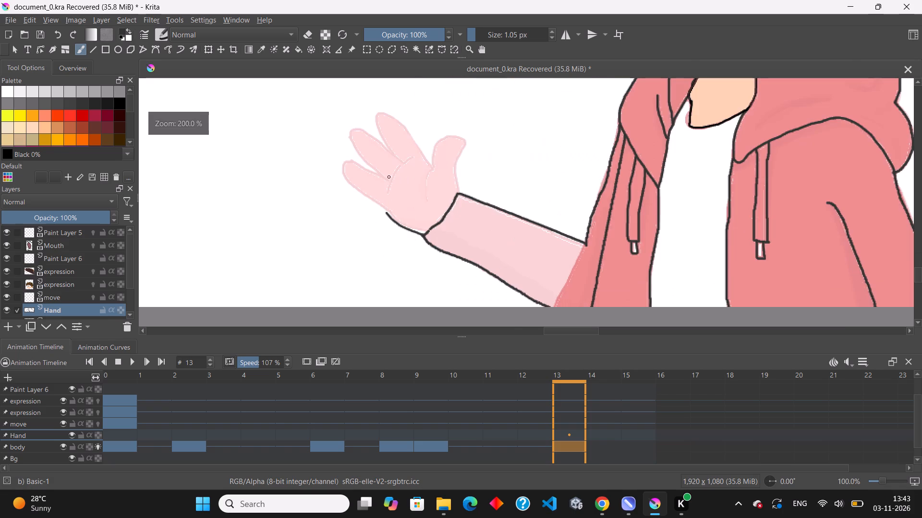
{"action": "scroll", "coordinate": [387, 171], "scroll_direction": "up", "scroll_amount": 3}
{"action": "left_click_drag", "start_coordinate": [390, 283], "coordinate": [376, 268]}
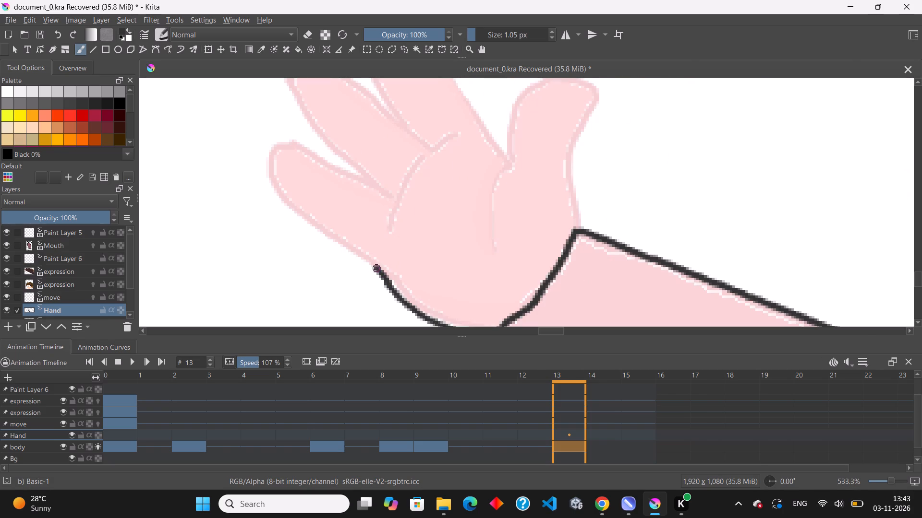
{"action": "left_click_drag", "start_coordinate": [376, 268], "coordinate": [281, 201]}
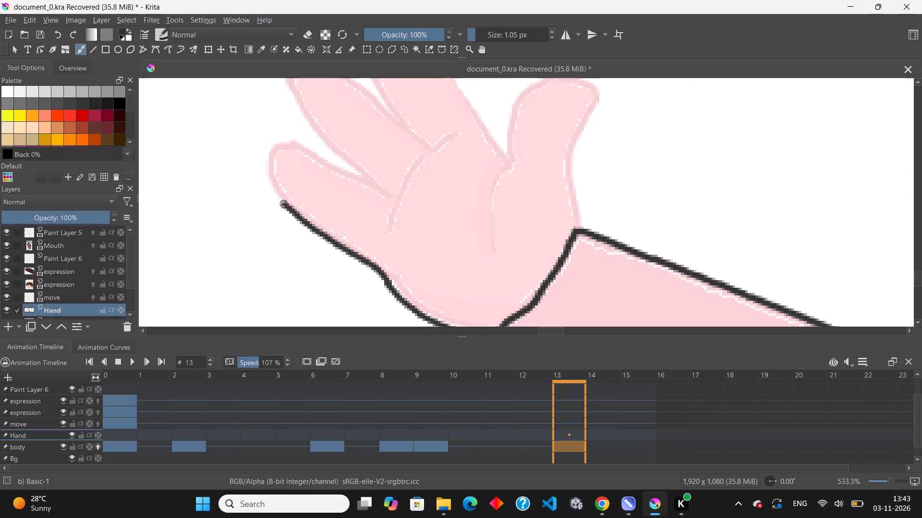
{"action": "left_click_drag", "start_coordinate": [281, 201], "coordinate": [343, 173]}
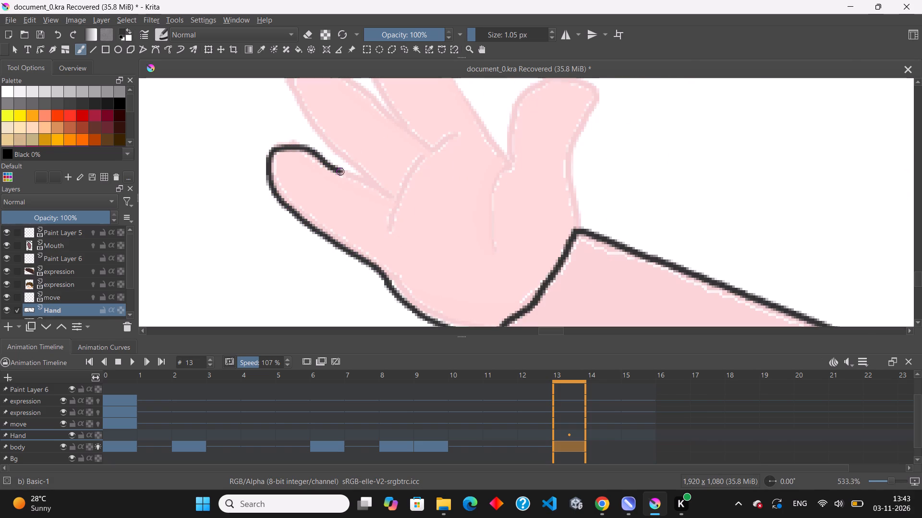
{"action": "left_click_drag", "start_coordinate": [343, 173], "coordinate": [391, 196]}
Outline the second finger along the pink guide, from the gap beside the outermost finger around its tip to the third finger's base.
{"action": "scroll", "coordinate": [387, 196], "scroll_direction": "down", "scroll_amount": 3}
{"action": "scroll", "coordinate": [352, 143], "scroll_direction": "up", "scroll_amount": 3}
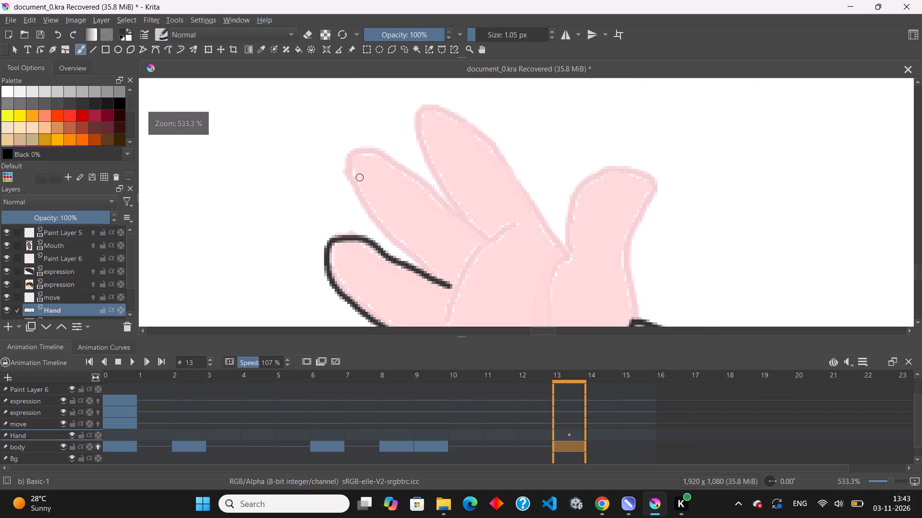
{"action": "left_click_drag", "start_coordinate": [353, 178], "coordinate": [409, 256]}
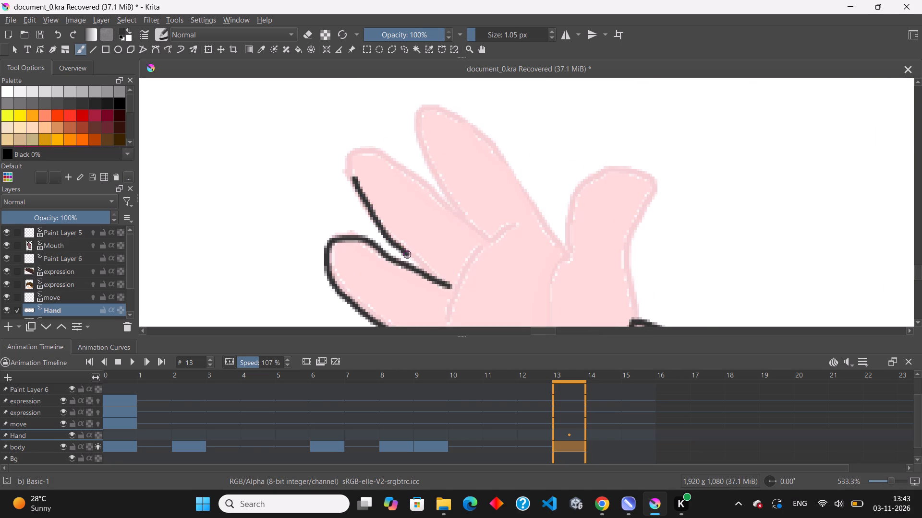
{"action": "left_click_drag", "start_coordinate": [409, 256], "coordinate": [435, 277]}
{"action": "left_click_drag", "start_coordinate": [352, 182], "coordinate": [348, 159]}
{"action": "left_click_drag", "start_coordinate": [348, 159], "coordinate": [477, 226]}
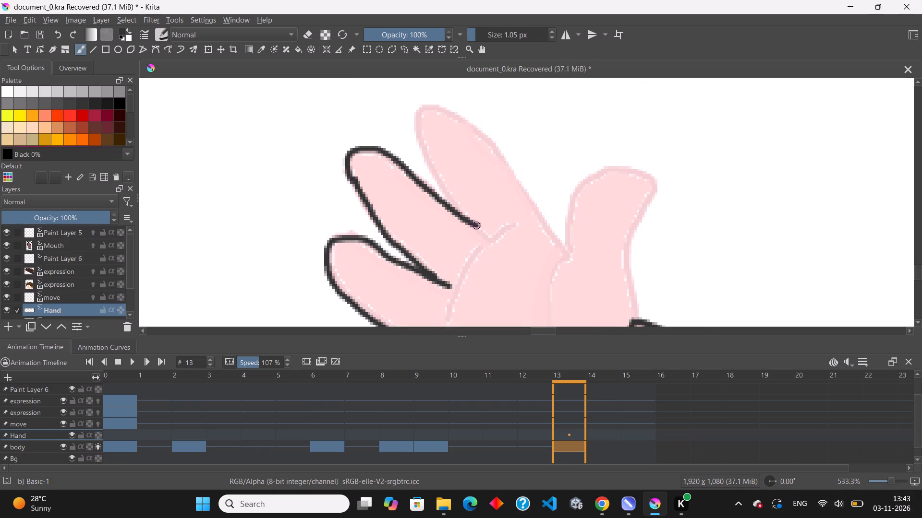
{"action": "left_click_drag", "start_coordinate": [477, 226], "coordinate": [477, 225]}
Outline the third finger around its tip and down to the thumb's base along the pink guide.
{"action": "left_click_drag", "start_coordinate": [462, 212], "coordinate": [418, 114]}
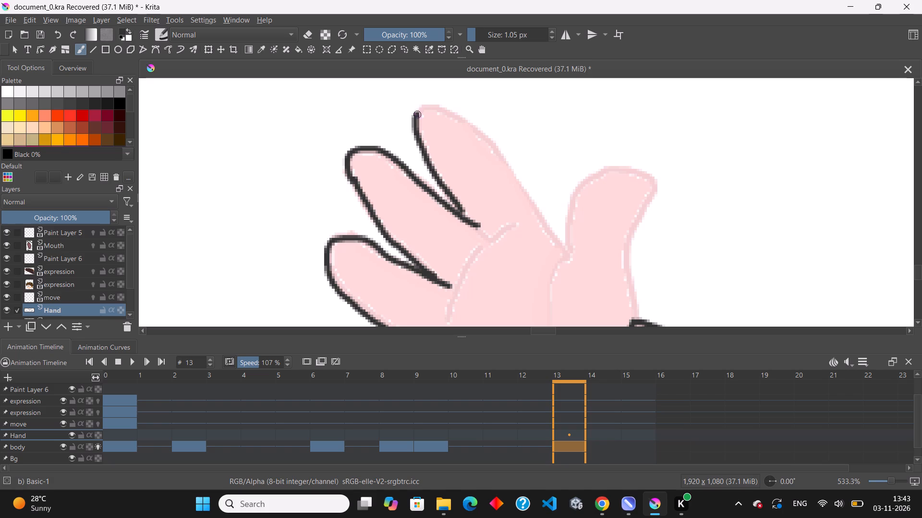
{"action": "left_click_drag", "start_coordinate": [418, 114], "coordinate": [533, 217]}
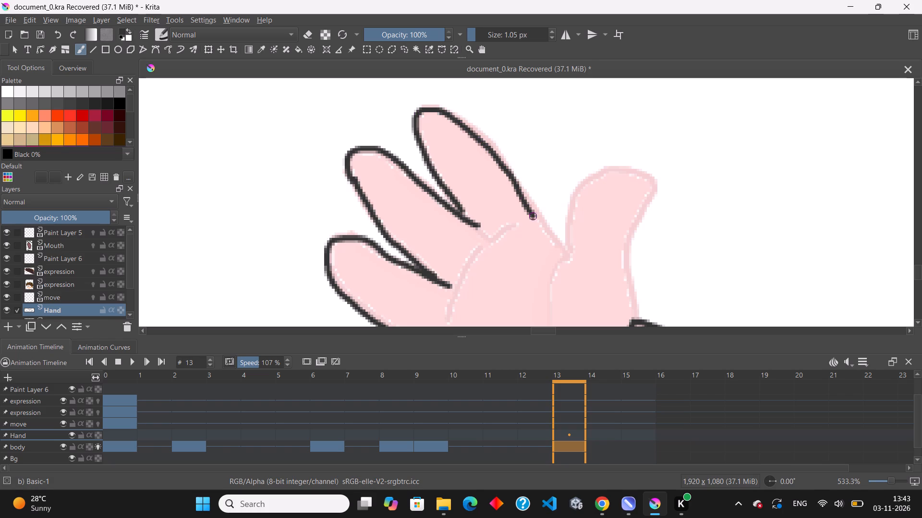
{"action": "left_click_drag", "start_coordinate": [533, 217], "coordinate": [564, 254]}
Draw the curved palm crease below the thumb's base and outline the thumb around its tip down to the sleeve end.
{"action": "scroll", "coordinate": [469, 193], "scroll_direction": "down", "scroll_amount": 3}
{"action": "scroll", "coordinate": [515, 235], "scroll_direction": "up", "scroll_amount": 2}
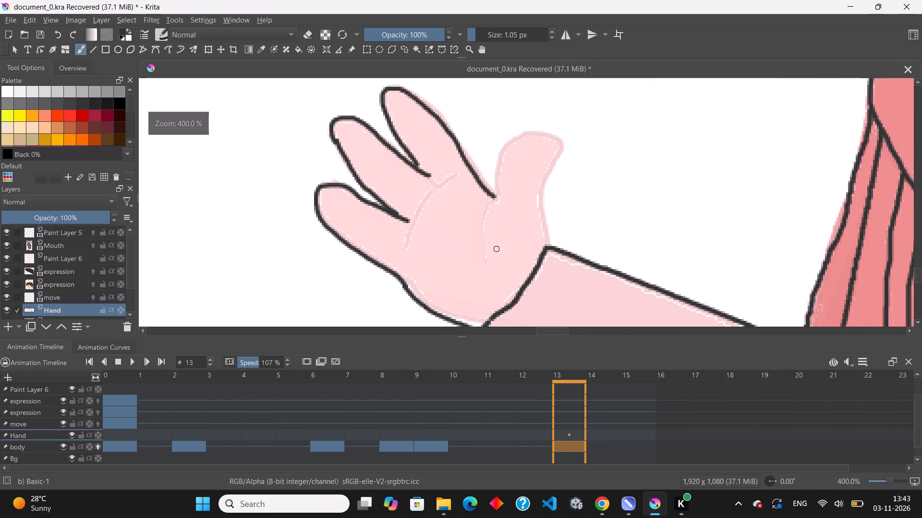
{"action": "left_click_drag", "start_coordinate": [499, 200], "coordinate": [484, 267]}
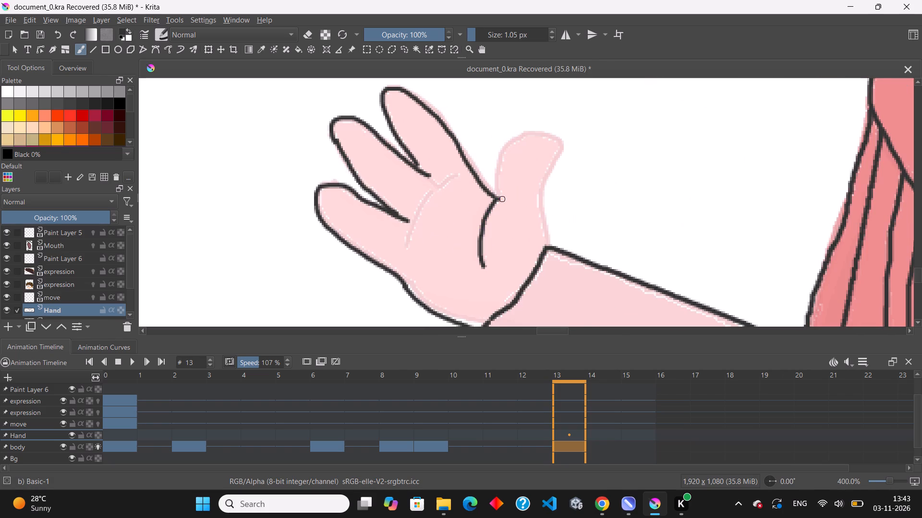
{"action": "left_click_drag", "start_coordinate": [499, 197], "coordinate": [565, 144]}
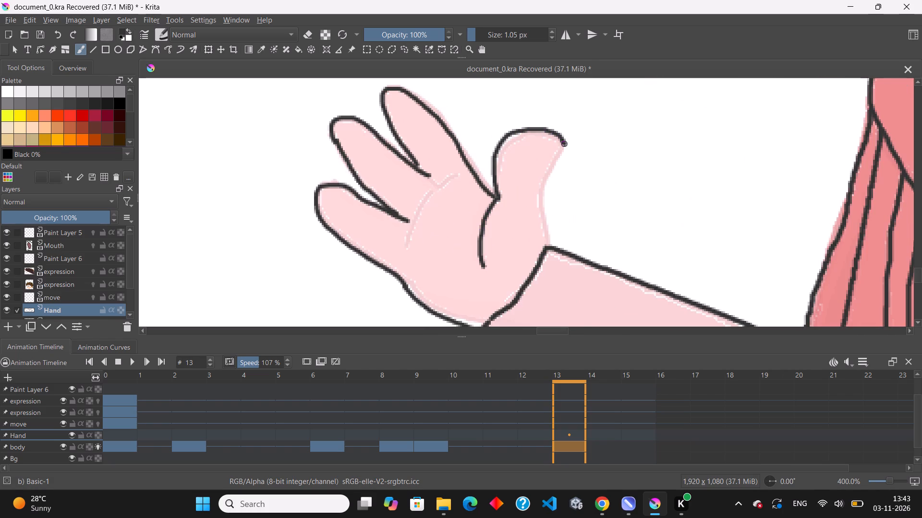
{"action": "left_click_drag", "start_coordinate": [565, 144], "coordinate": [539, 213]}
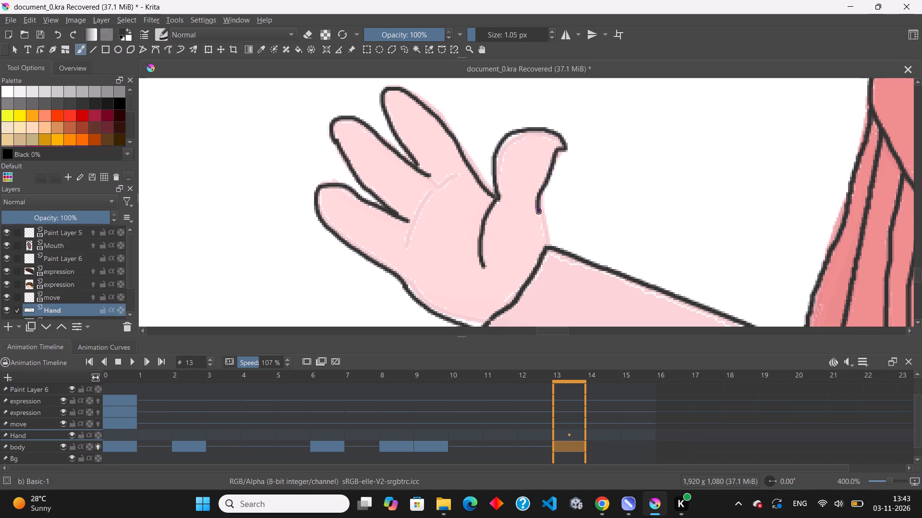
{"action": "left_click_drag", "start_coordinate": [539, 213], "coordinate": [550, 249]}
Erase the raised hand's thumb outline on the side facing the fingers and redraw it as a slimmer curve from tip to base.
{"action": "scroll", "coordinate": [498, 219], "scroll_direction": "down", "scroll_amount": 4}
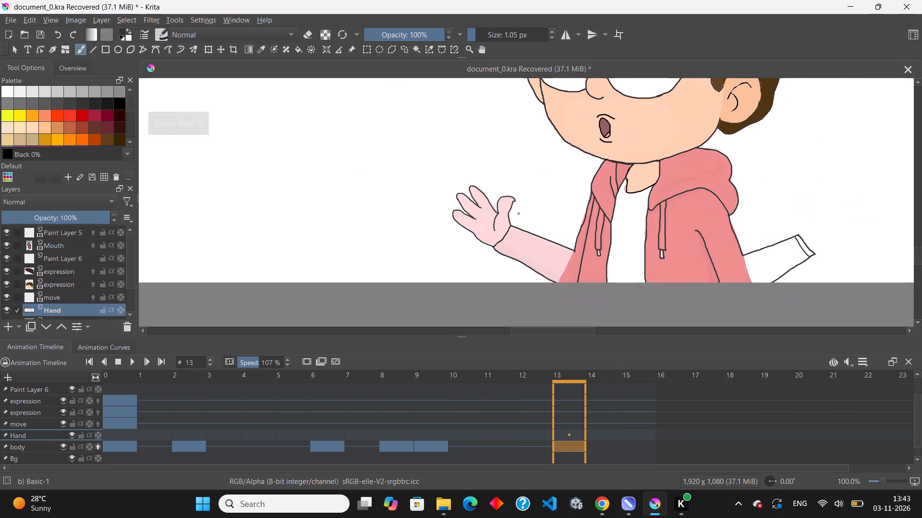
{"action": "scroll", "coordinate": [512, 205], "scroll_direction": "up", "scroll_amount": 4}
{"action": "key", "text": "e"}
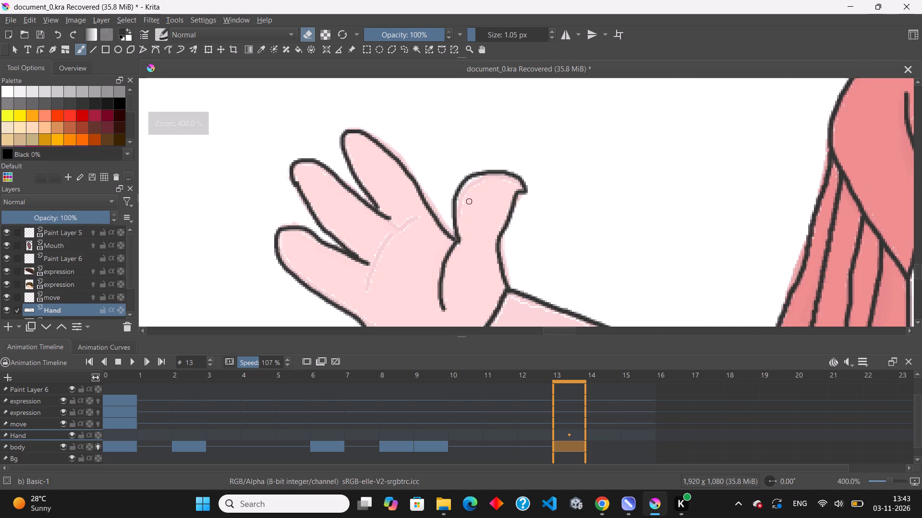
{"action": "left_click_drag", "start_coordinate": [461, 198], "coordinate": [455, 223]}
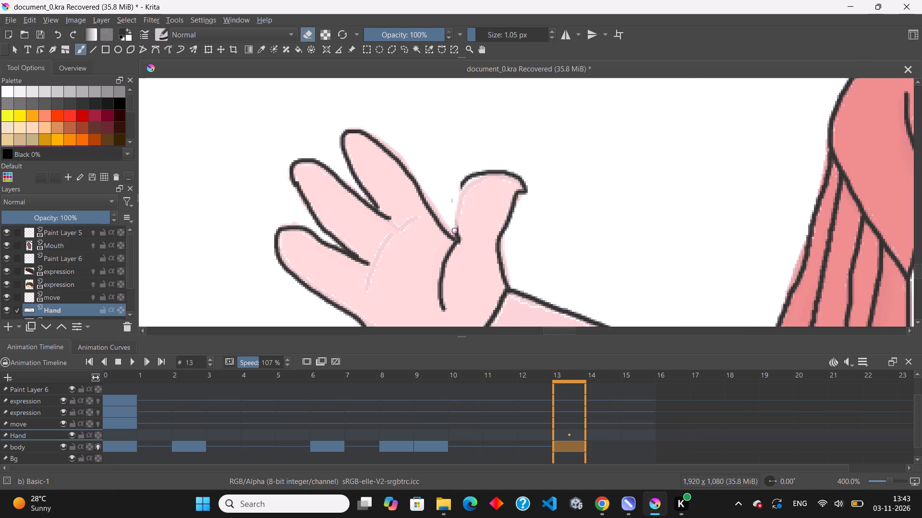
{"action": "left_click_drag", "start_coordinate": [455, 223], "coordinate": [485, 188]}
{"action": "left_click_drag", "start_coordinate": [485, 188], "coordinate": [472, 183]}
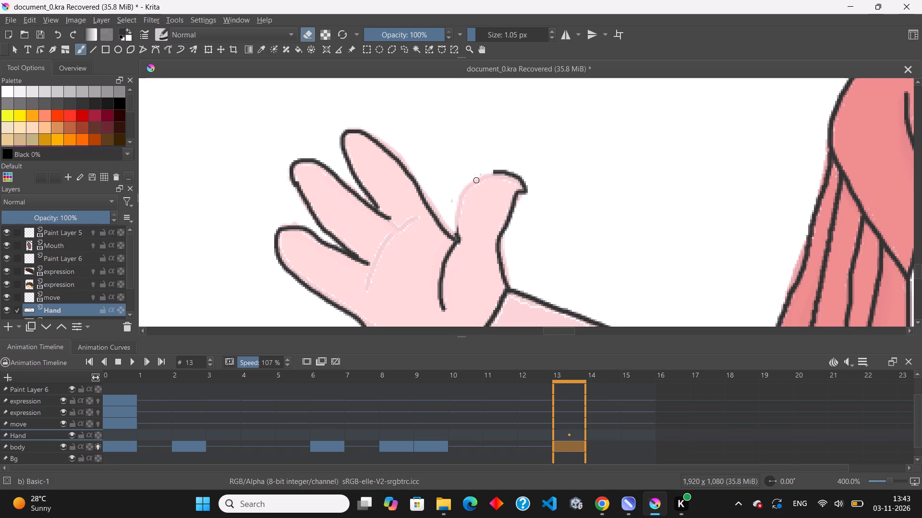
{"action": "left_click_drag", "start_coordinate": [472, 183], "coordinate": [483, 171]}
{"action": "key", "text": "e"}
{"action": "scroll", "coordinate": [482, 179], "scroll_direction": "up", "scroll_amount": 1}
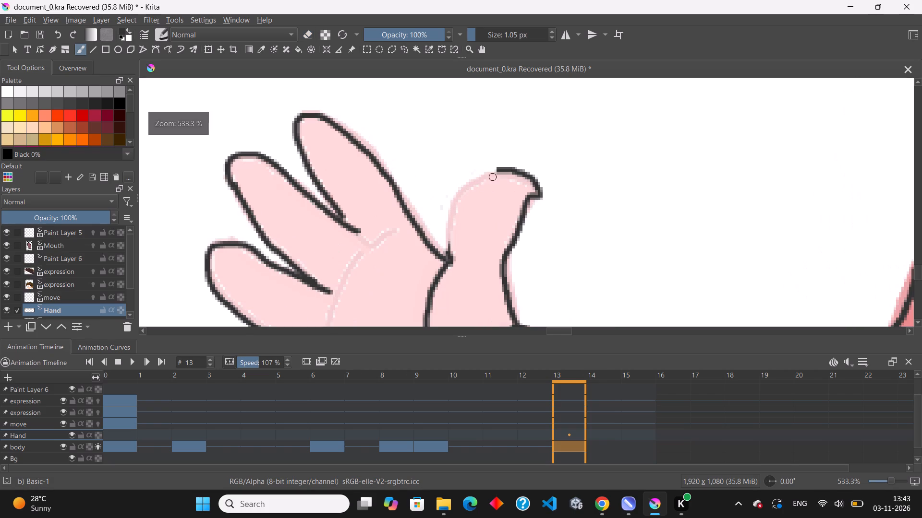
{"action": "left_click_drag", "start_coordinate": [499, 171], "coordinate": [455, 232]}
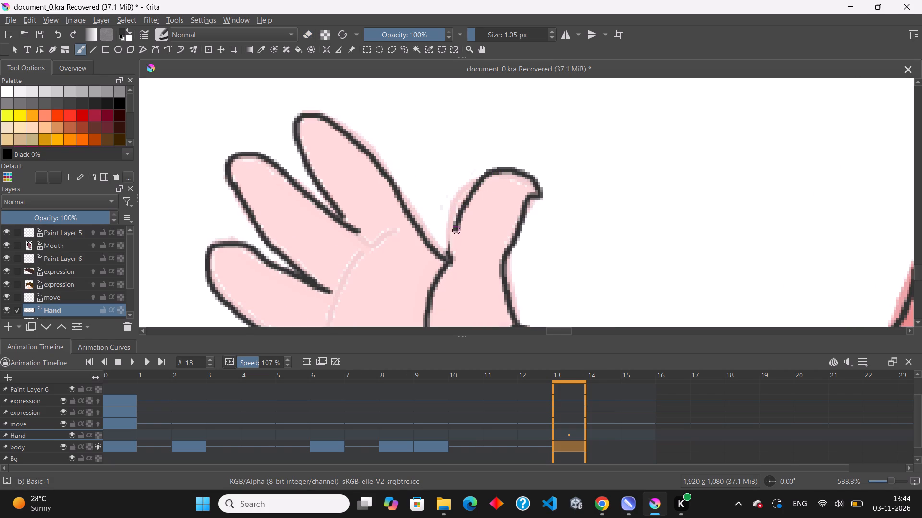
{"action": "left_click_drag", "start_coordinate": [455, 232], "coordinate": [450, 254]}
Draw the curved crease across the raised palm below the fingers, following the light guide up to the finger gap.
{"action": "scroll", "coordinate": [467, 191], "scroll_direction": "down", "scroll_amount": 3}
{"action": "scroll", "coordinate": [422, 236], "scroll_direction": "up", "scroll_amount": 3}
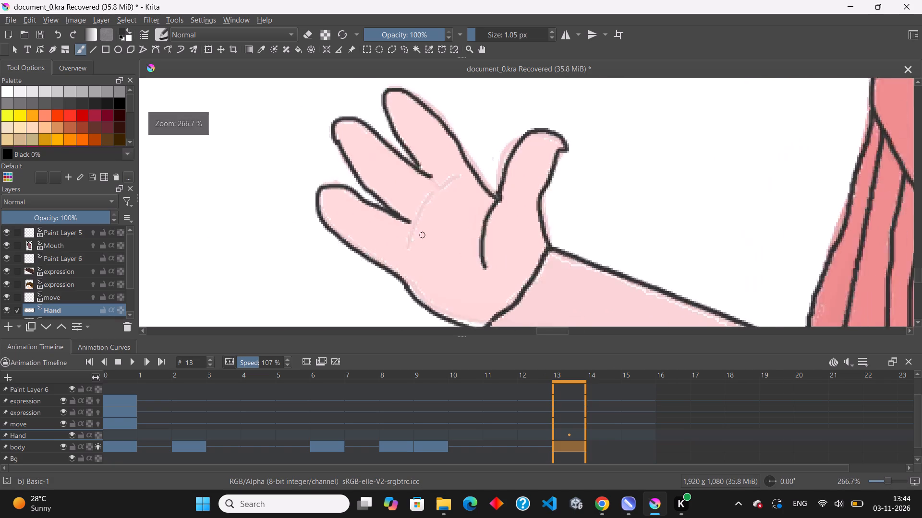
{"action": "left_click_drag", "start_coordinate": [401, 259], "coordinate": [428, 192]}
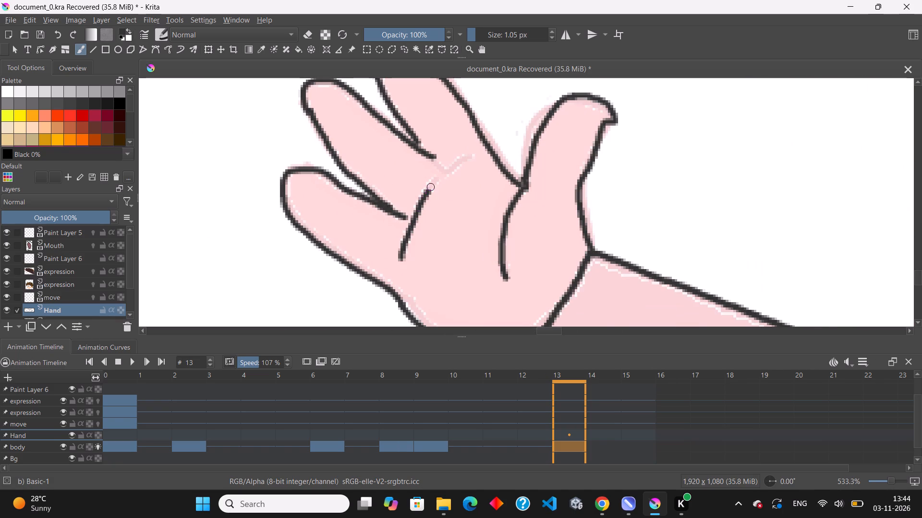
{"action": "scroll", "coordinate": [423, 171], "scroll_direction": "down", "scroll_amount": 4}
{"action": "scroll", "coordinate": [437, 177], "scroll_direction": "up", "scroll_amount": 3}
{"action": "left_click_drag", "start_coordinate": [406, 166], "coordinate": [415, 154]}
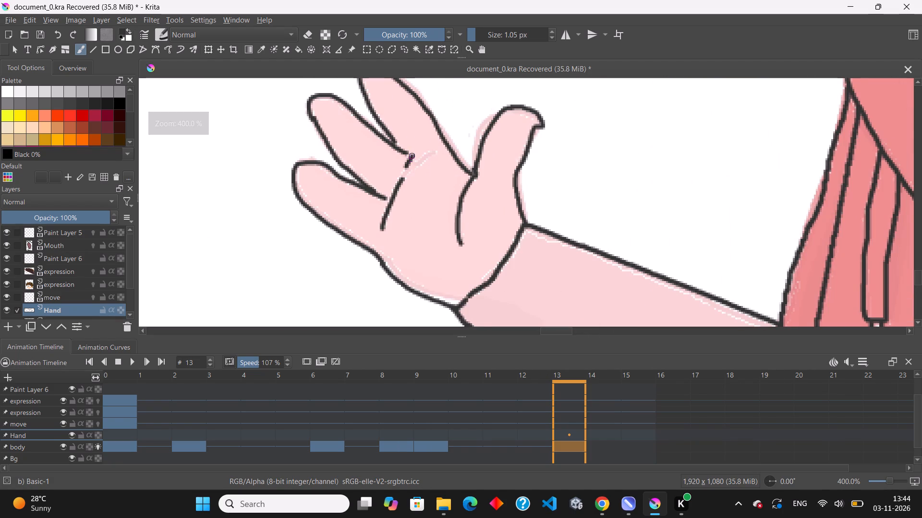
{"action": "left_click_drag", "start_coordinate": [415, 154], "coordinate": [416, 154]}
{"action": "scroll", "coordinate": [412, 183], "scroll_direction": "down", "scroll_amount": 4}
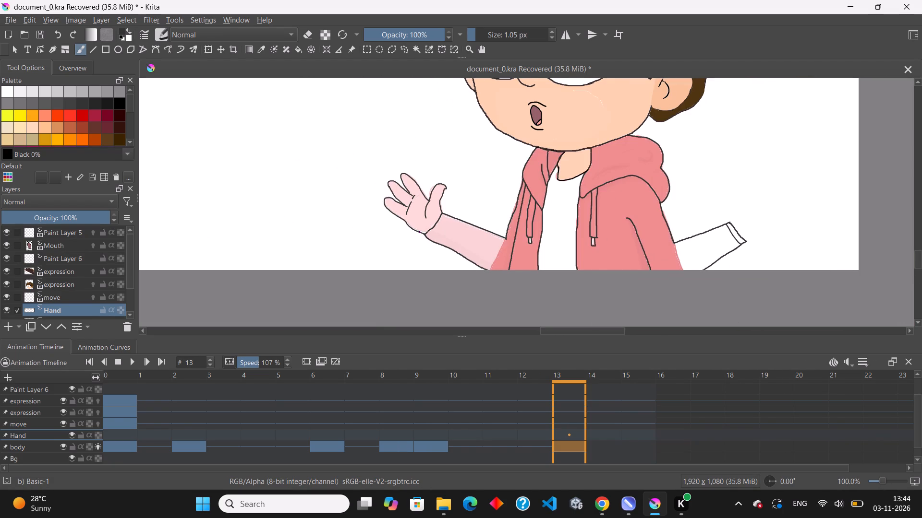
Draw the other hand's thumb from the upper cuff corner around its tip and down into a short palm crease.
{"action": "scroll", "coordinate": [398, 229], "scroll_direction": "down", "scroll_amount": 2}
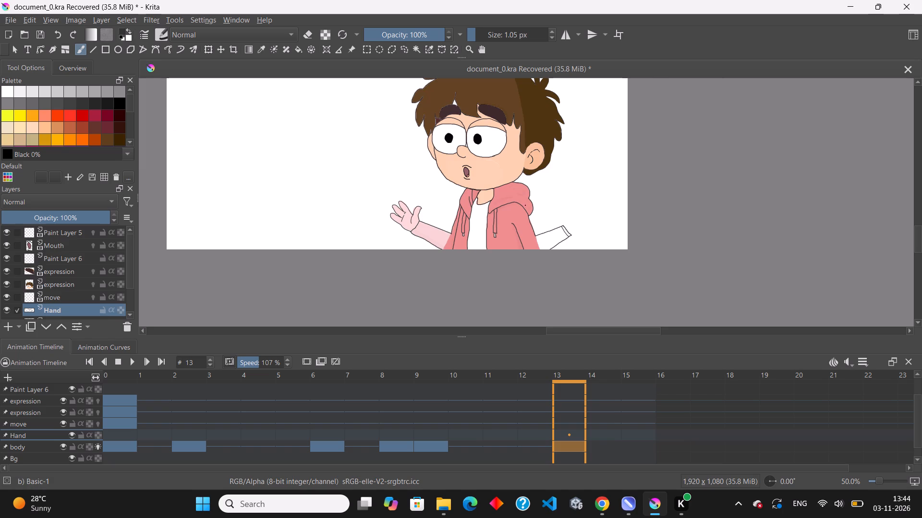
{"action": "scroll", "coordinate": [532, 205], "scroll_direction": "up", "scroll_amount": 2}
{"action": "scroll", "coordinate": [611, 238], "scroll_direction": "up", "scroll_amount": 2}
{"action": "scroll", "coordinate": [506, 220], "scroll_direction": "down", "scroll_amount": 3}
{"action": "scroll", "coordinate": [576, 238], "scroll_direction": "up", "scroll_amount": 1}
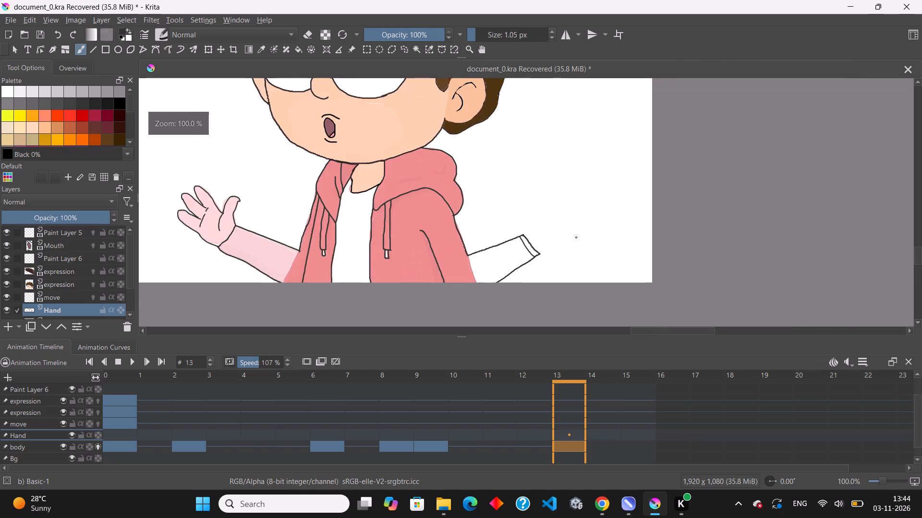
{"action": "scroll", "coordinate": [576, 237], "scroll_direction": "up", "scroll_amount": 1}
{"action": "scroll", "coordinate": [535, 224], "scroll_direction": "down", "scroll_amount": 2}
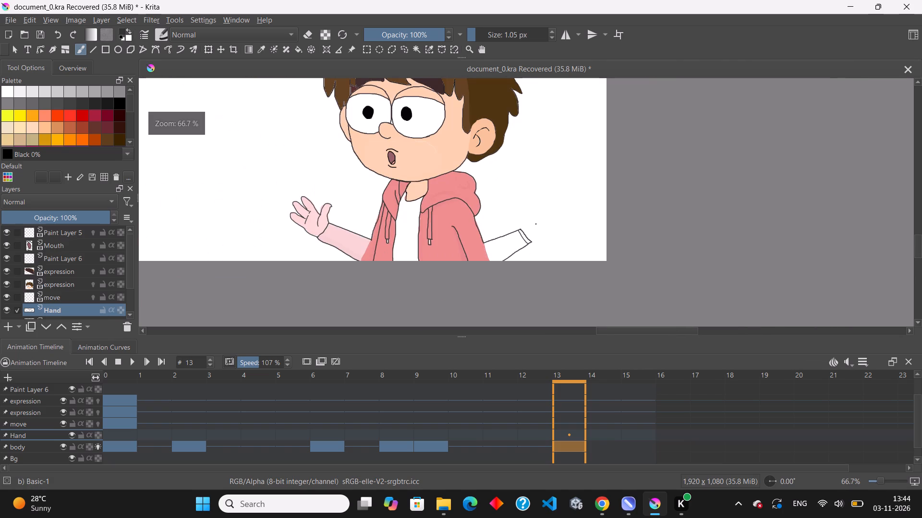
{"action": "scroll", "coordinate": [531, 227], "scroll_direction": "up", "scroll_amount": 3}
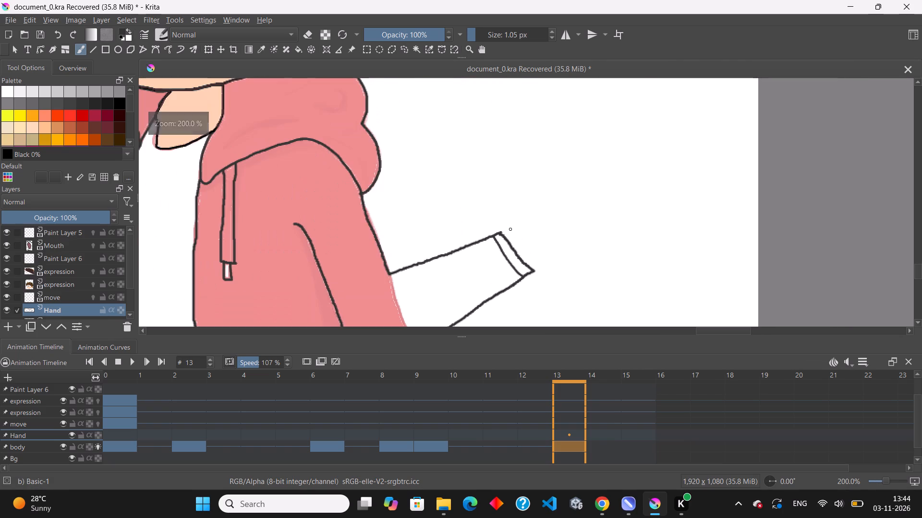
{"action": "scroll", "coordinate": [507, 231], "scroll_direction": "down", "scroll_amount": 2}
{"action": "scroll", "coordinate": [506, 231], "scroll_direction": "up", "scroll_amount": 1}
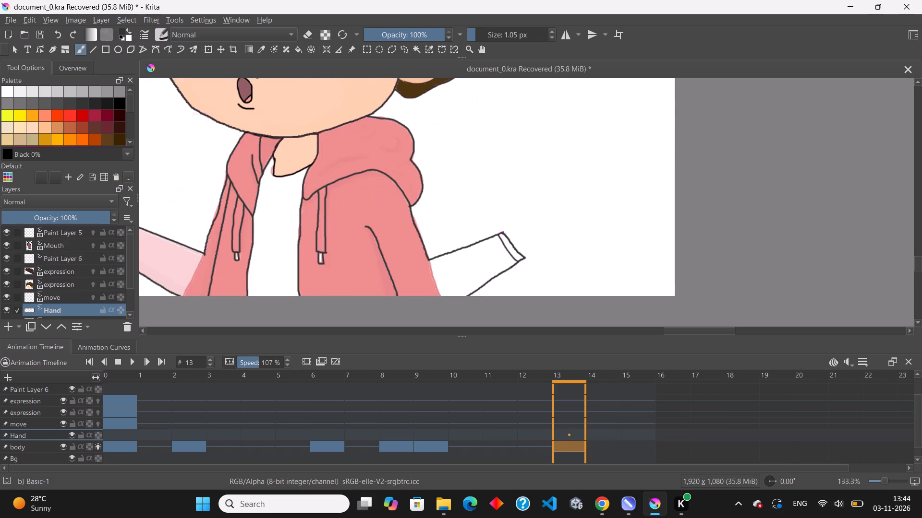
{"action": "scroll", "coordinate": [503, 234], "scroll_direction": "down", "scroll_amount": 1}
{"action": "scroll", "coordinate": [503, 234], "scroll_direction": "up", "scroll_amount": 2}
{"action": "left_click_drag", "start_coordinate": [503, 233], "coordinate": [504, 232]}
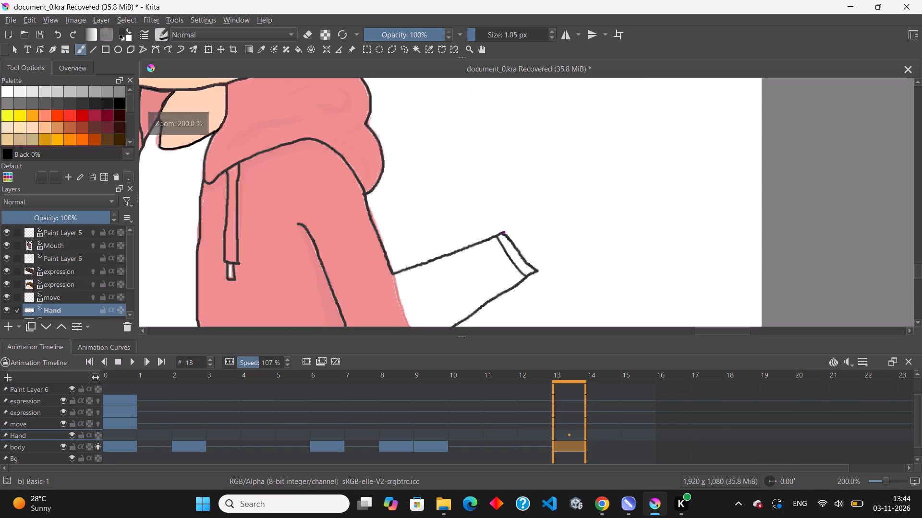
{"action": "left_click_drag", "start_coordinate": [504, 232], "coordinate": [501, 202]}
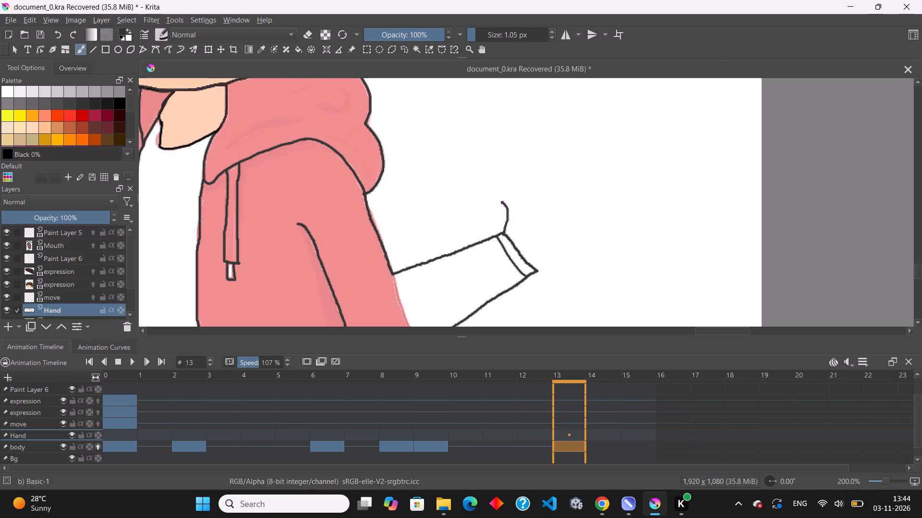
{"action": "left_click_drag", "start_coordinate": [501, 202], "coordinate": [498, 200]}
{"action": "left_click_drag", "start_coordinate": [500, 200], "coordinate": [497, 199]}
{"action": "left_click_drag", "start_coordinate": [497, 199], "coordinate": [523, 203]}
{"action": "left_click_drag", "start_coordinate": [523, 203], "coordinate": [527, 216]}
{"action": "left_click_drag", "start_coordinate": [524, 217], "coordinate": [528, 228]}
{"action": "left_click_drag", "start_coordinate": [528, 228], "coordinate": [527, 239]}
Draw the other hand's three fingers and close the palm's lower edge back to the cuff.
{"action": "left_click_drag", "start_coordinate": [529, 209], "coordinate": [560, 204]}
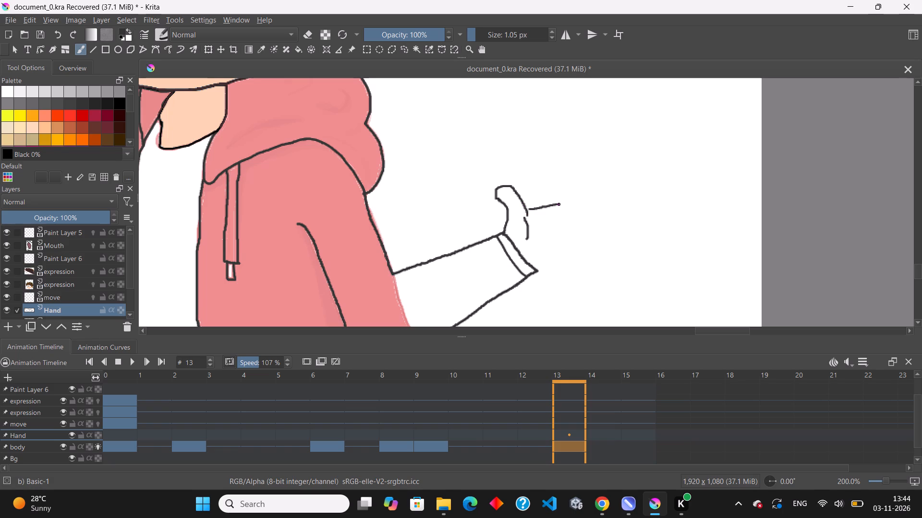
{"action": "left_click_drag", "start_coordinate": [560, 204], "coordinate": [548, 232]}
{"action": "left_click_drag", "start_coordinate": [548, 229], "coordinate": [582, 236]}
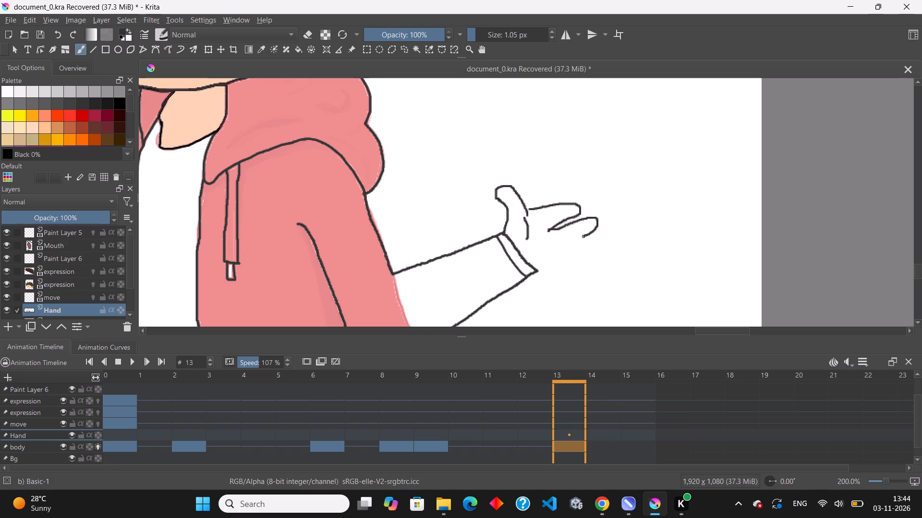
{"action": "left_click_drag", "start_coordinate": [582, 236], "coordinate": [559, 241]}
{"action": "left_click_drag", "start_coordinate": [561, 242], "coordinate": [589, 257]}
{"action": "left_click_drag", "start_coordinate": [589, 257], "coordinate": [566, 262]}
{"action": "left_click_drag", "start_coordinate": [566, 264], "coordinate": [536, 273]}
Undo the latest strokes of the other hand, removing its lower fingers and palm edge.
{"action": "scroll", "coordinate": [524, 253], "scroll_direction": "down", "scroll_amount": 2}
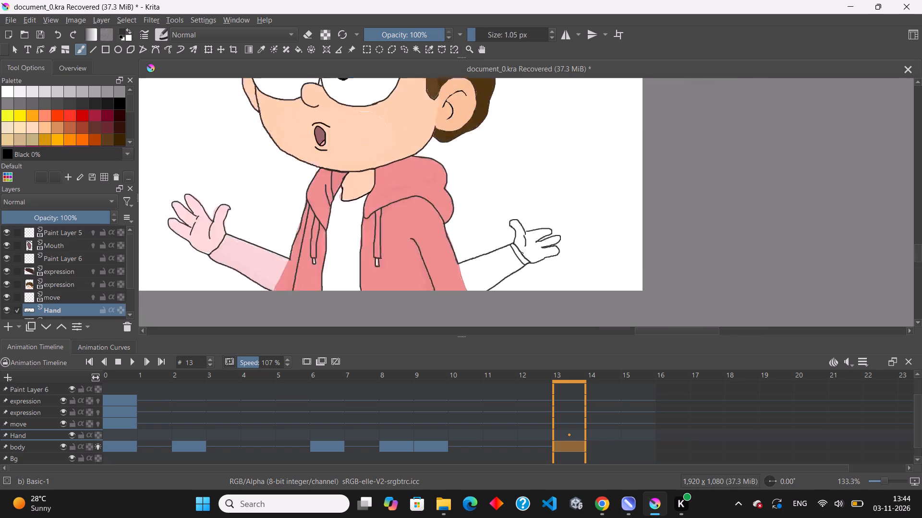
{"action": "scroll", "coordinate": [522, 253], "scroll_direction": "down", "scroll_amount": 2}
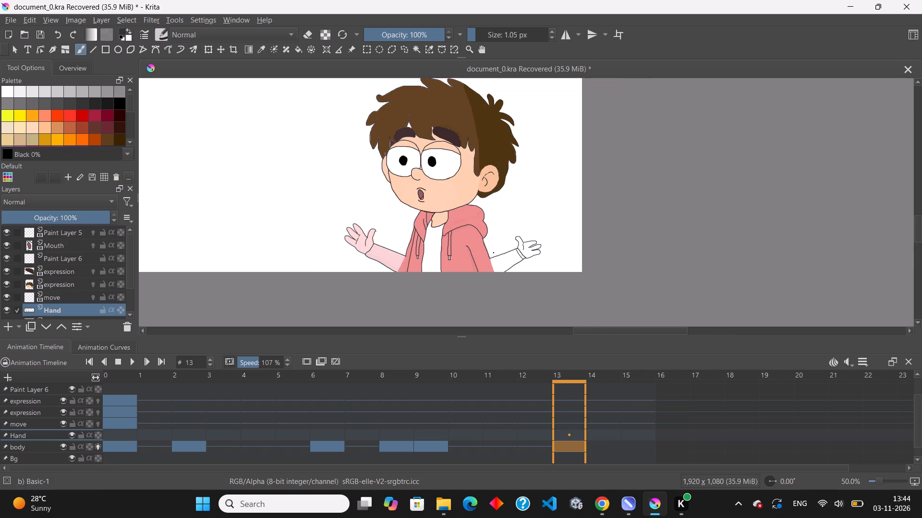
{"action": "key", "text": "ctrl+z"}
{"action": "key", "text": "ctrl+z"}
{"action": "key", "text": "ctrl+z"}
Erase the partly drawn hand, cuff and arm beside the jacket, using a brush size of 24.82 px.
{"action": "scroll", "coordinate": [513, 252], "scroll_direction": "up", "scroll_amount": 2}
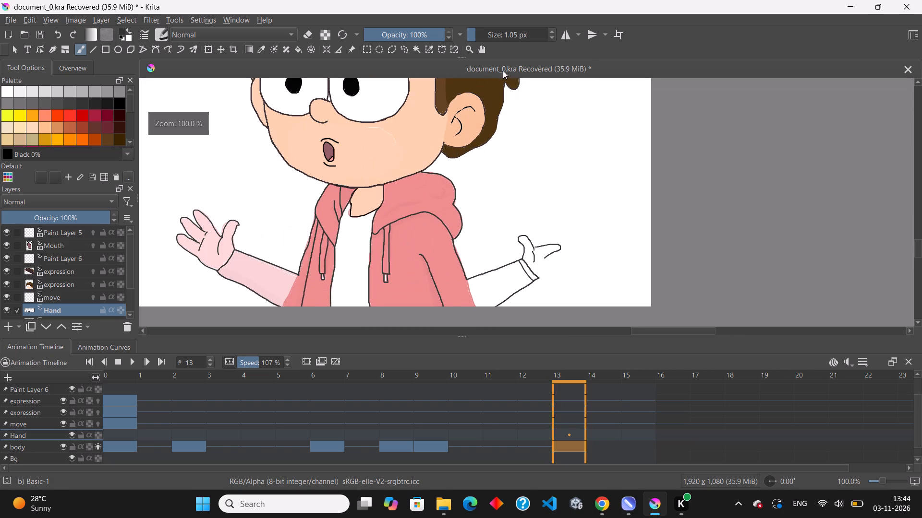
{"action": "left_click", "coordinate": [491, 37]}
{"action": "left_click_drag", "start_coordinate": [508, 235], "coordinate": [518, 264]}
{"action": "left_click_drag", "start_coordinate": [540, 217], "coordinate": [543, 292]}
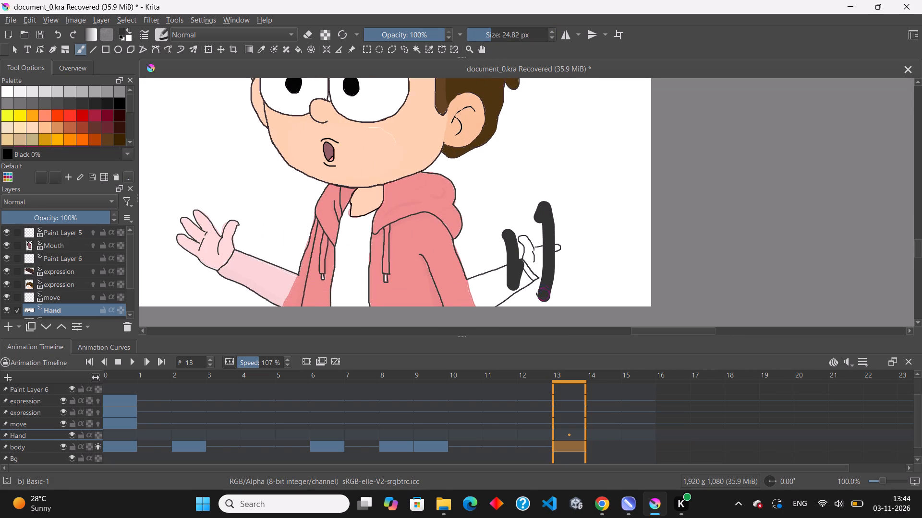
{"action": "left_click_drag", "start_coordinate": [543, 292], "coordinate": [543, 281]}
{"action": "key", "text": "ctrl+z"}
{"action": "key", "text": "e"}
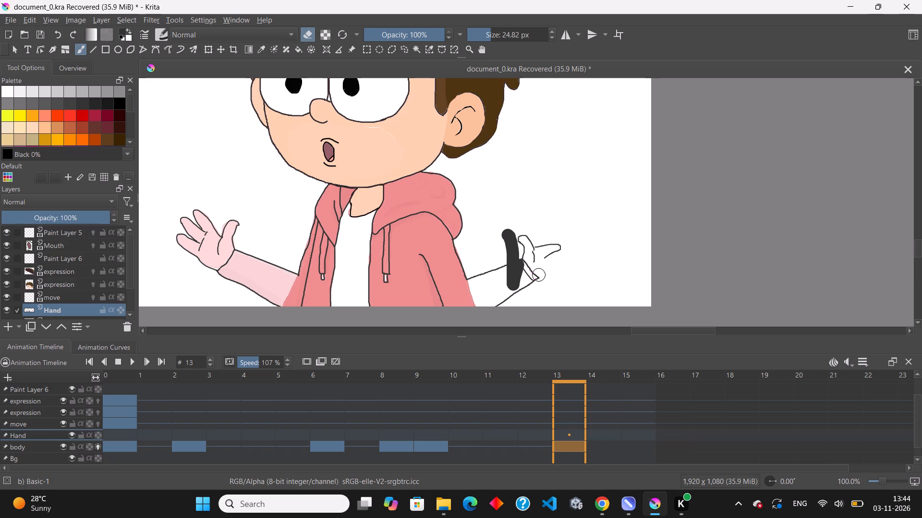
{"action": "left_click_drag", "start_coordinate": [536, 272], "coordinate": [523, 299]}
{"action": "left_click_drag", "start_coordinate": [500, 224], "coordinate": [523, 212]}
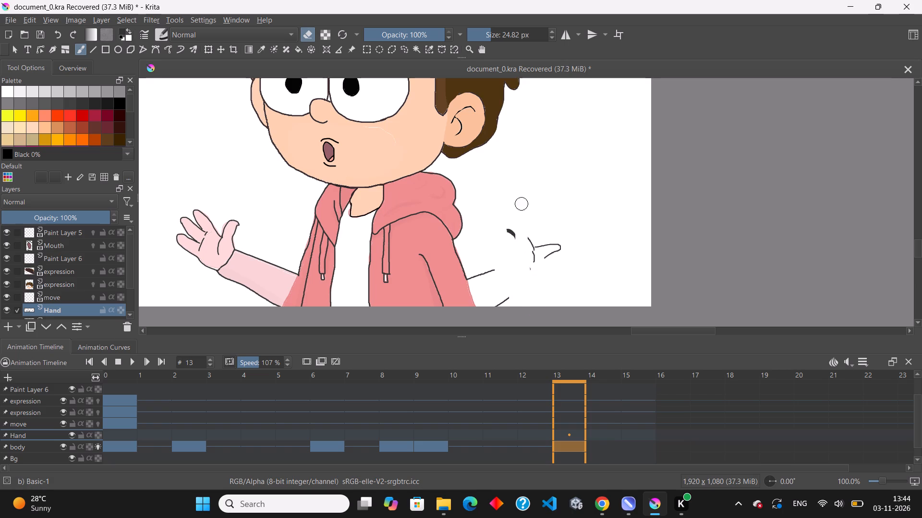
{"action": "left_click_drag", "start_coordinate": [523, 212], "coordinate": [541, 227]}
{"action": "left_click_drag", "start_coordinate": [541, 227], "coordinate": [510, 259]}
{"action": "left_click_drag", "start_coordinate": [510, 259], "coordinate": [472, 289]}
Erase the sleeve line drawn inside the jacket on the side of the removed arm.
{"action": "left_click_drag", "start_coordinate": [425, 256], "coordinate": [440, 323]}
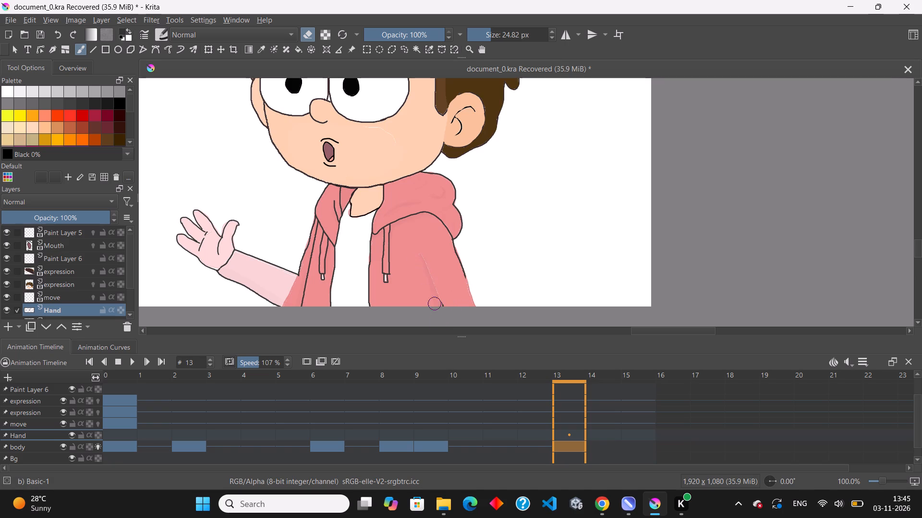
{"action": "left_click_drag", "start_coordinate": [440, 323], "coordinate": [446, 313]}
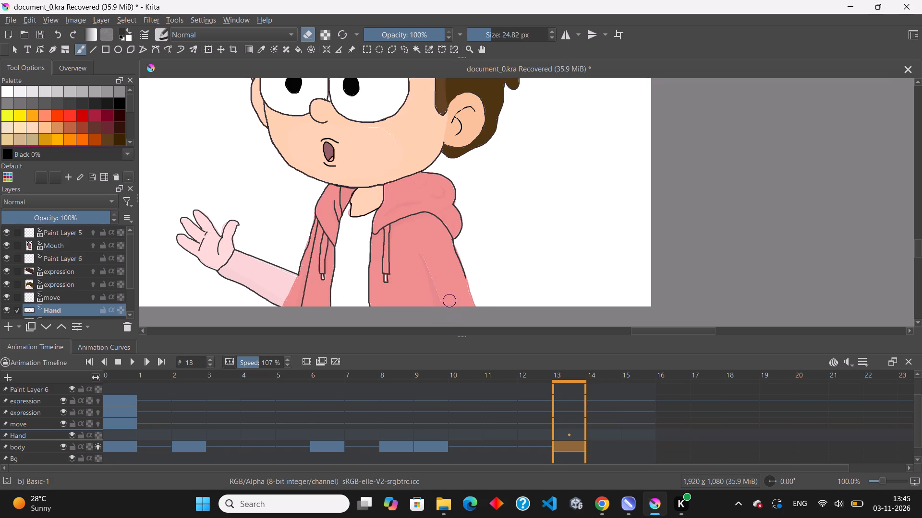
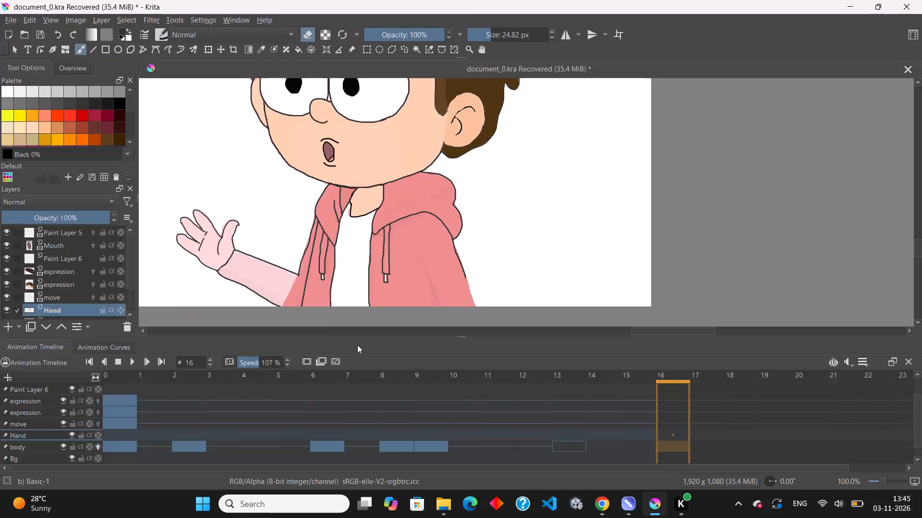
Examine the character's body and raised hand in the frames from 13 to 16.
{"action": "scroll", "coordinate": [398, 247], "scroll_direction": "up", "scroll_amount": 3}
{"action": "scroll", "coordinate": [402, 244], "scroll_direction": "down", "scroll_amount": 3}
{"action": "scroll", "coordinate": [449, 300], "scroll_direction": "down", "scroll_amount": 4}
{"action": "scroll", "coordinate": [418, 247], "scroll_direction": "up", "scroll_amount": 3}
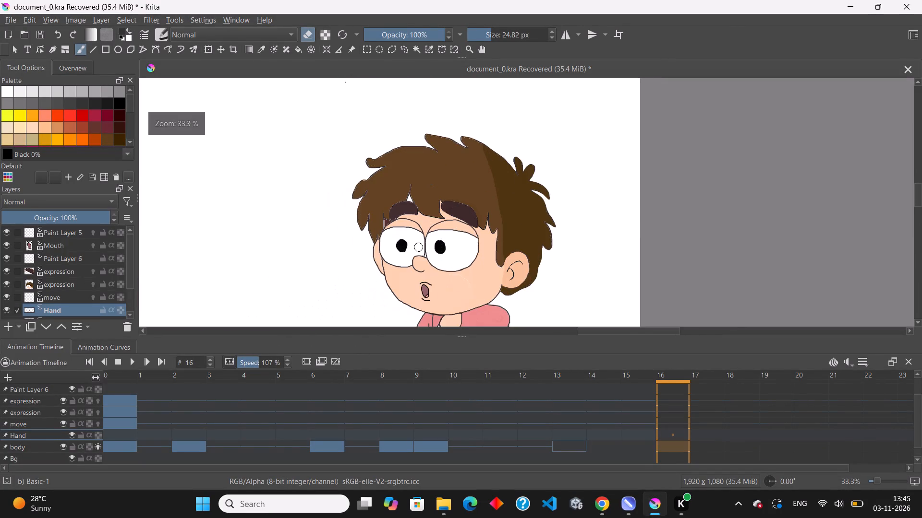
{"action": "scroll", "coordinate": [413, 241], "scroll_direction": "down", "scroll_amount": 2}
{"action": "scroll", "coordinate": [428, 314], "scroll_direction": "up", "scroll_amount": 1}
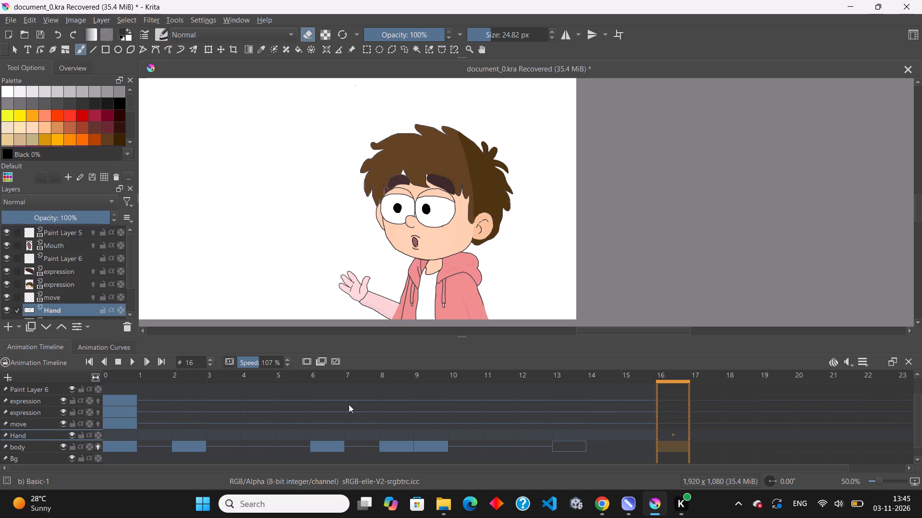
{"action": "left_click", "coordinate": [580, 447]}
{"action": "left_click", "coordinate": [608, 446]}
{"action": "left_click", "coordinate": [623, 443]}
{"action": "left_click", "coordinate": [654, 442]}
{"action": "left_click", "coordinate": [580, 447]}
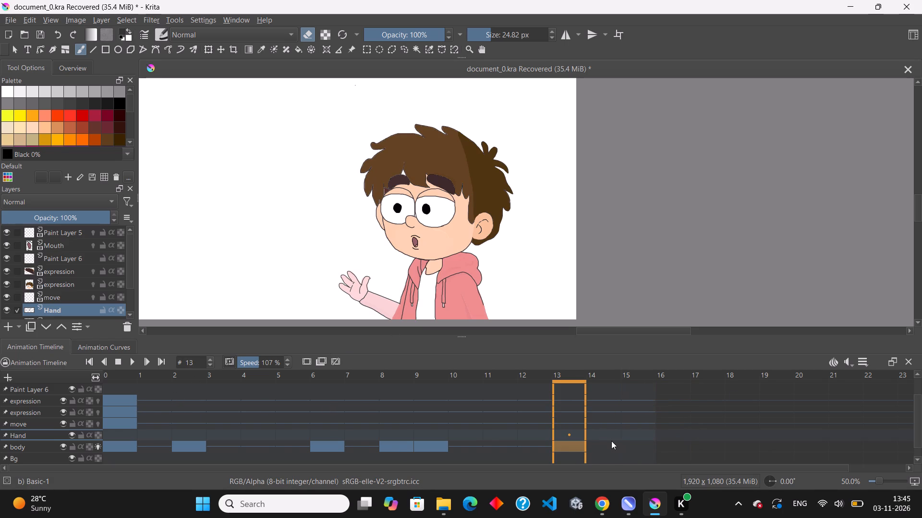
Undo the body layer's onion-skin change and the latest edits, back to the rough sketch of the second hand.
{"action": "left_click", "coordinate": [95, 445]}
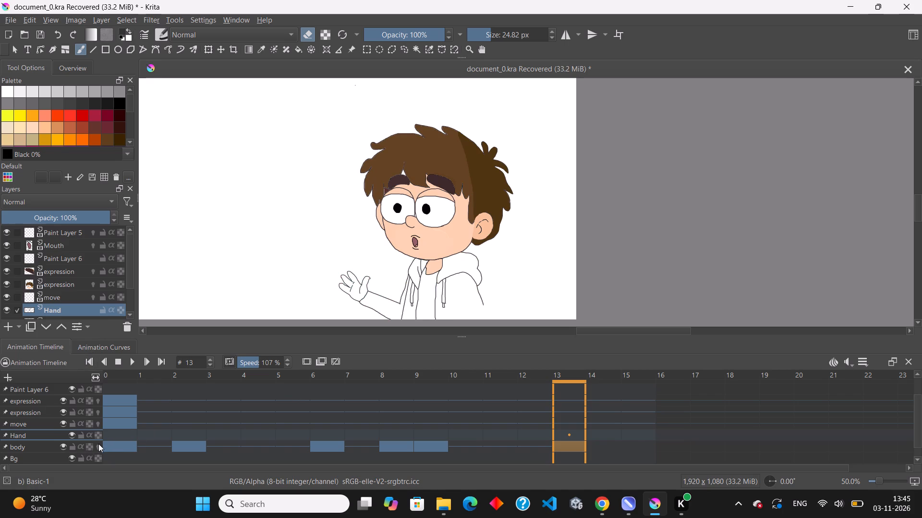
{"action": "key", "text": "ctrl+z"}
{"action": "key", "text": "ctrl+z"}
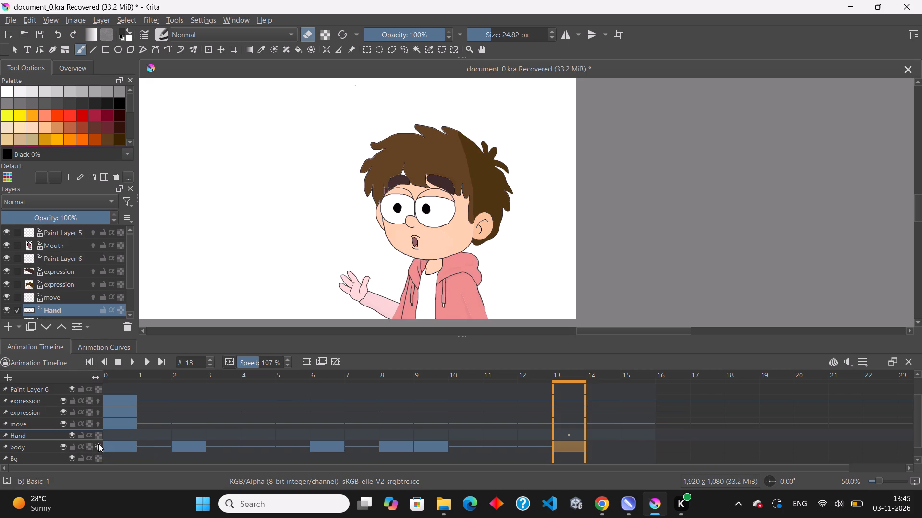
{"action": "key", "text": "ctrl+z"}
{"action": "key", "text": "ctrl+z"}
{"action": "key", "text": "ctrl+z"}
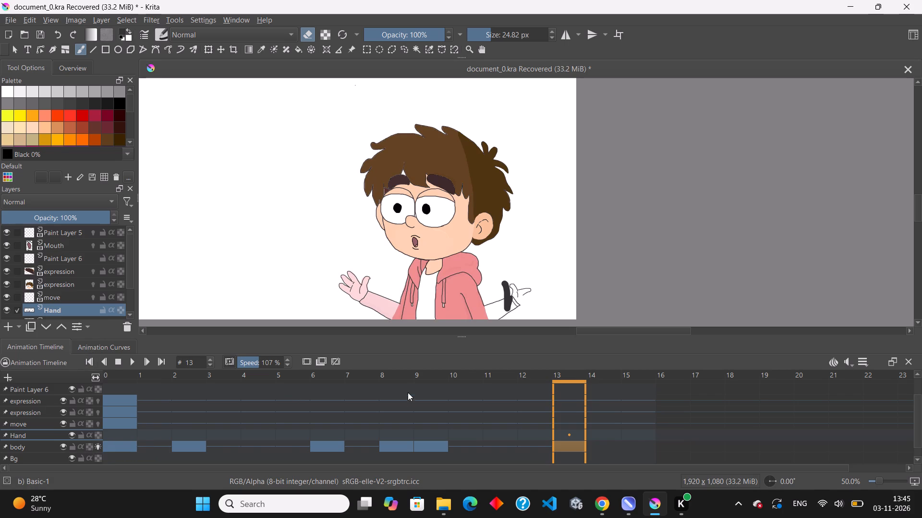
Erase the rough sketch of the second arm and hand beside the jacket on frame 14 of the Hand layer.
{"action": "scroll", "coordinate": [408, 379], "scroll_direction": "up", "scroll_amount": 3}
{"action": "scroll", "coordinate": [523, 299], "scroll_direction": "up", "scroll_amount": 2}
{"action": "key", "text": "e"}
{"action": "left_click_drag", "start_coordinate": [516, 293], "coordinate": [508, 320]}
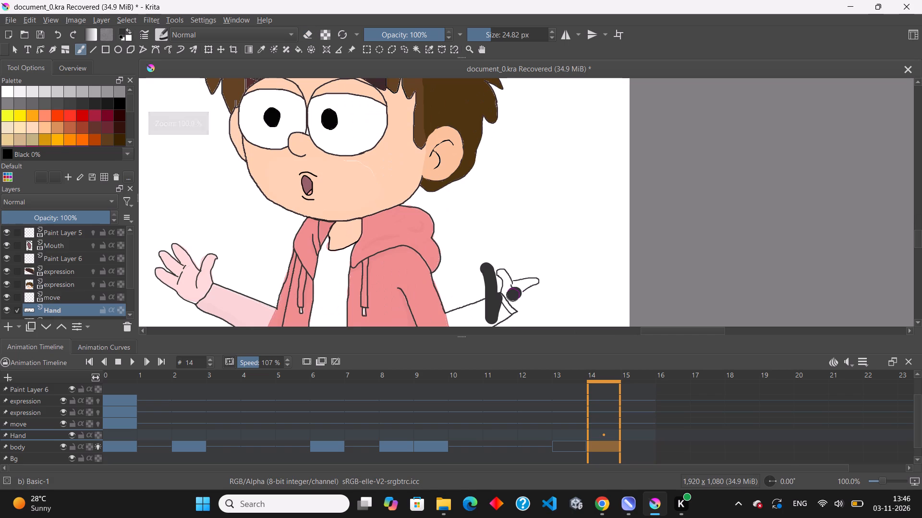
{"action": "left_click_drag", "start_coordinate": [508, 320], "coordinate": [506, 319]}
{"action": "key", "text": "e"}
{"action": "left_click_drag", "start_coordinate": [502, 314], "coordinate": [509, 287]}
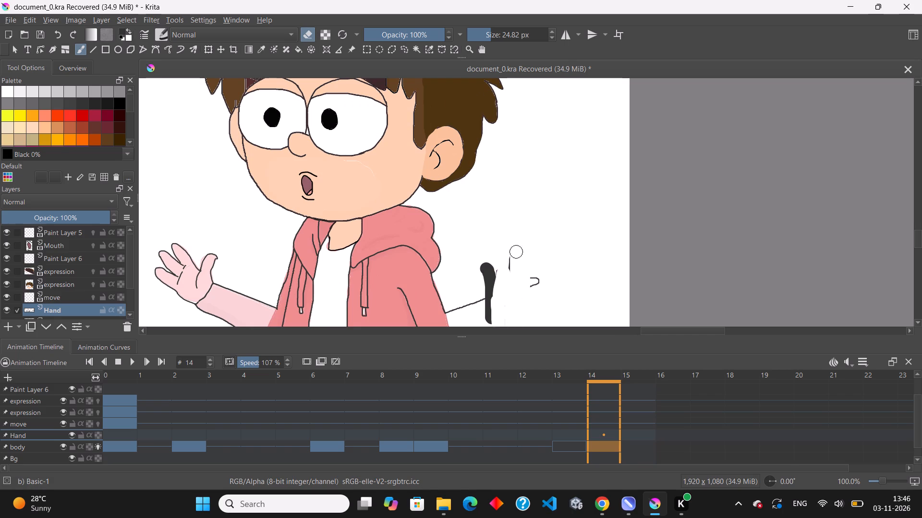
{"action": "left_click_drag", "start_coordinate": [509, 287], "coordinate": [475, 279]}
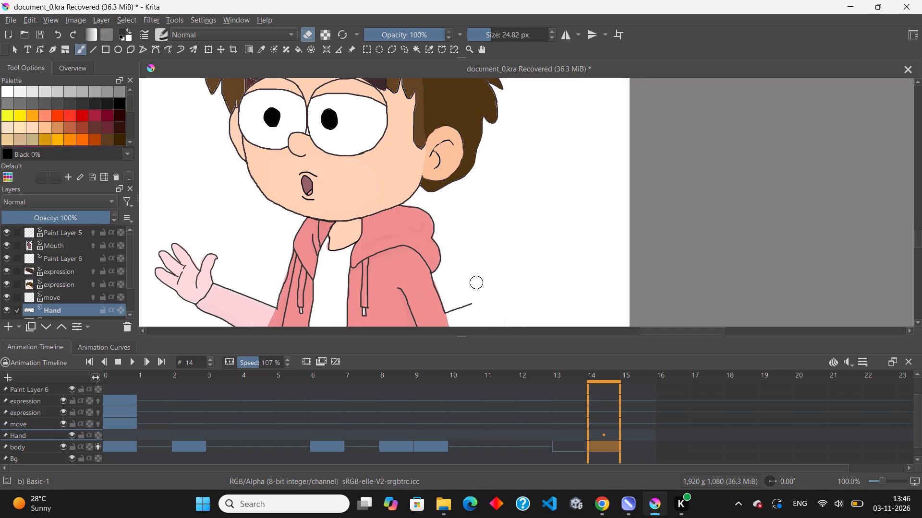
{"action": "left_click_drag", "start_coordinate": [475, 279], "coordinate": [452, 317]}
{"action": "scroll", "coordinate": [467, 343], "scroll_direction": "up", "scroll_amount": 2}
Redraw the jacket's outer sleeve outline down to the canvas's lower edge with a 1.4 px black brush.
{"action": "key", "text": "e"}
{"action": "left_click", "coordinate": [471, 36]}
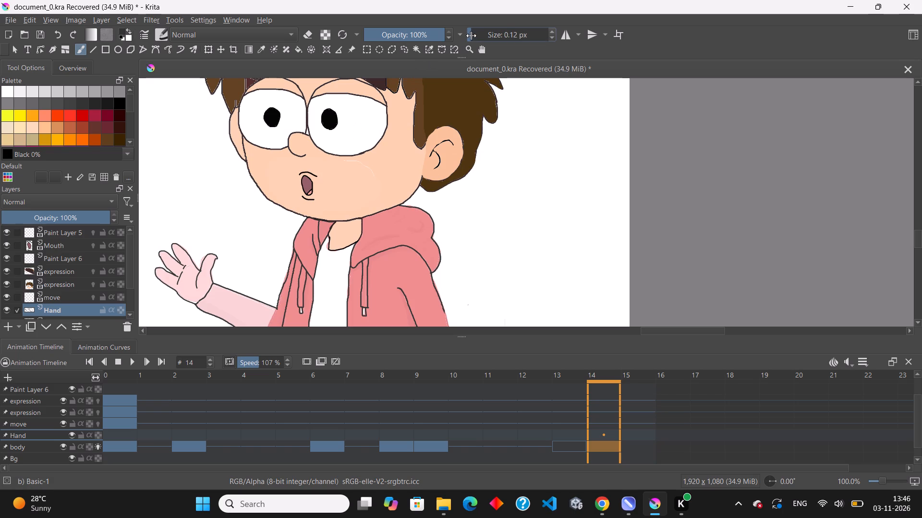
{"action": "double_click", "coordinate": [472, 35]}
{"action": "double_click", "coordinate": [475, 36]}
{"action": "key", "text": "1"}
{"action": "key", "text": "period"}
{"action": "key", "text": "4"}
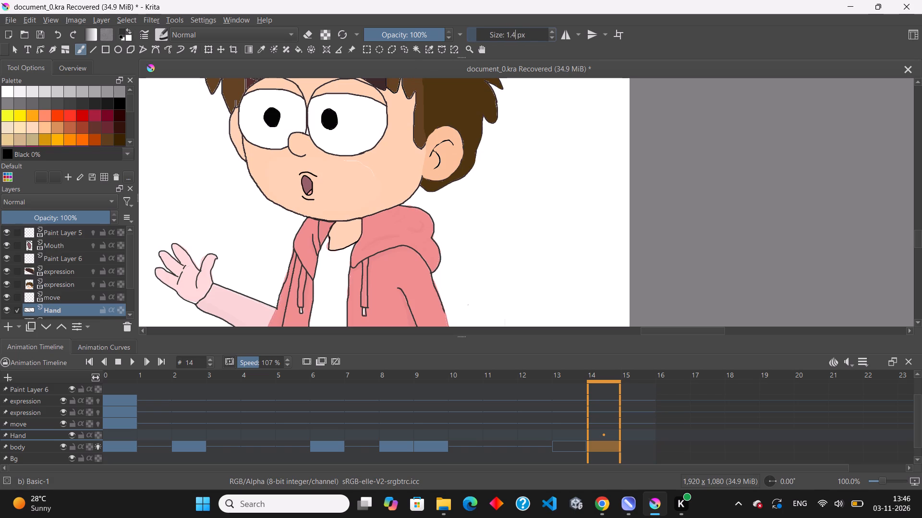
{"action": "key", "text": "Return"}
{"action": "scroll", "coordinate": [452, 320], "scroll_direction": "up", "scroll_amount": 5}
{"action": "scroll", "coordinate": [423, 251], "scroll_direction": "down", "scroll_amount": 4}
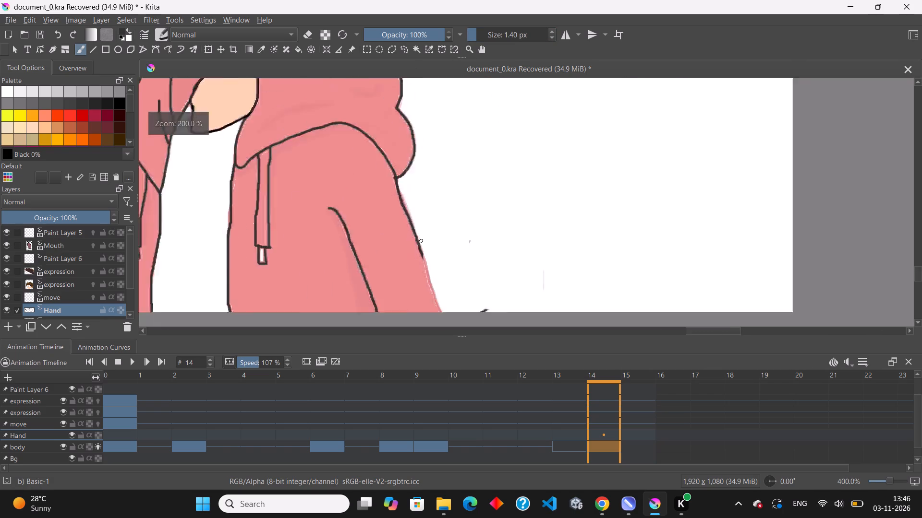
{"action": "scroll", "coordinate": [438, 308], "scroll_direction": "up", "scroll_amount": 3}
{"action": "scroll", "coordinate": [425, 229], "scroll_direction": "down", "scroll_amount": 1}
{"action": "left_click_drag", "start_coordinate": [402, 163], "coordinate": [425, 239]}
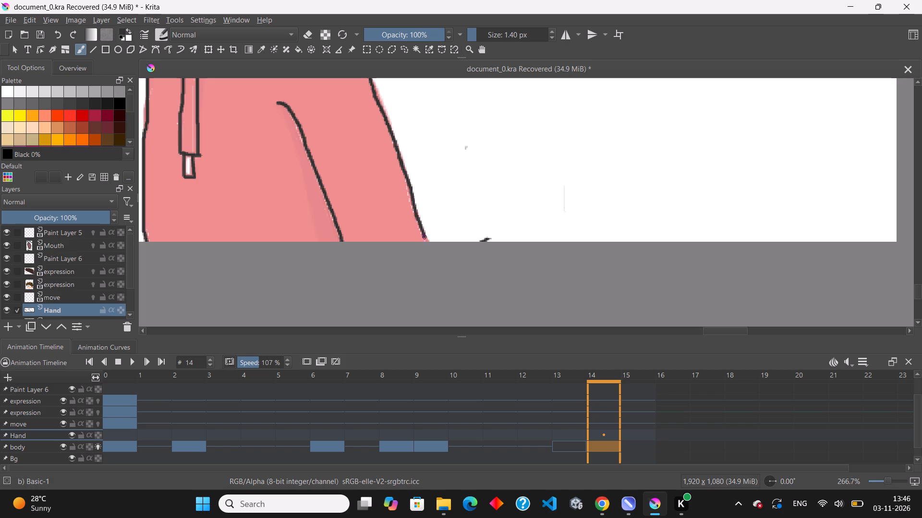
{"action": "left_click_drag", "start_coordinate": [425, 239], "coordinate": [429, 246]}
Erase the leftover specks and line fragments beside the sleeve with a 4.16 px eraser.
{"action": "key", "text": "e"}
{"action": "scroll", "coordinate": [436, 260], "scroll_direction": "down", "scroll_amount": 2}
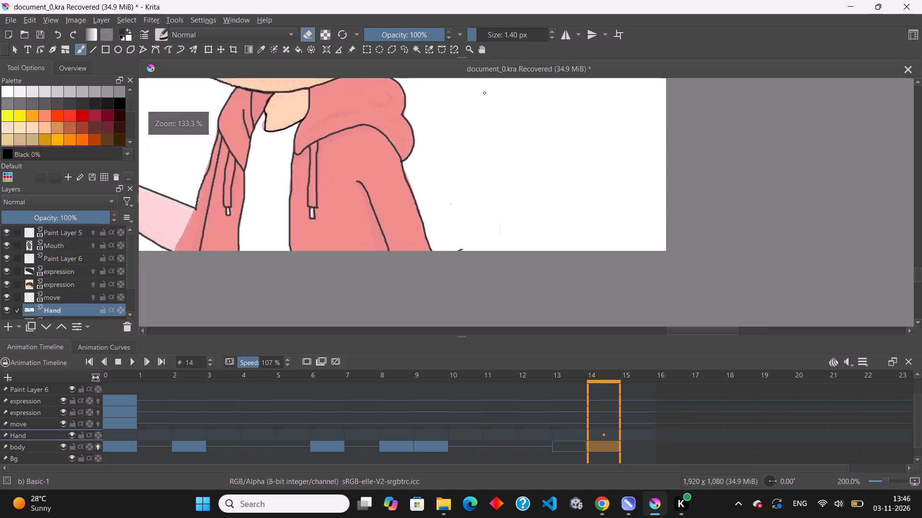
{"action": "left_click", "coordinate": [480, 38]}
{"action": "left_click_drag", "start_coordinate": [443, 195], "coordinate": [453, 222]}
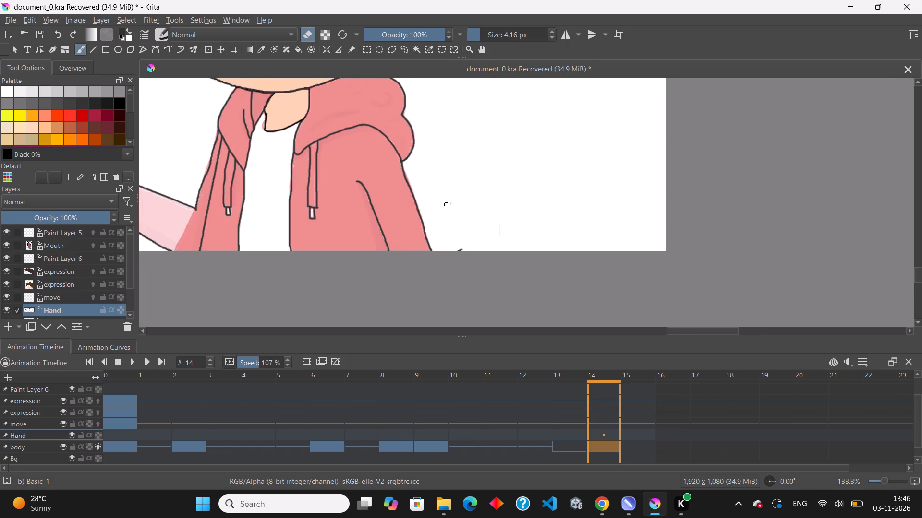
{"action": "left_click_drag", "start_coordinate": [453, 222], "coordinate": [458, 249]}
{"action": "left_click_drag", "start_coordinate": [458, 249], "coordinate": [499, 221]}
{"action": "left_click_drag", "start_coordinate": [499, 221], "coordinate": [497, 228]}
{"action": "scroll", "coordinate": [460, 247], "scroll_direction": "down", "scroll_amount": 4}
{"action": "scroll", "coordinate": [406, 222], "scroll_direction": "up", "scroll_amount": 1}
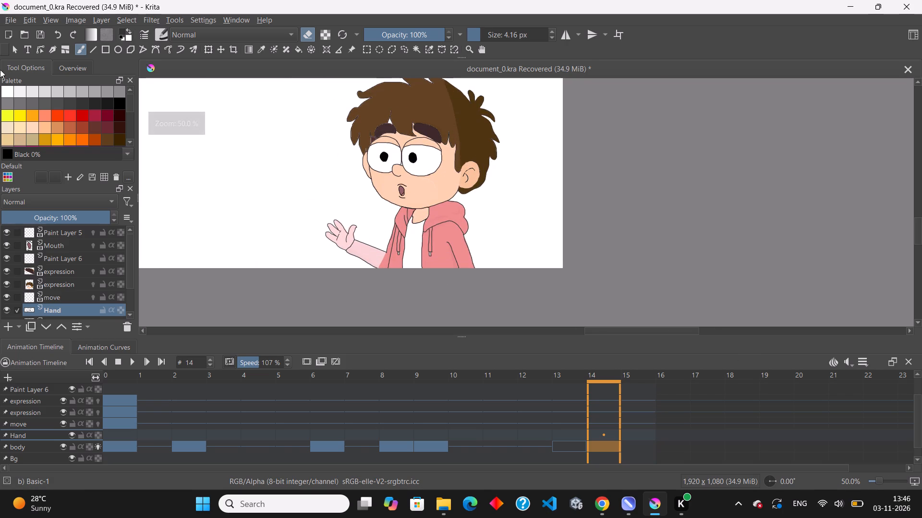
Turn off onion skins for the body layer.
{"action": "left_click", "coordinate": [17, 53]}
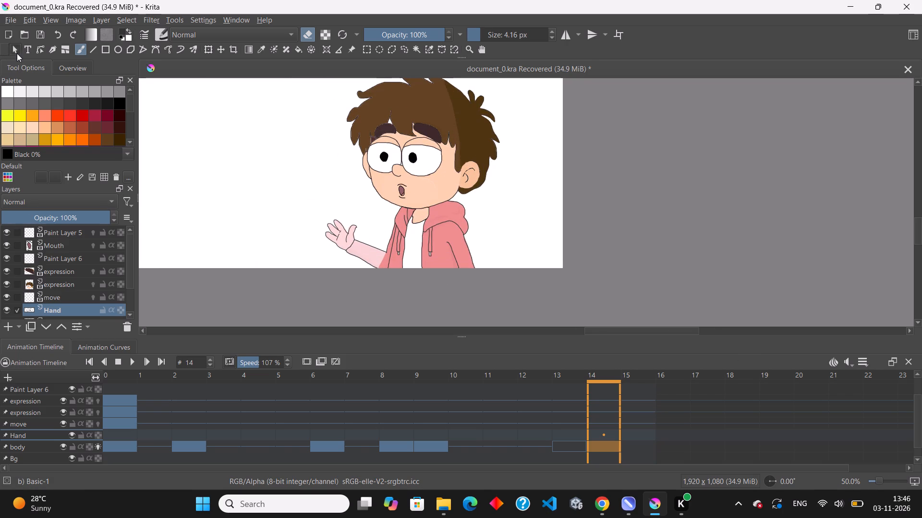
{"action": "left_click", "coordinate": [97, 443]}
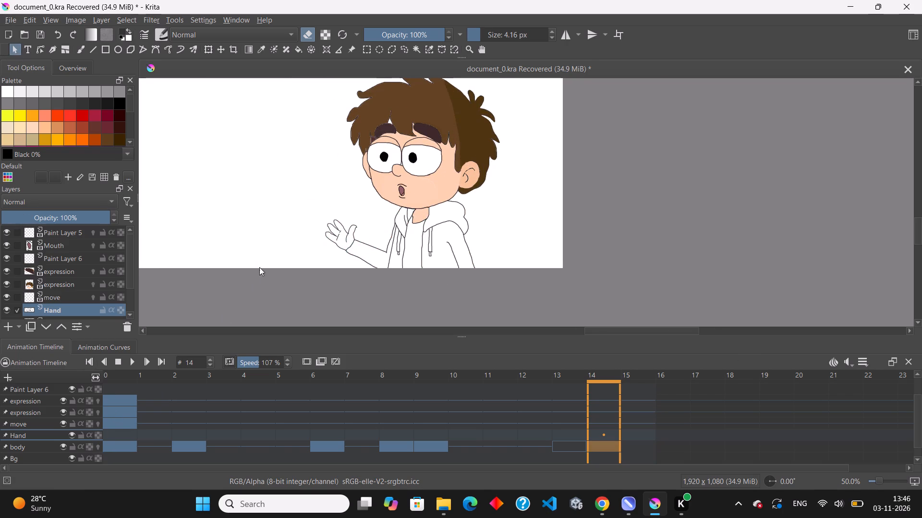
{"action": "scroll", "coordinate": [437, 235], "scroll_direction": "up", "scroll_amount": 1}
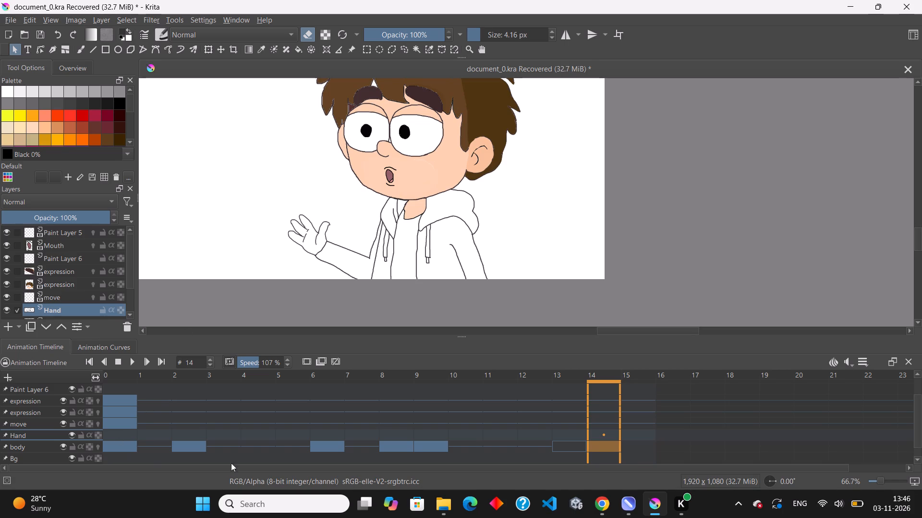
Compare the body and hand drawings across the frames from 0 to 13.
{"action": "left_click", "coordinate": [334, 444]}
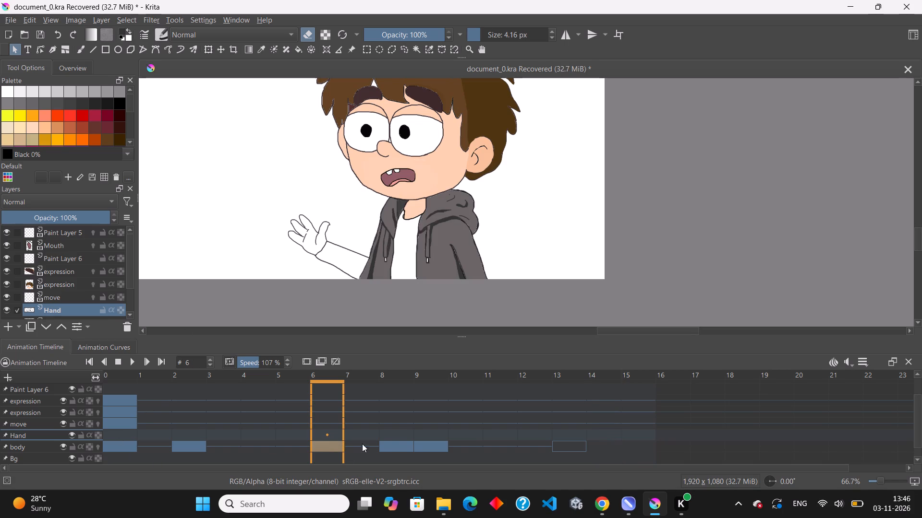
{"action": "left_click", "coordinate": [390, 444]}
{"action": "left_click", "coordinate": [424, 442]}
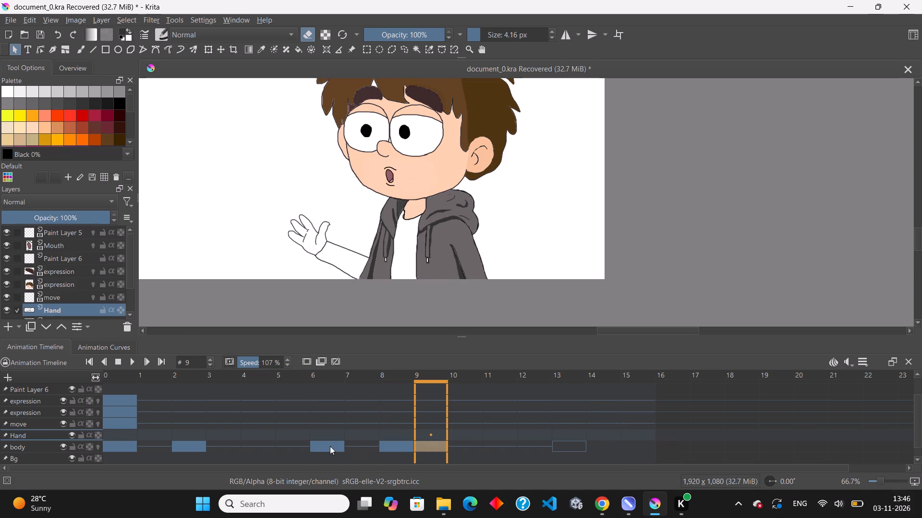
{"action": "left_click", "coordinate": [330, 446]}
{"action": "left_click", "coordinate": [291, 449]}
{"action": "left_click", "coordinate": [257, 447]}
{"action": "left_click", "coordinate": [220, 445]}
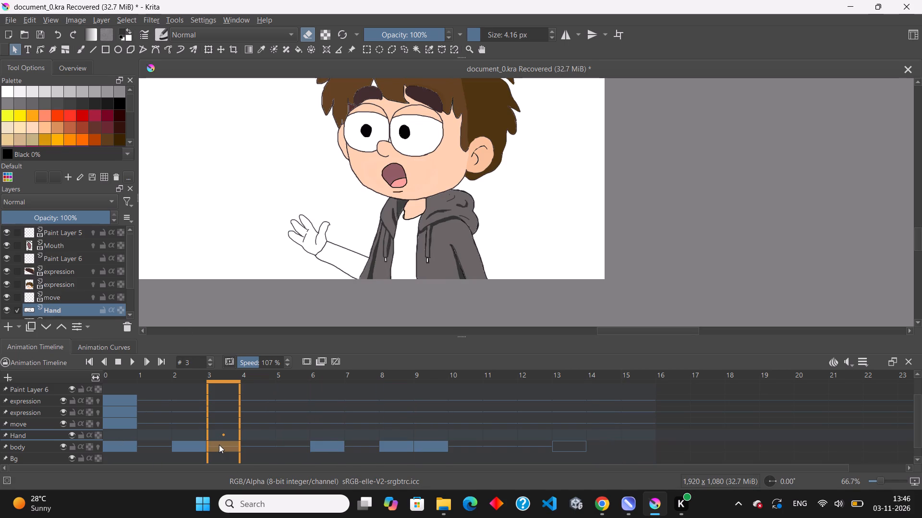
{"action": "scroll", "coordinate": [327, 424], "scroll_direction": "down", "scroll_amount": 3}
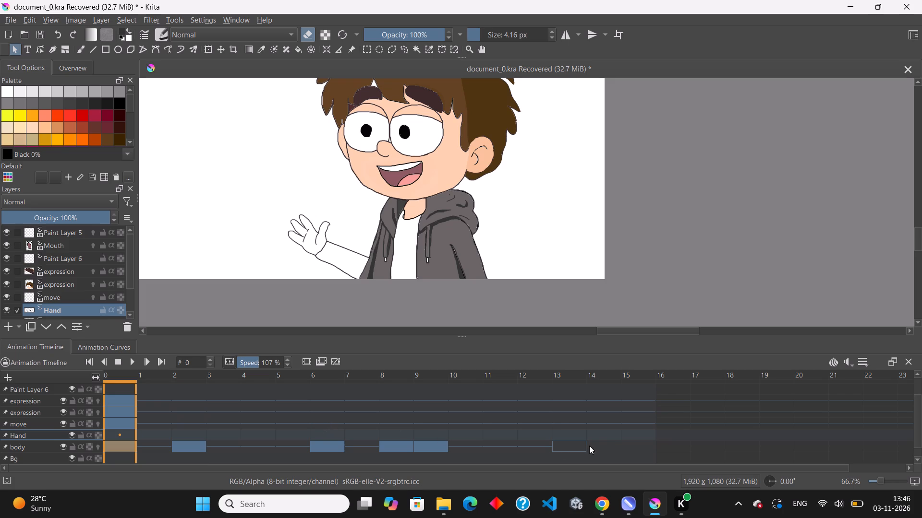
{"action": "left_click", "coordinate": [571, 450]}
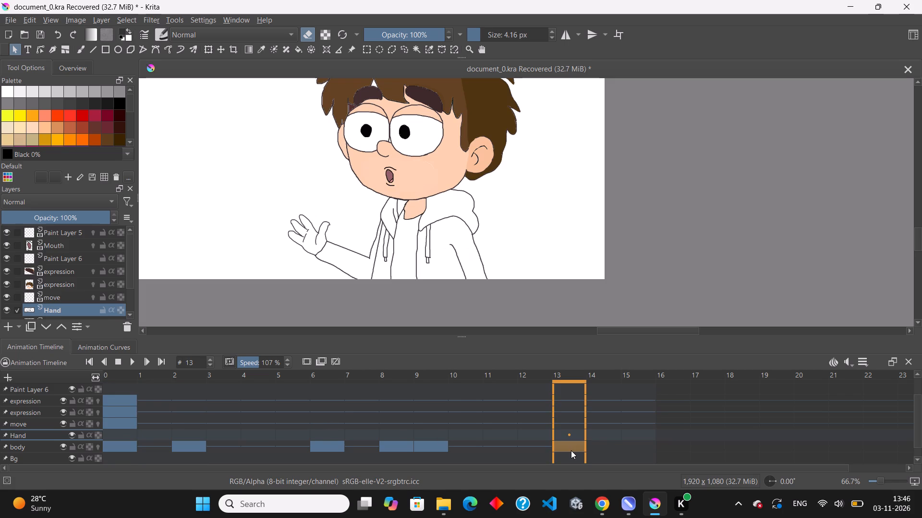
Move the keyframe of the move layer from frame 0 to frame 13.
{"action": "left_click", "coordinate": [12, 424]}
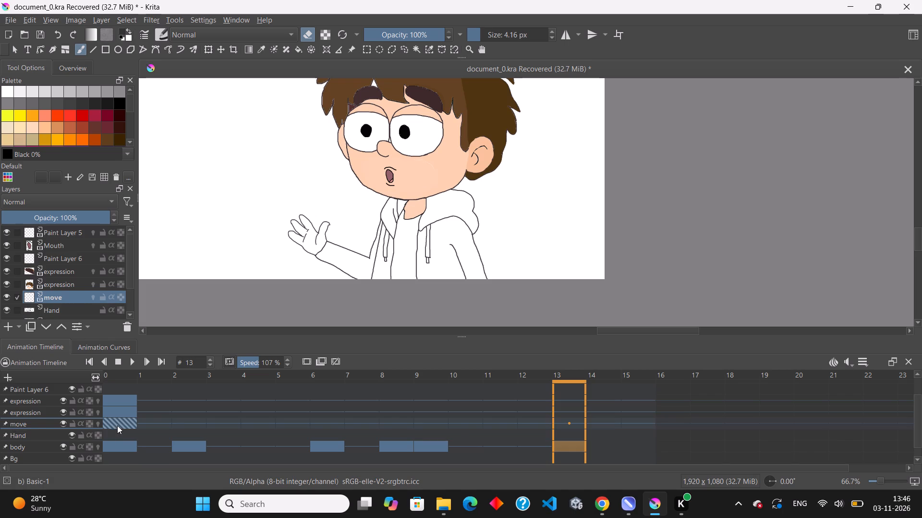
{"action": "left_click_drag", "start_coordinate": [117, 425], "coordinate": [552, 426]}
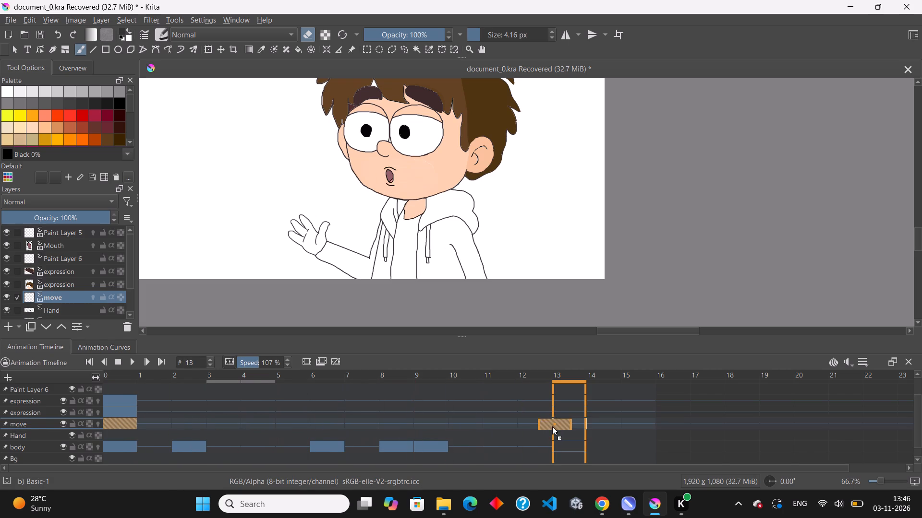
{"action": "left_click_drag", "start_coordinate": [552, 426], "coordinate": [560, 426]}
Check how the character looks on frames 0, 1, 2 and 13 on the timeline.
{"action": "left_click", "coordinate": [123, 425]}
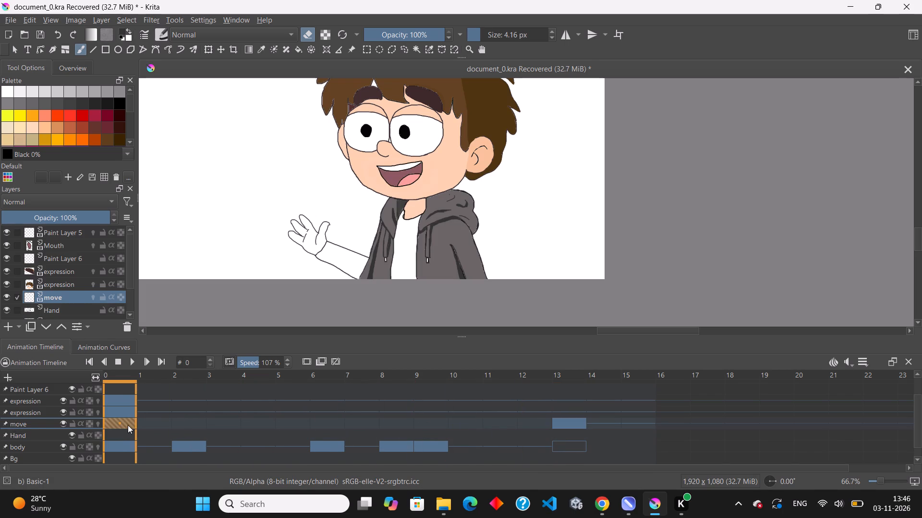
{"action": "left_click", "coordinate": [150, 421]}
{"action": "left_click", "coordinate": [194, 431]}
{"action": "left_click", "coordinate": [567, 426]}
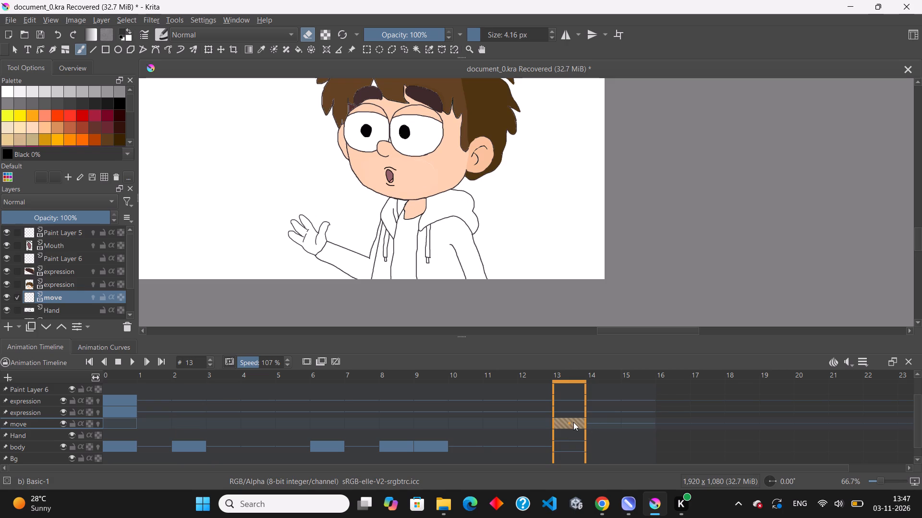
{"action": "left_click", "coordinate": [114, 450]}
{"action": "scroll", "coordinate": [170, 416], "scroll_direction": "down", "scroll_amount": 1}
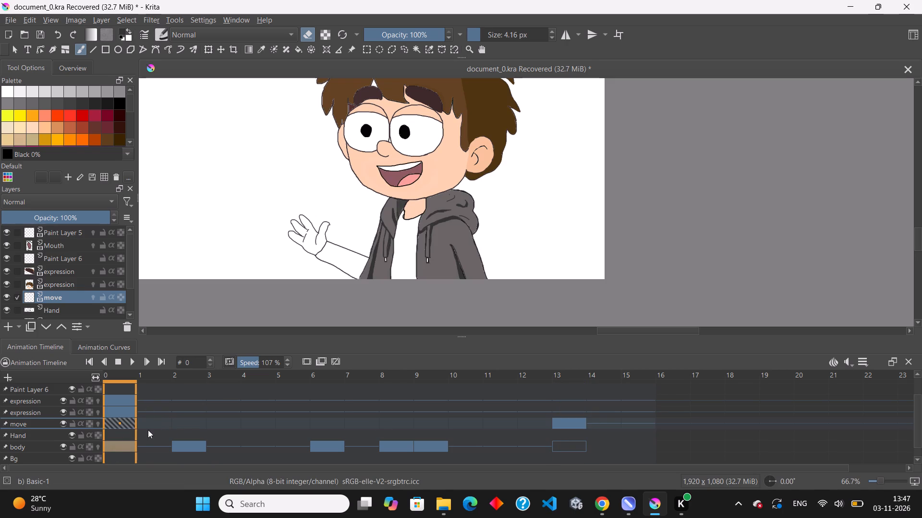
{"action": "left_click", "coordinate": [125, 432]}
{"action": "left_click", "coordinate": [190, 432]}
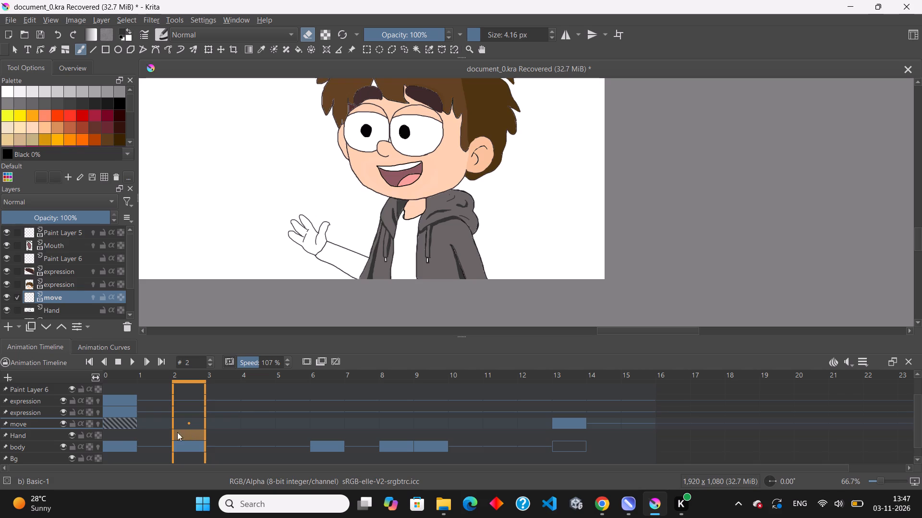
{"action": "left_click", "coordinate": [131, 431]}
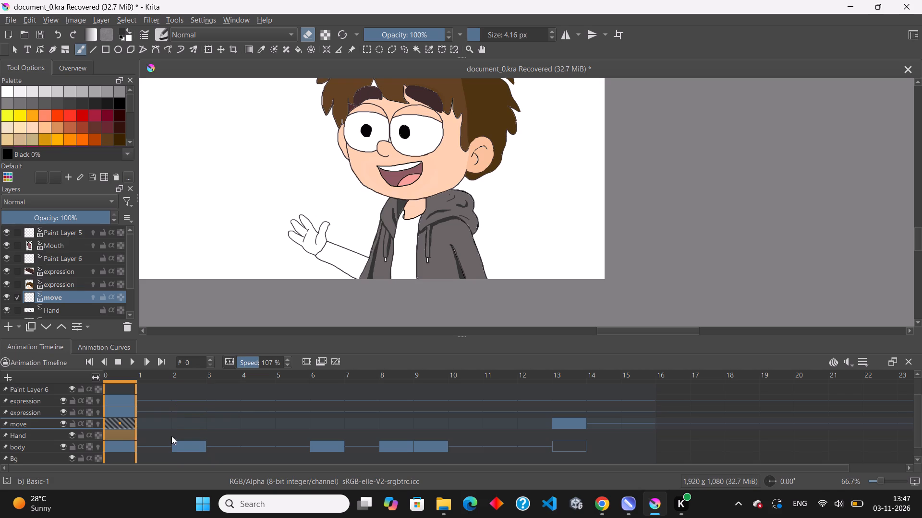
Step through the timeline from frame 2 to frame 13 to compare the body, hand and jacket drawings.
{"action": "left_click", "coordinate": [172, 436]}
{"action": "left_click", "coordinate": [211, 430]}
{"action": "left_click", "coordinate": [236, 430]}
{"action": "left_click", "coordinate": [265, 428]}
{"action": "left_click", "coordinate": [280, 427]}
{"action": "left_click", "coordinate": [337, 425]}
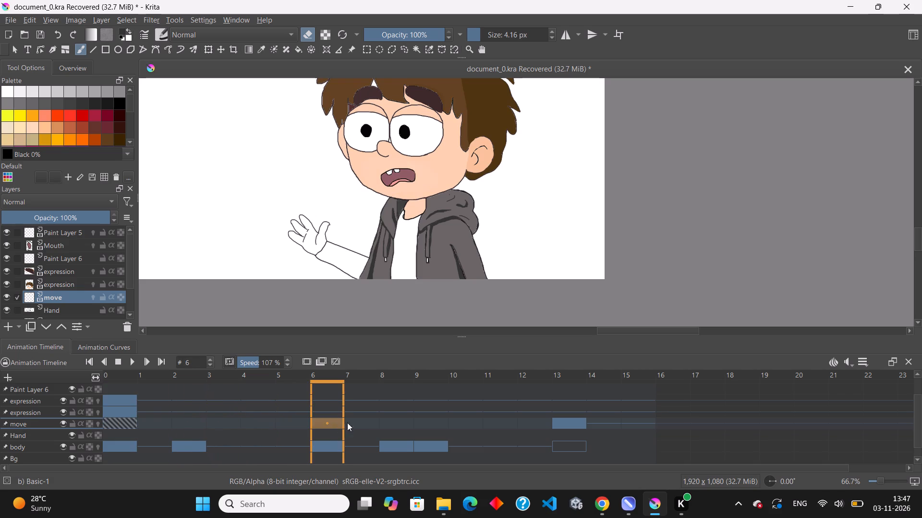
{"action": "left_click", "coordinate": [356, 422]}
{"action": "left_click", "coordinate": [366, 425]}
{"action": "left_click", "coordinate": [415, 428]}
{"action": "left_click", "coordinate": [454, 436]}
{"action": "left_click", "coordinate": [496, 437]}
{"action": "left_click", "coordinate": [521, 431]}
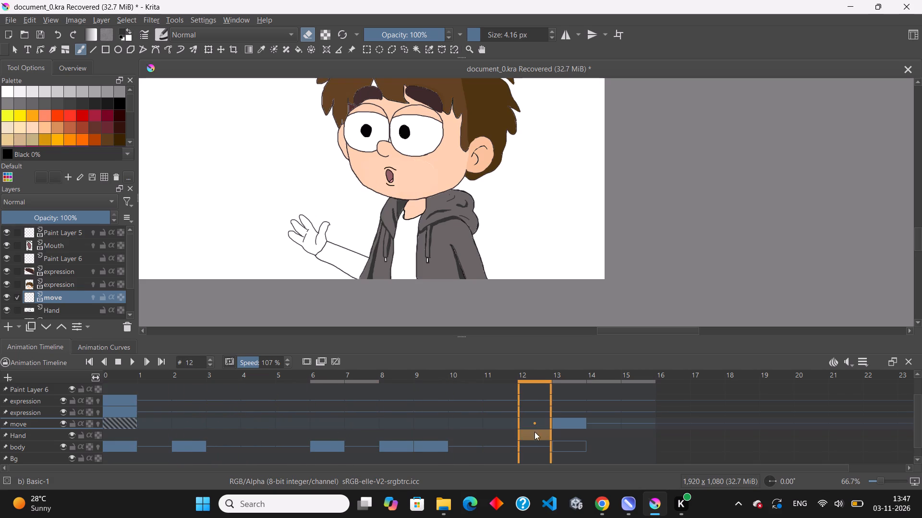
{"action": "left_click", "coordinate": [560, 432]}
{"action": "left_click", "coordinate": [574, 445]}
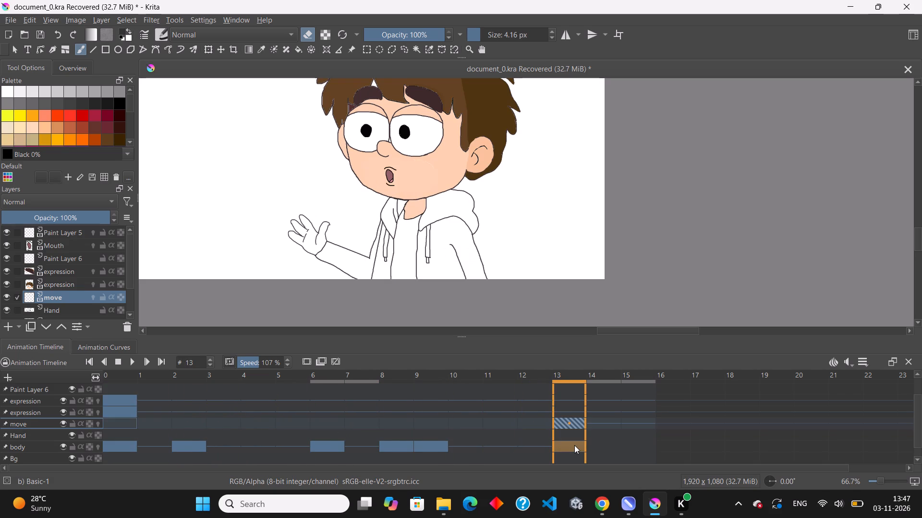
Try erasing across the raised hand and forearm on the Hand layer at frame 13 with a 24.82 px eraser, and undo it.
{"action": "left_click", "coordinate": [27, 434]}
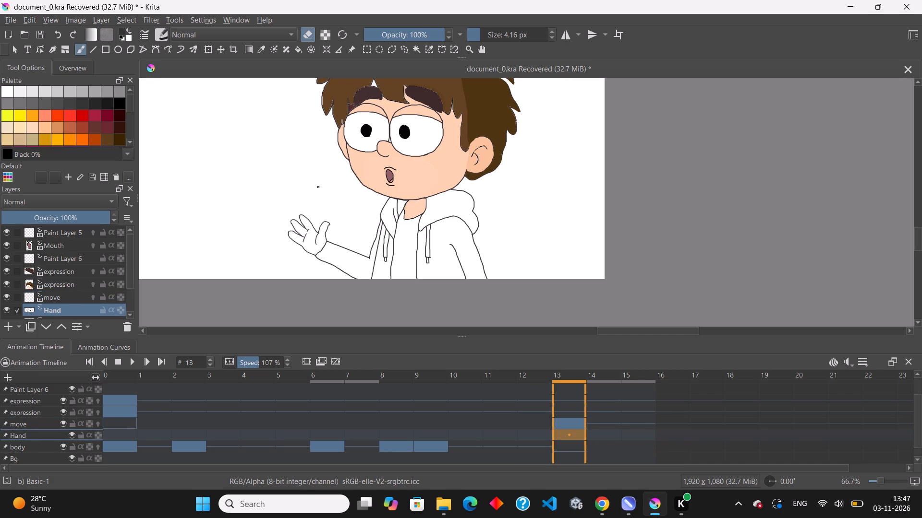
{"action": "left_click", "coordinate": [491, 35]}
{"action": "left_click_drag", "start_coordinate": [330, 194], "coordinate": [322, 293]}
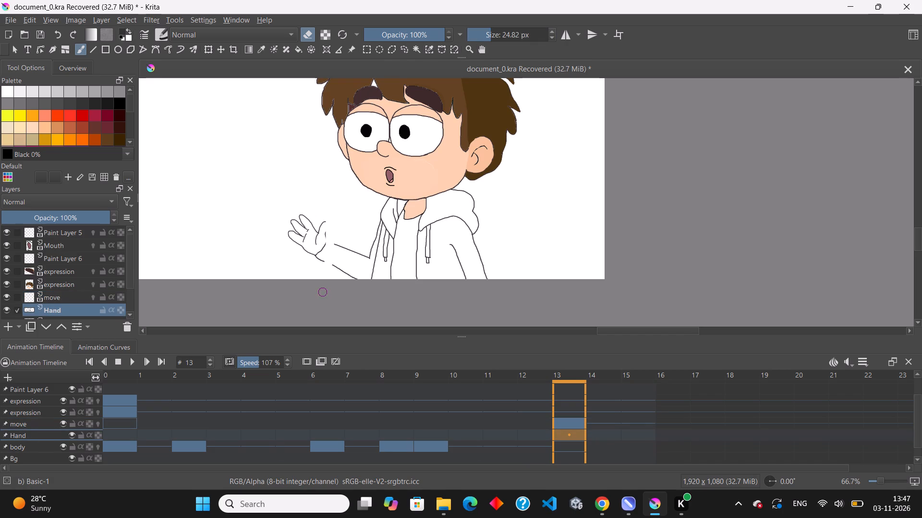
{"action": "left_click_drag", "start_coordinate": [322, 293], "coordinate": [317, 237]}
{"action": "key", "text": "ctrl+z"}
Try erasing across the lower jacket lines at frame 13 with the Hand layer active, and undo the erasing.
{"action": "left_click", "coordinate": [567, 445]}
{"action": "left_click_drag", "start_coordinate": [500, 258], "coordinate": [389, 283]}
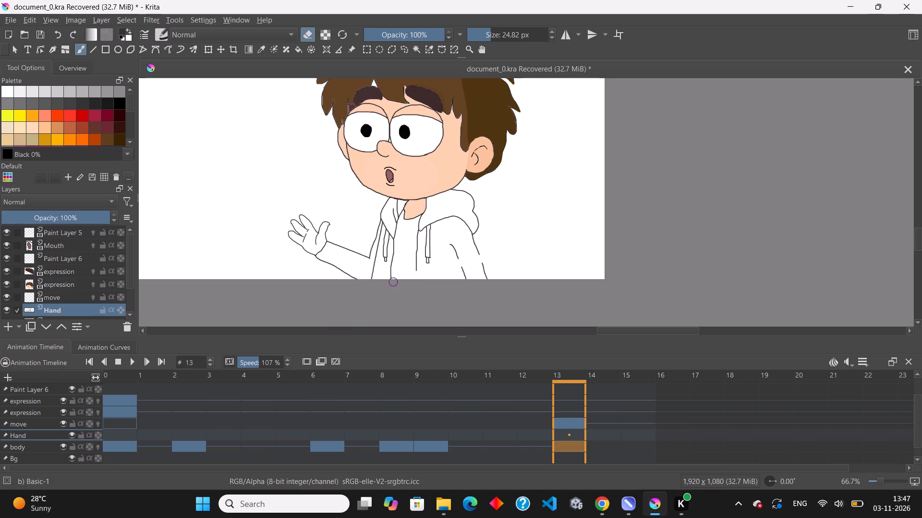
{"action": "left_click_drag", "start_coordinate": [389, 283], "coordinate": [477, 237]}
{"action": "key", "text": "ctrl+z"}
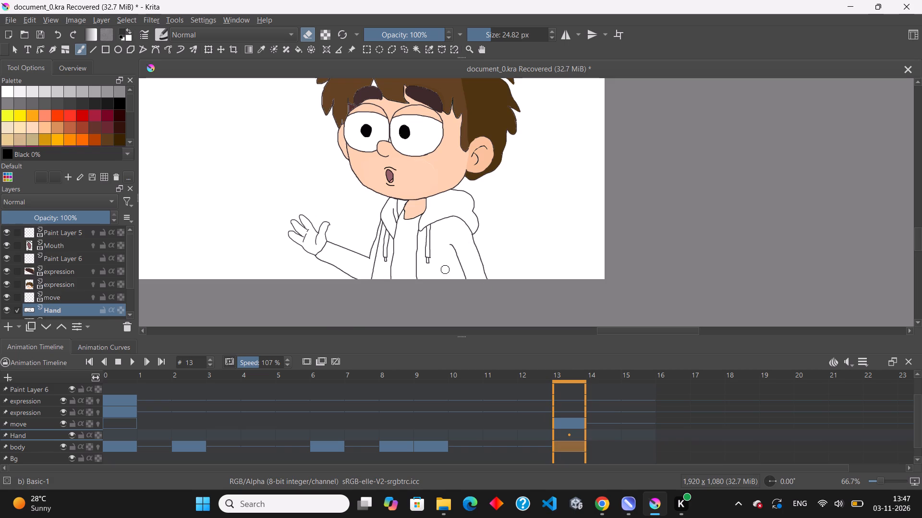